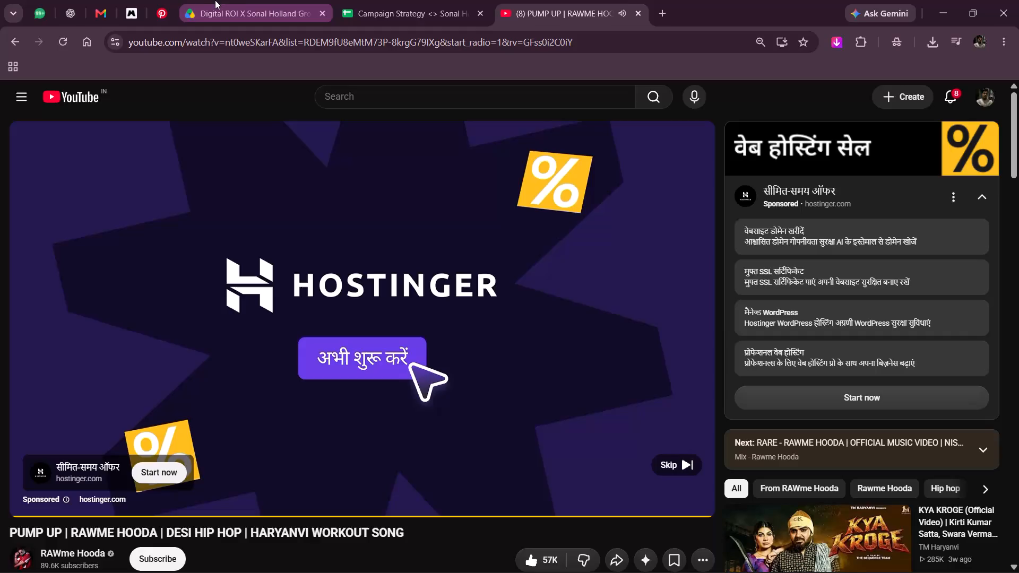
pyautogui.click(361, 4)
pyautogui.hscroll(2, 554, 251)
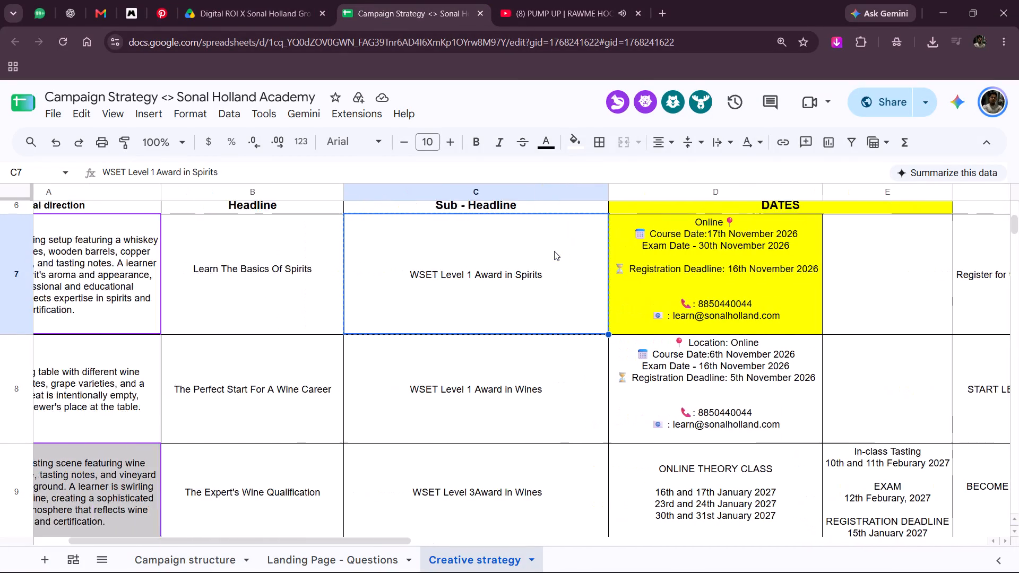
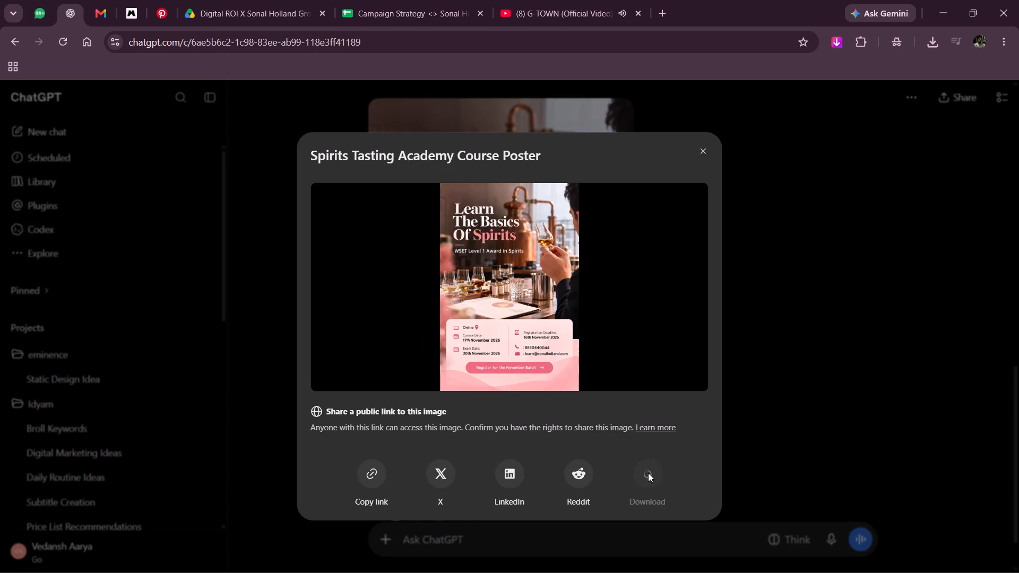
# Close the sharing dialog of the Spirits Tasting Academy course poster and return to the chat.
pyautogui.click(695, 146)
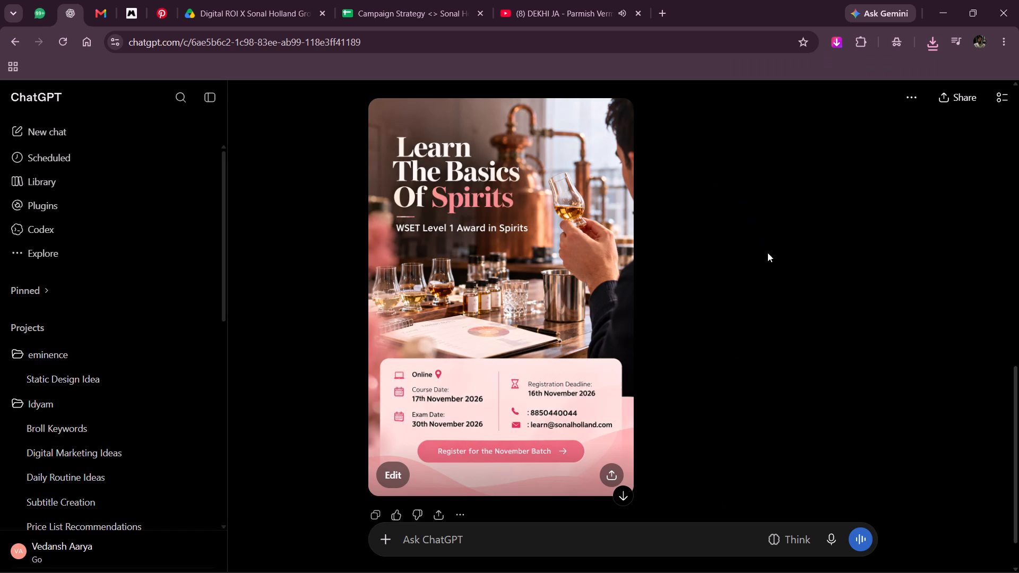
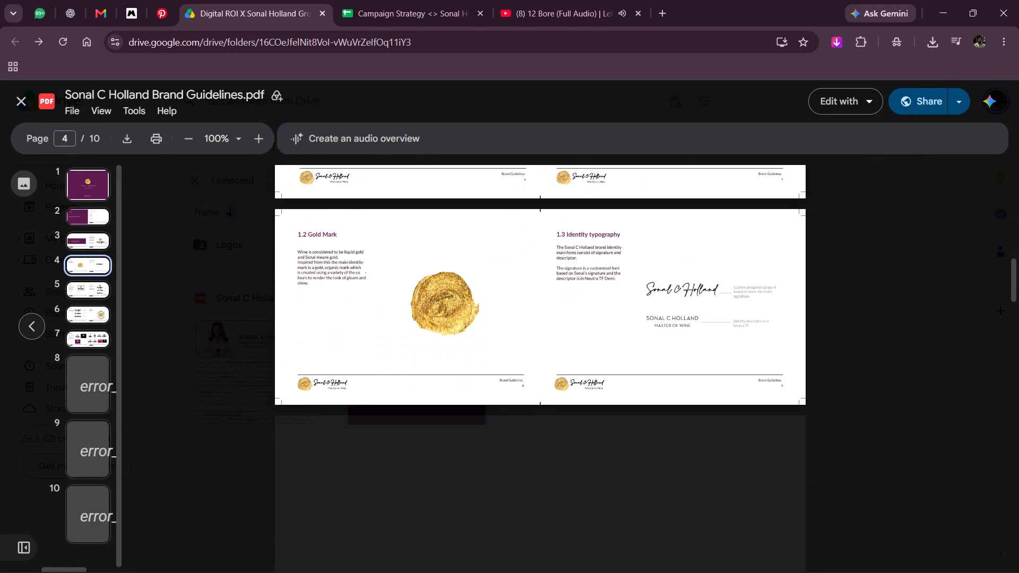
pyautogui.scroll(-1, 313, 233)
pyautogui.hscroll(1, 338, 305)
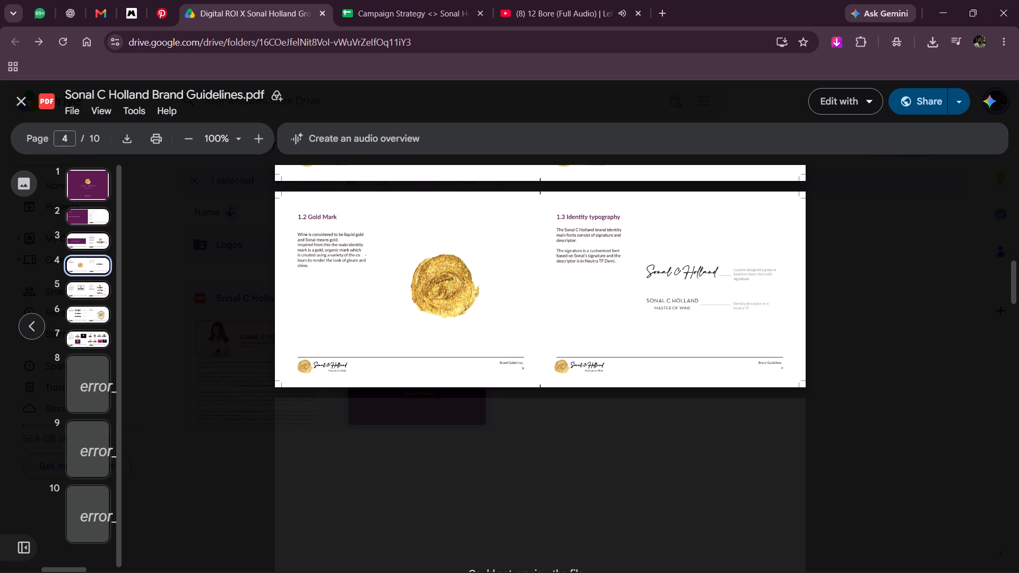
# Examine the typography system and usage pages of the Sonal C Holland Brand Guidelines PDF, and close the preview.
pyautogui.scroll(-4, 846, 390)
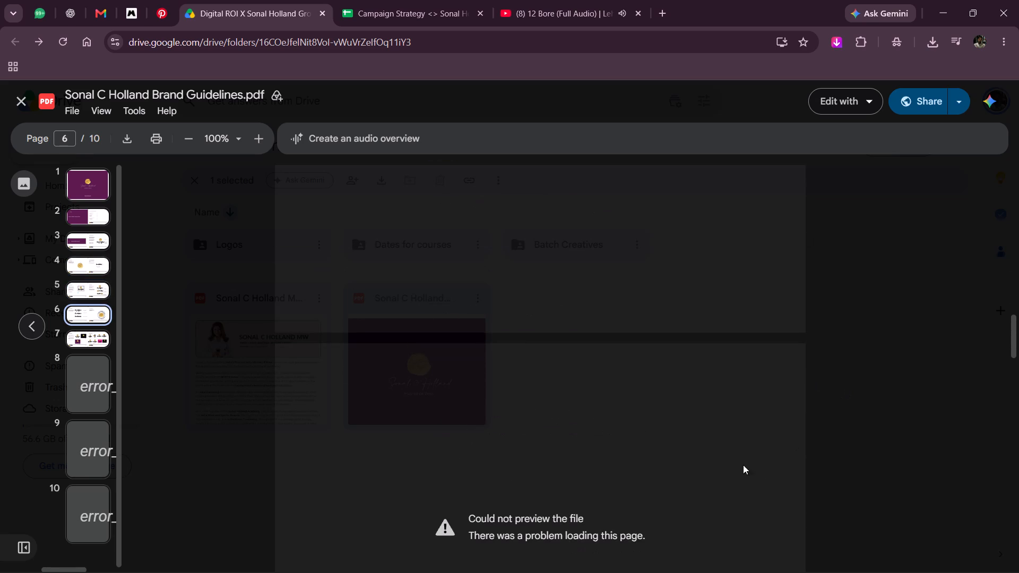
pyautogui.scroll(-2, 750, 442)
pyautogui.scroll(-16, 770, 404)
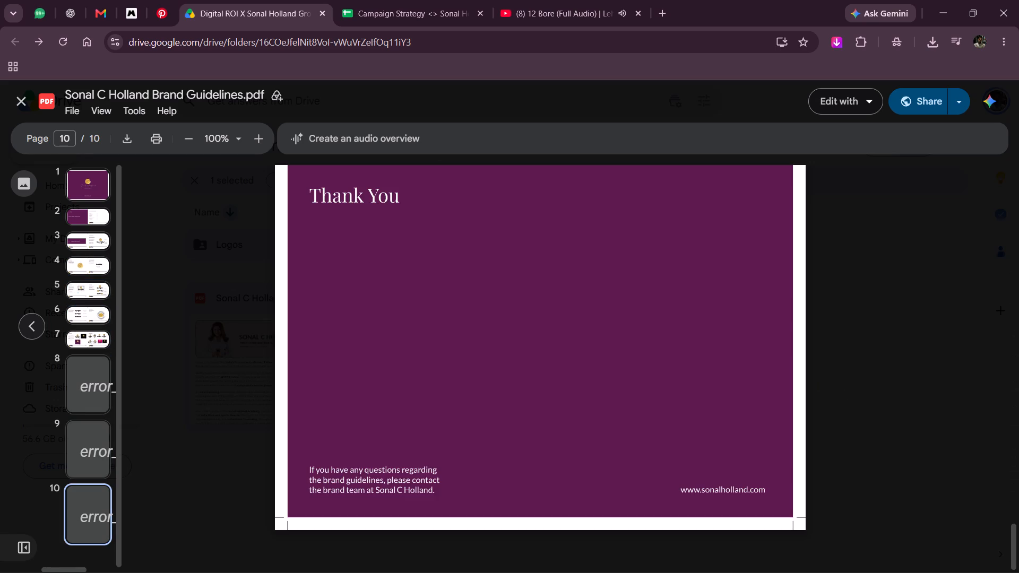
pyautogui.scroll(-6, 770, 404)
pyautogui.scroll(5, 770, 404)
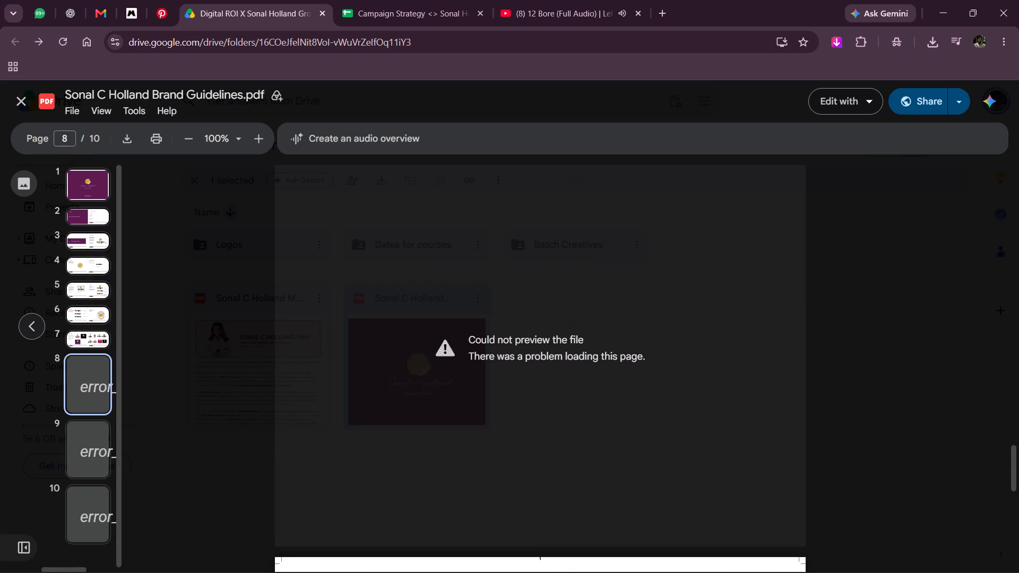
pyautogui.scroll(2, 770, 404)
pyautogui.scroll(-3, 770, 404)
pyautogui.hscroll(1, 770, 404)
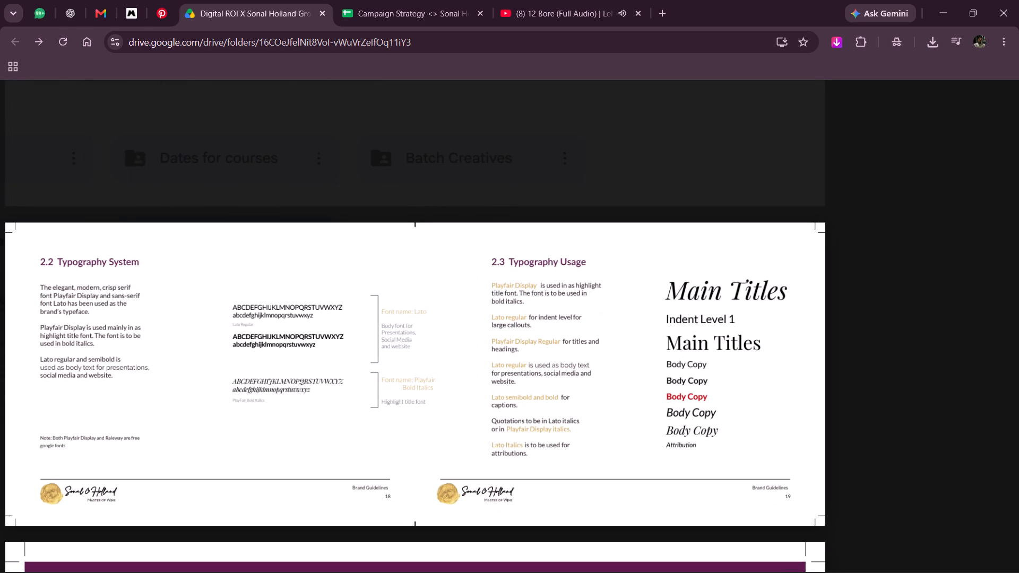
pyautogui.hscroll(1, 770, 404)
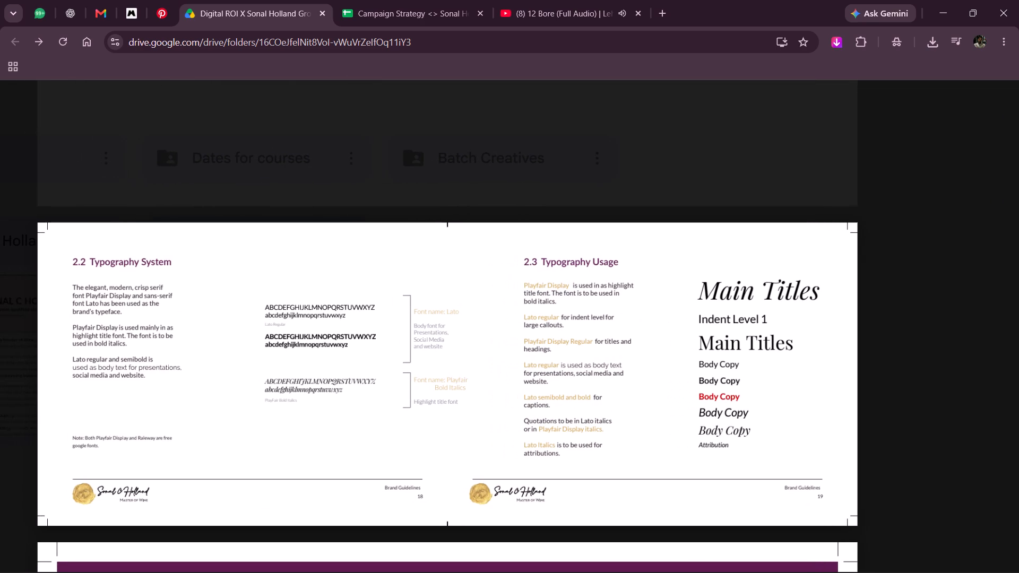
pyautogui.hscroll(2, 770, 404)
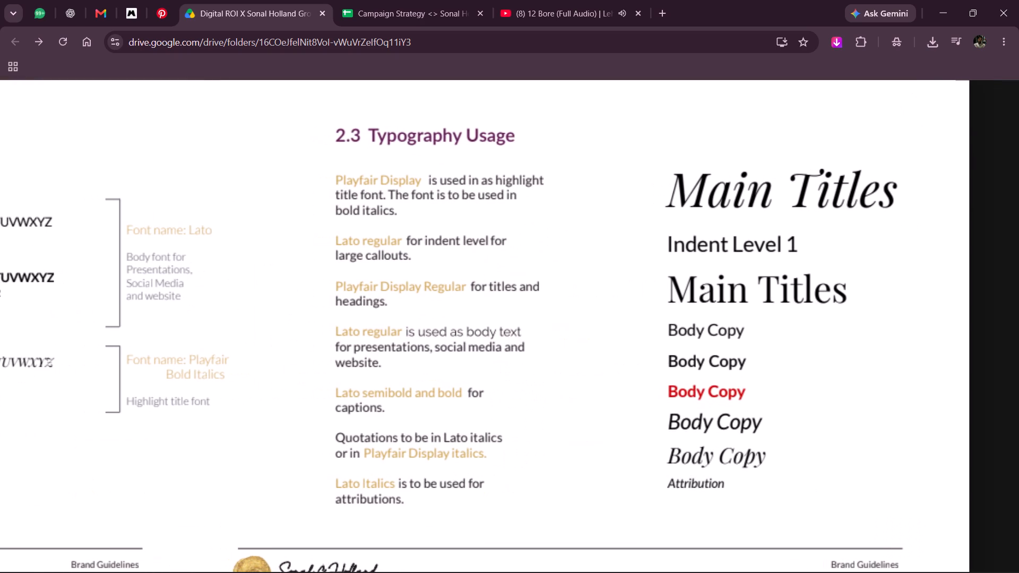
pyautogui.hscroll(1, 770, 404)
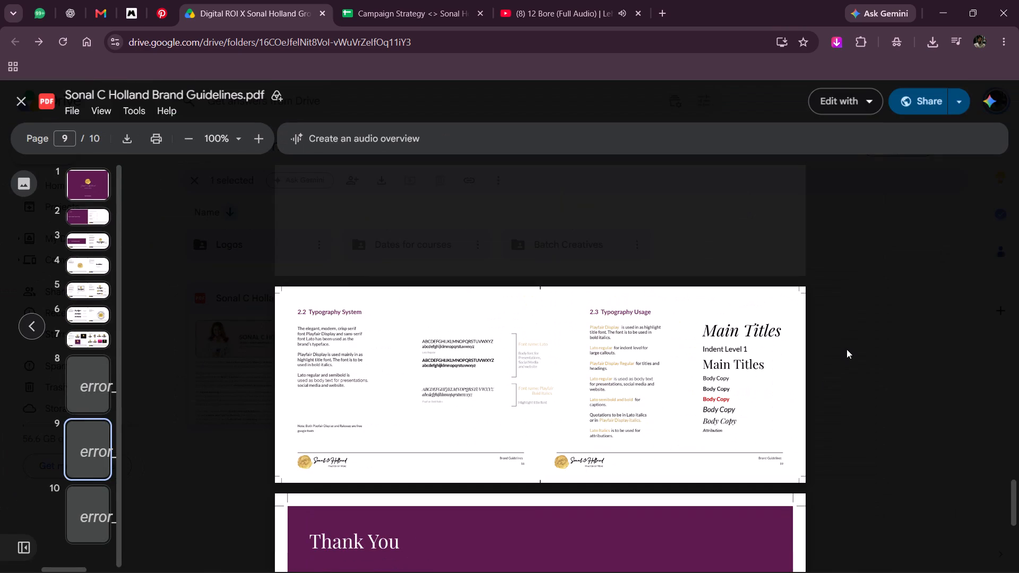
pyautogui.scroll(5, 847, 349)
pyautogui.click(643, 418)
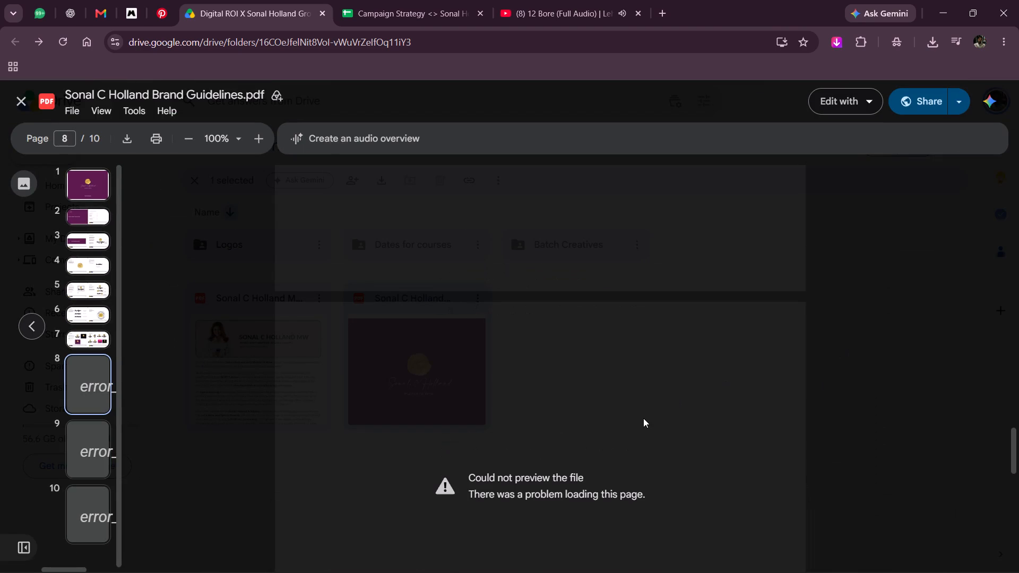
pyautogui.click(888, 362)
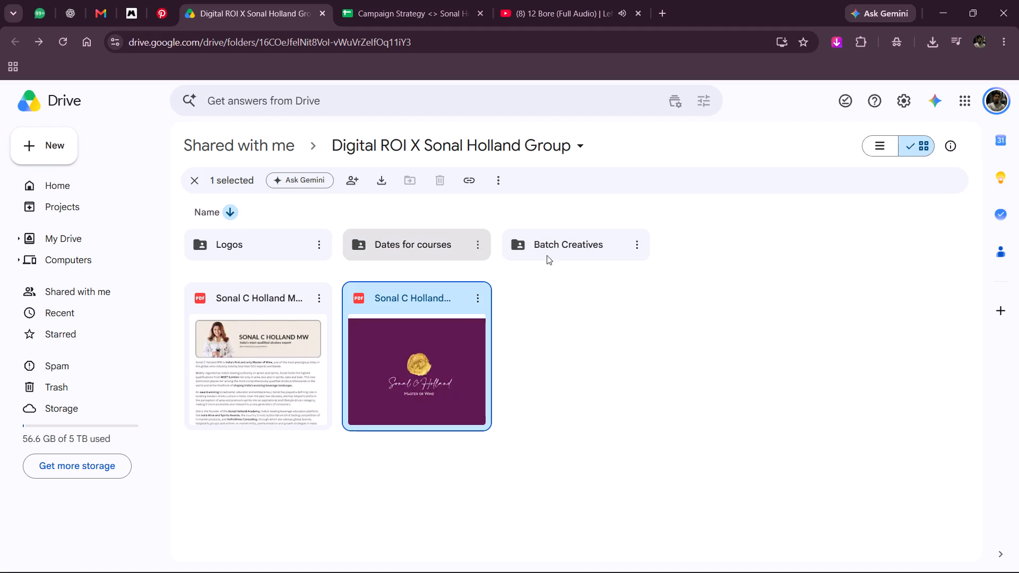
pyautogui.click(694, 343)
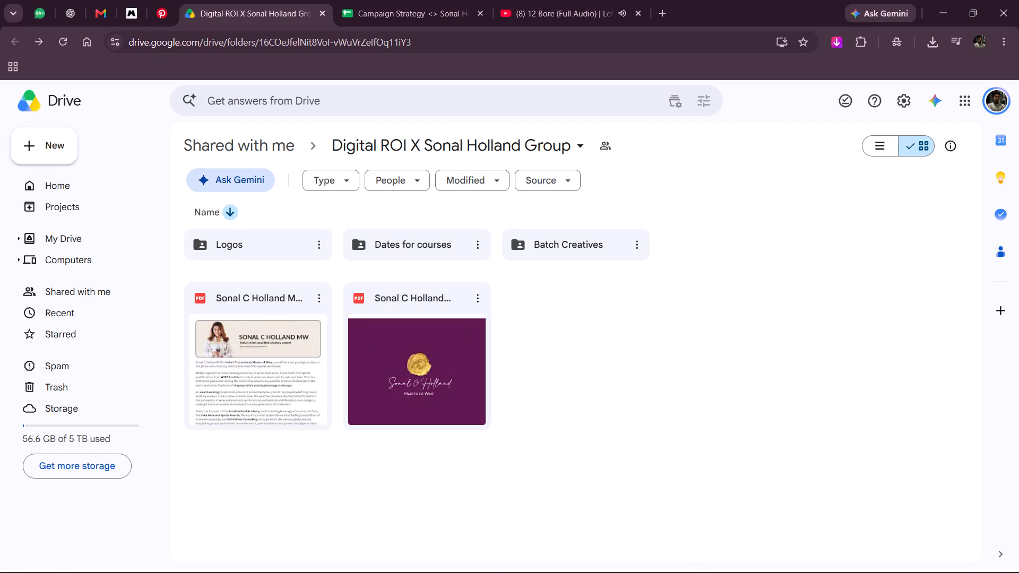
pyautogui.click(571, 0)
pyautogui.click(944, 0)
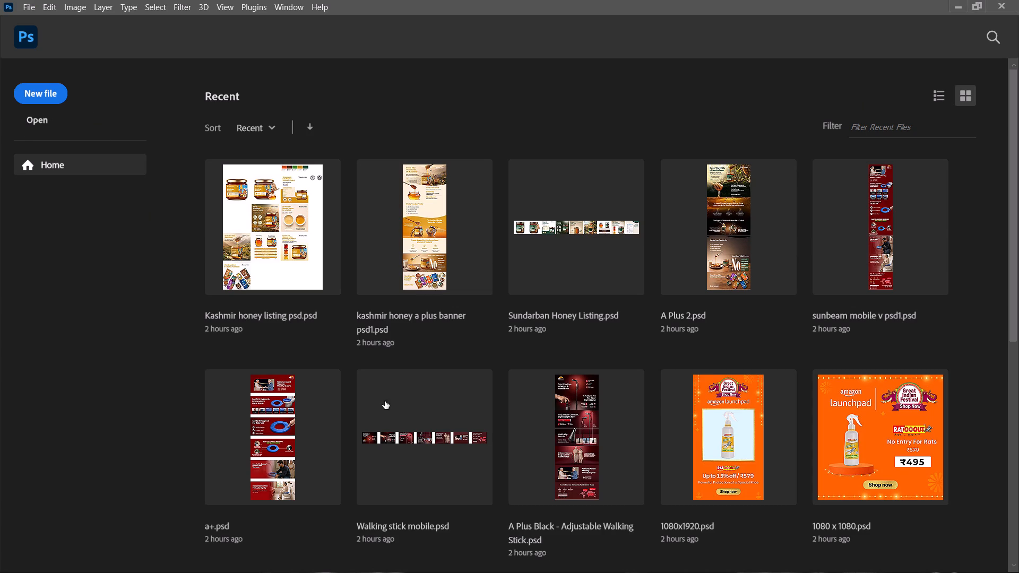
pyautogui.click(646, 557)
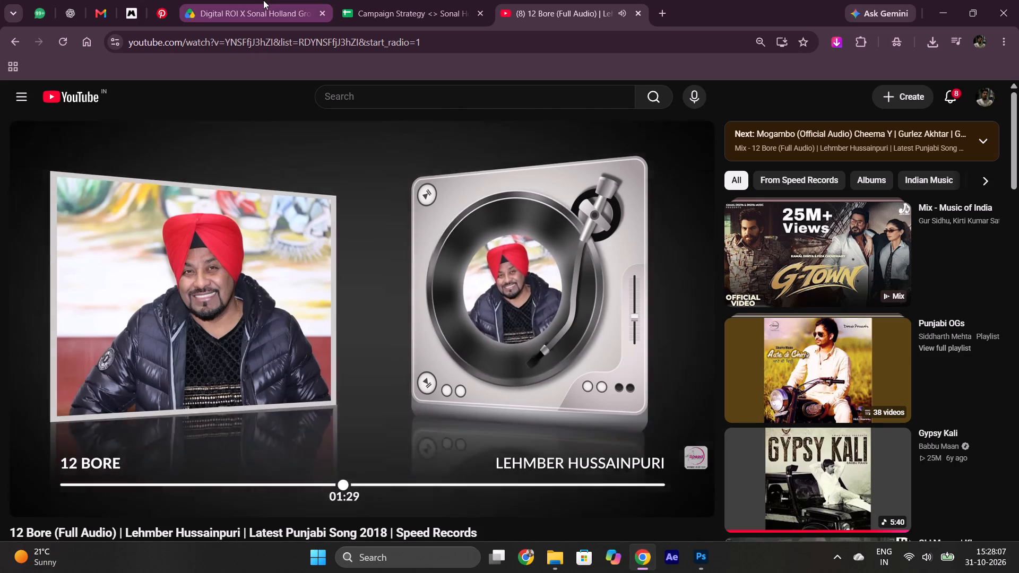
# Review the headlines, sub-headlines, dates, CTAs and notes for every creative in the campaign strategy sheet.
pyautogui.click(392, 0)
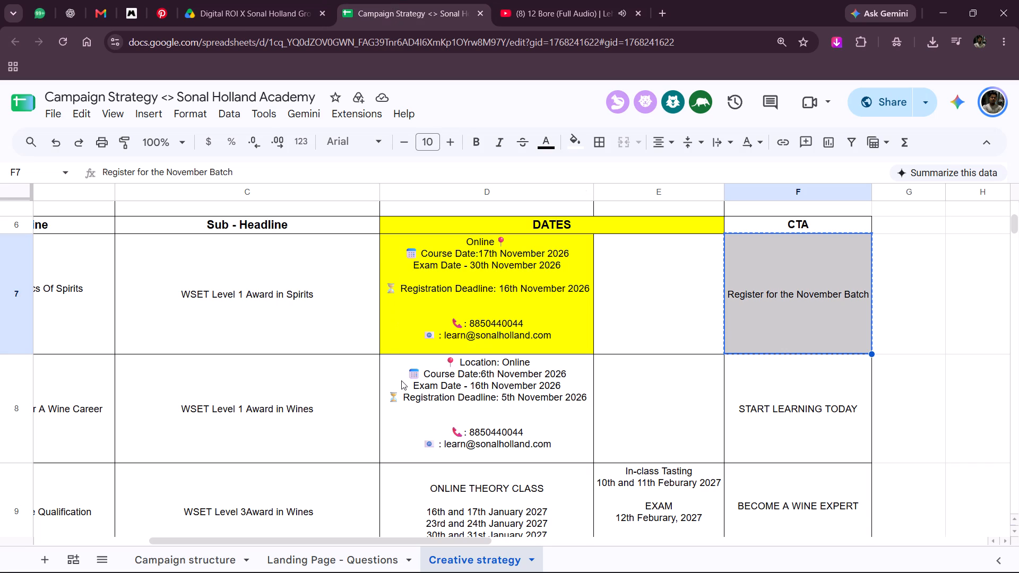
pyautogui.hscroll(2, 401, 380)
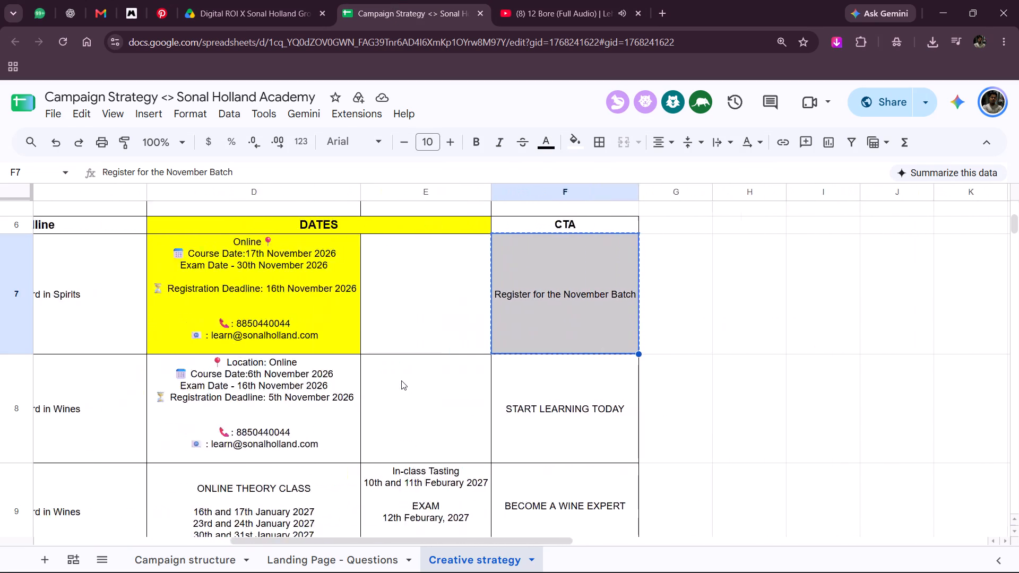
pyautogui.hscroll(3, 401, 380)
pyautogui.scroll(2, 401, 380)
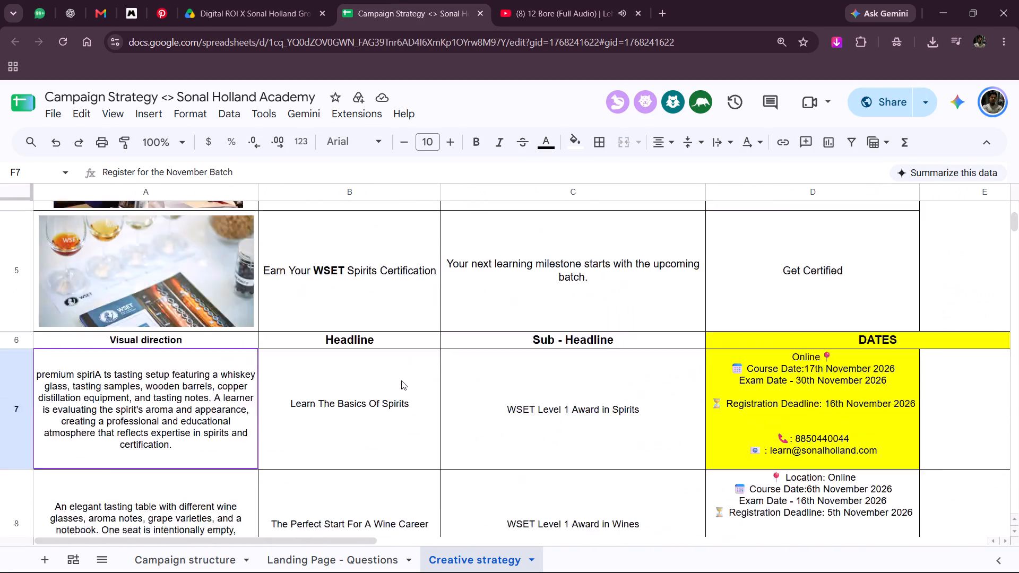
pyautogui.scroll(8, 401, 380)
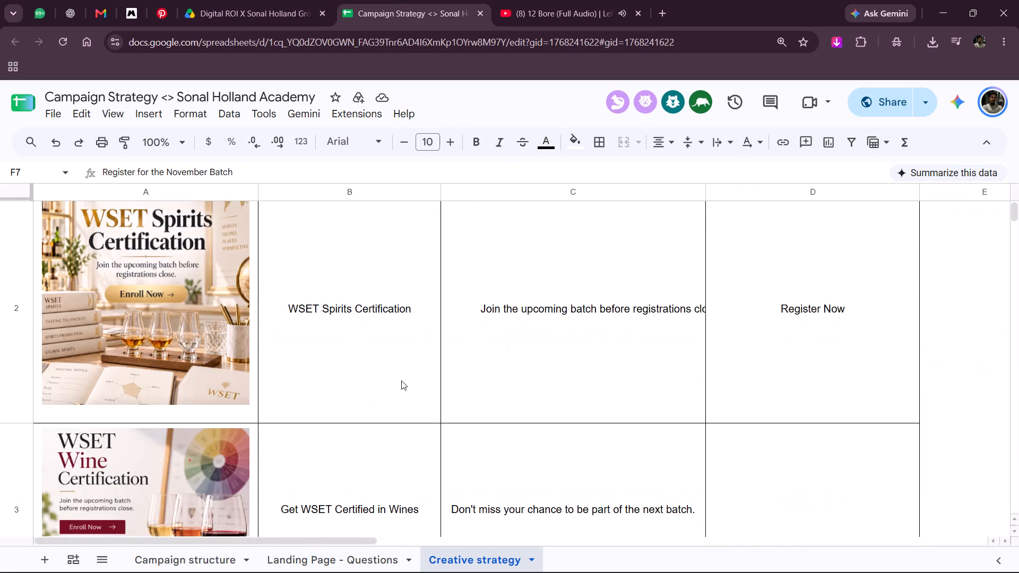
pyautogui.scroll(2, 401, 380)
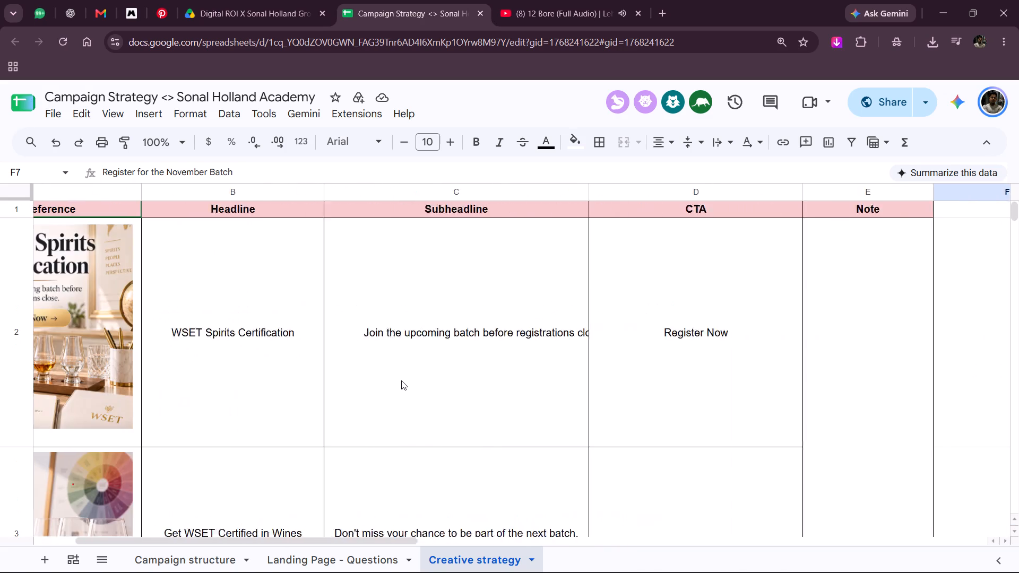
pyautogui.scroll(-3, 401, 380)
pyautogui.scroll(1, 401, 380)
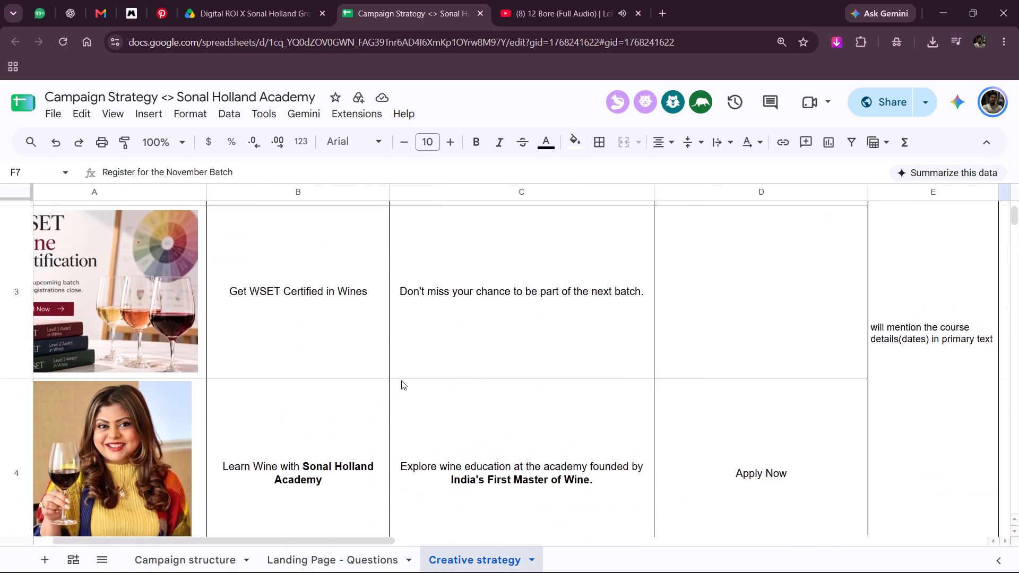
pyautogui.scroll(1, 401, 380)
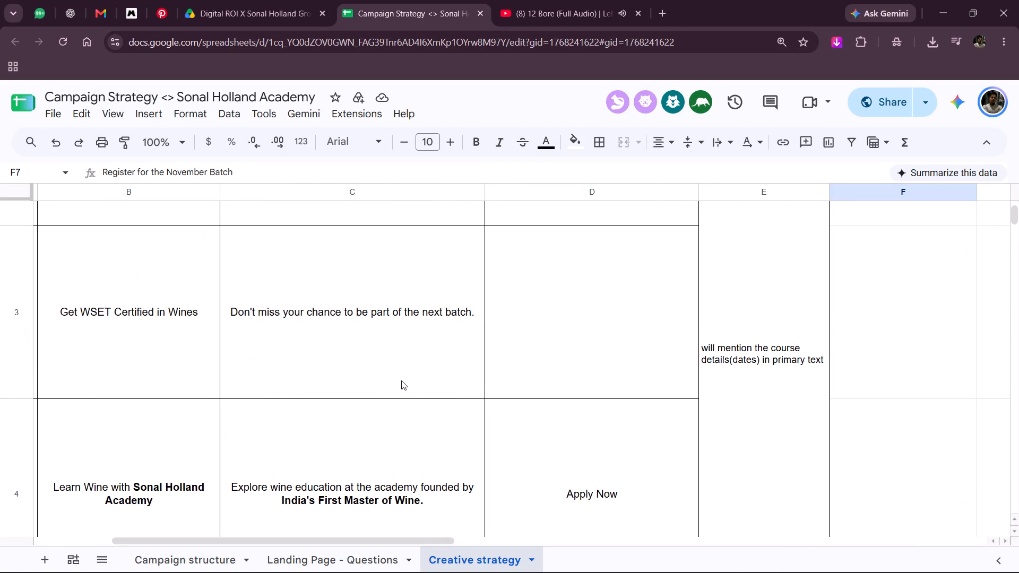
pyautogui.scroll(-2, 401, 380)
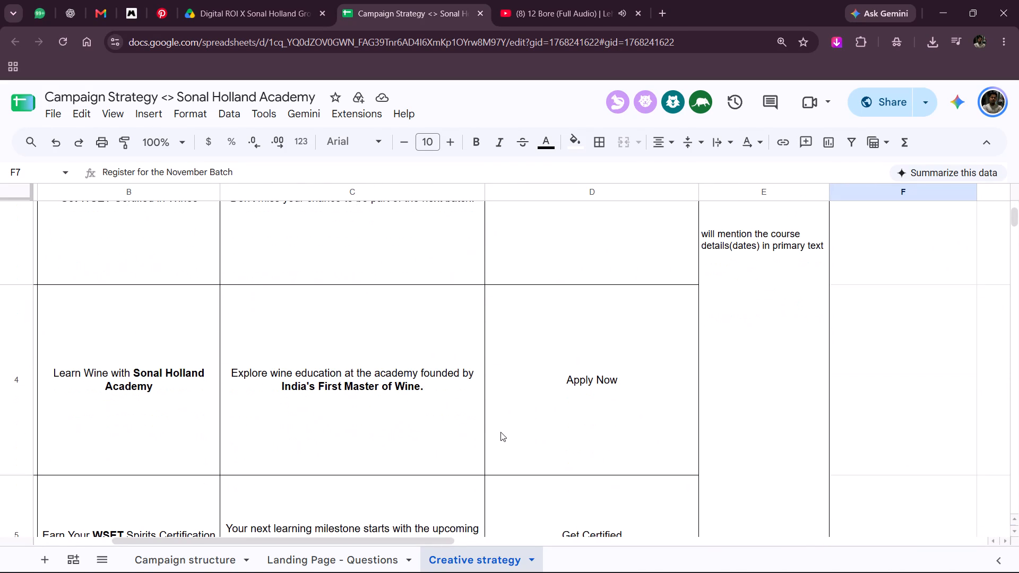
pyautogui.scroll(-2, 500, 432)
pyautogui.scroll(-2, 621, 444)
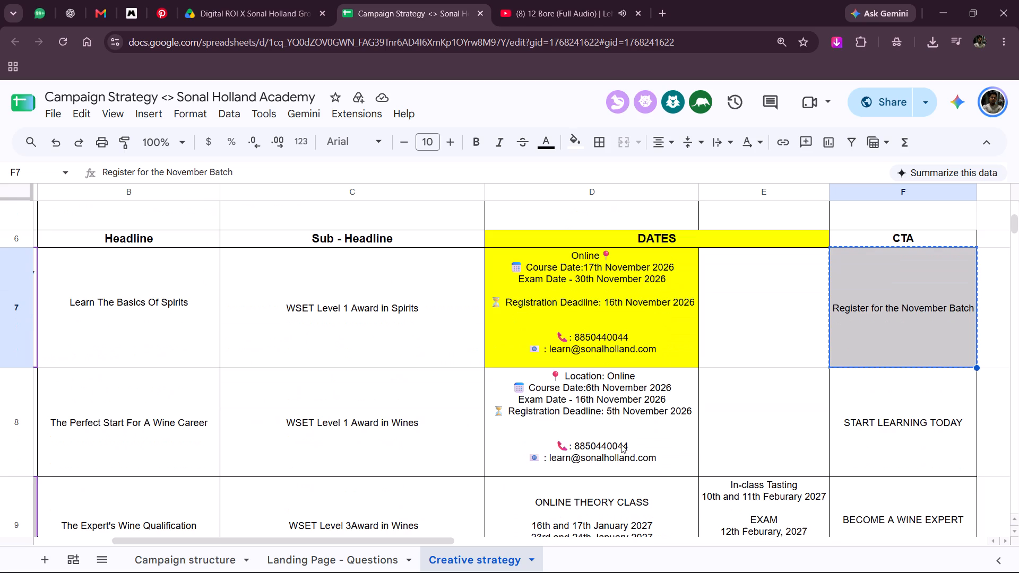
pyautogui.scroll(-2, 621, 444)
pyautogui.scroll(1, 621, 444)
pyautogui.hscroll(1, 621, 444)
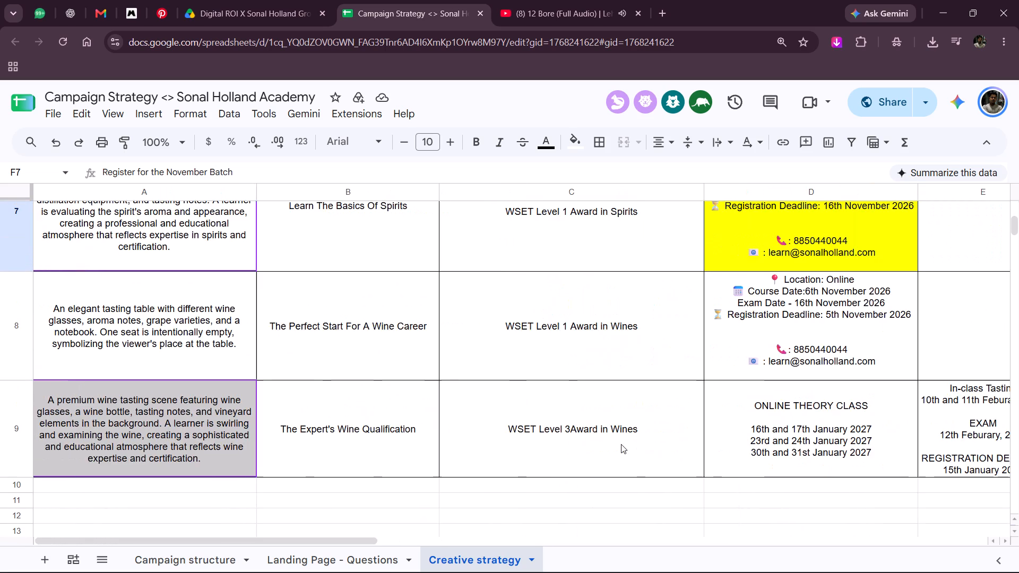
pyautogui.hscroll(3, 621, 444)
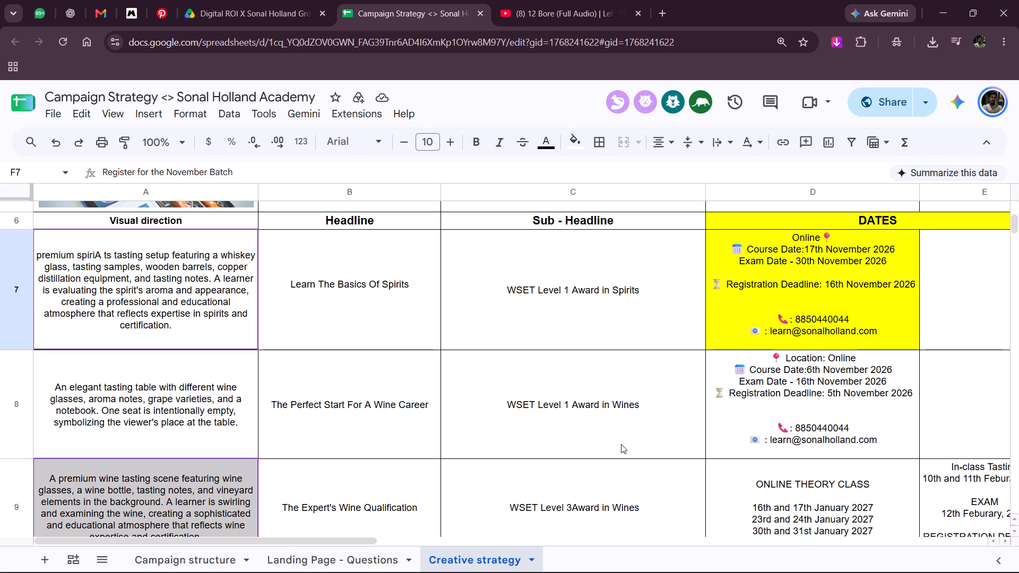
# Switch to Photoshop and create a new 1080 x 1080 px document at 72 pixels/inch.
pyautogui.hotkey('alt', 'Tab')
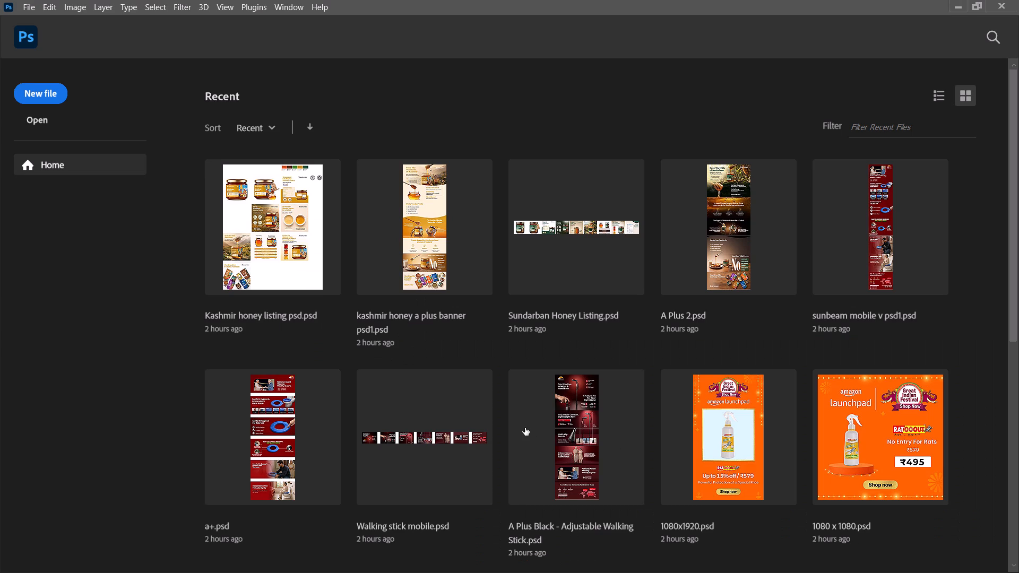
pyautogui.click(28, 122)
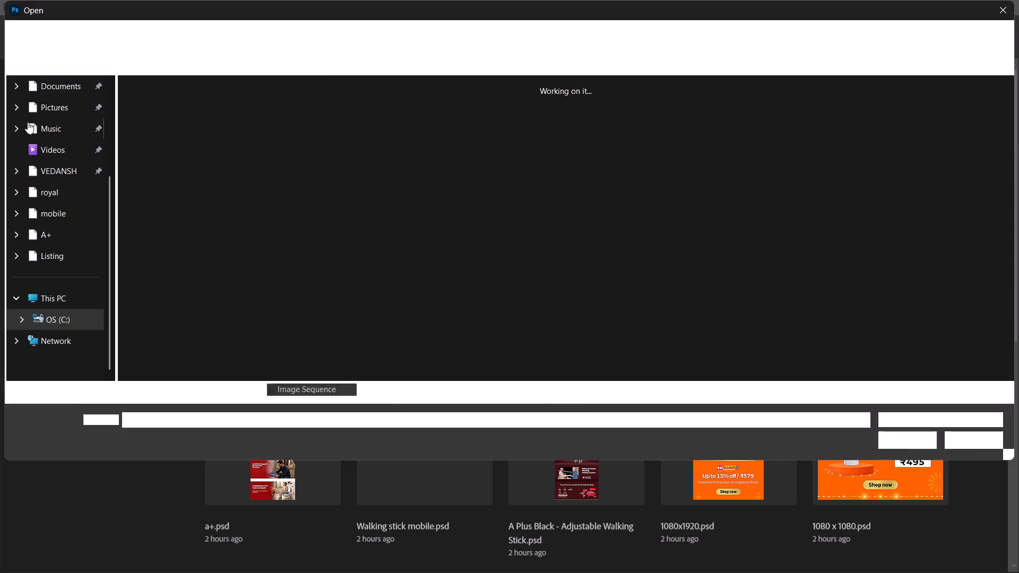
pyautogui.click(1009, 14)
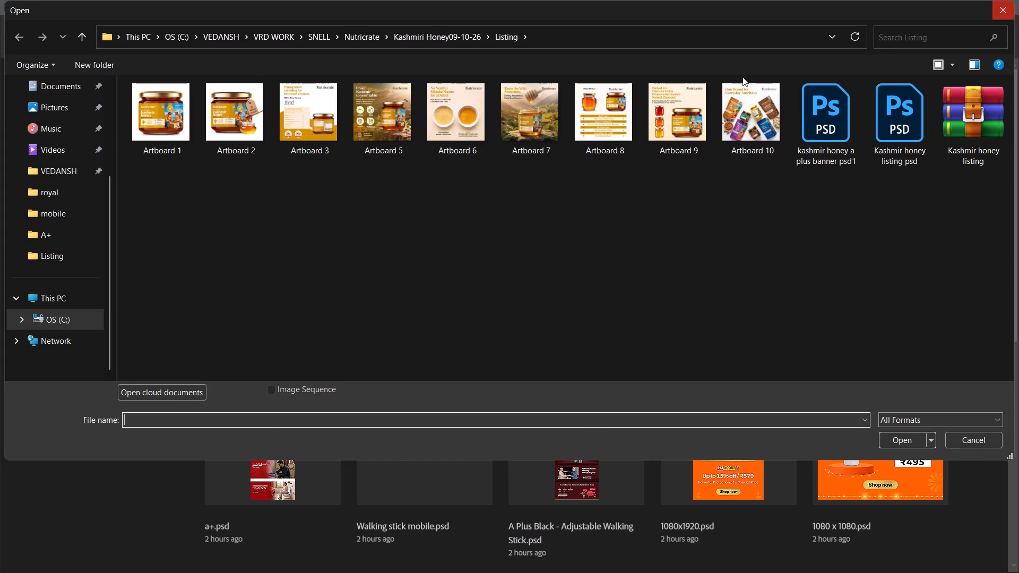
pyautogui.click(33, 97)
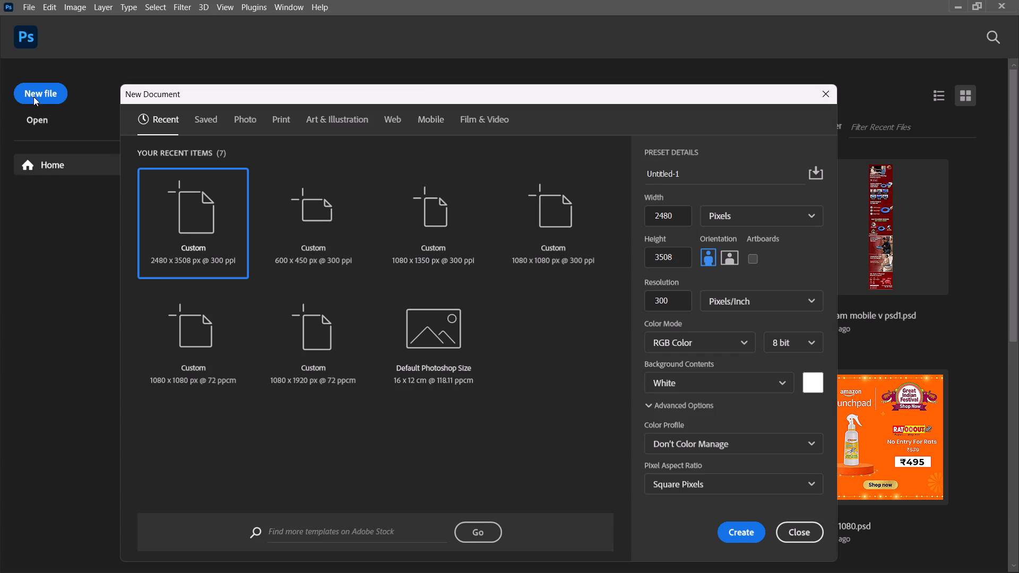
pyautogui.click(530, 209)
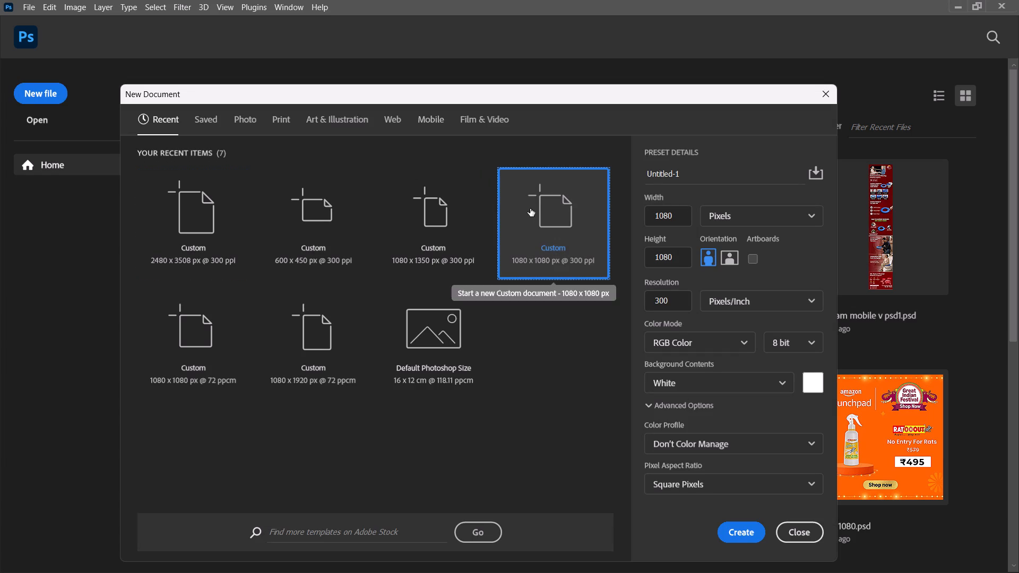
pyautogui.doubleClick(666, 303)
pyautogui.write('72')
pyautogui.click(739, 527)
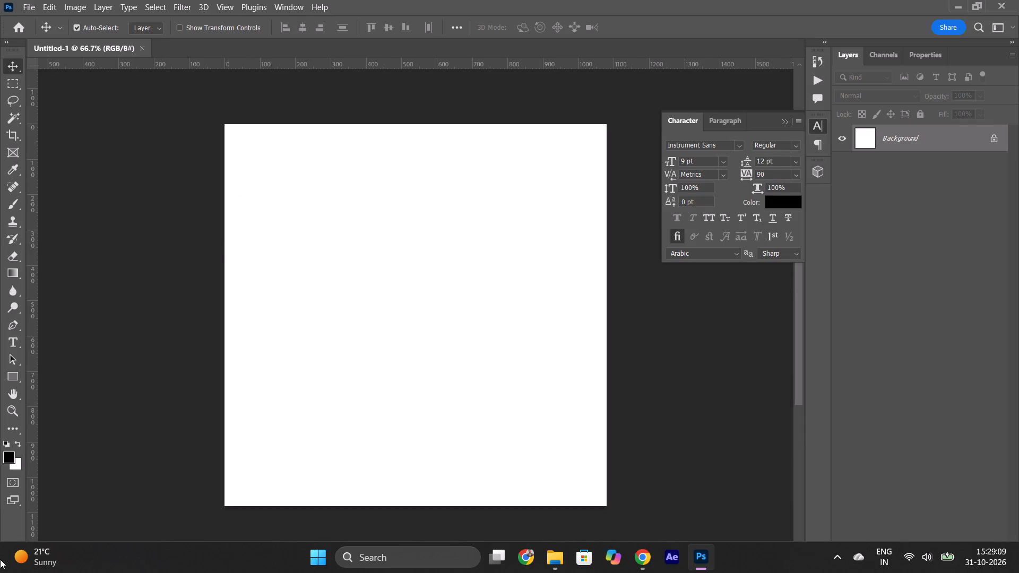
# Draw a 1080 x 1080 px artboard over the canvas with the Artboard Tool and add a second same-sized artboard to its right.
pyautogui.rightClick(28, 68)
pyautogui.rightClick(16, 68)
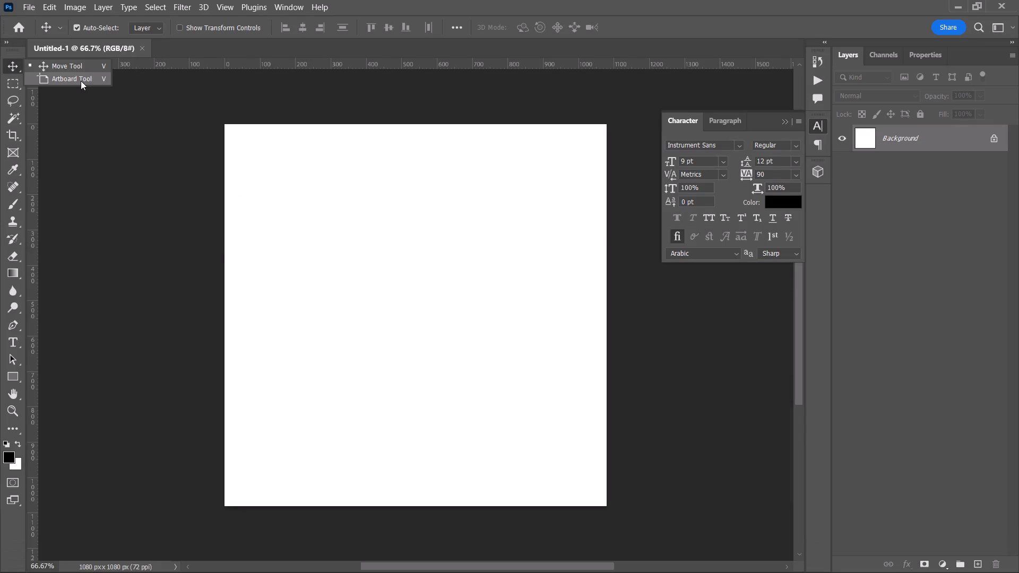
pyautogui.click(81, 81)
pyautogui.moveTo(224, 124); pyautogui.dragTo(606, 503)
pyautogui.click(640, 311)
pyautogui.rightClick(16, 70)
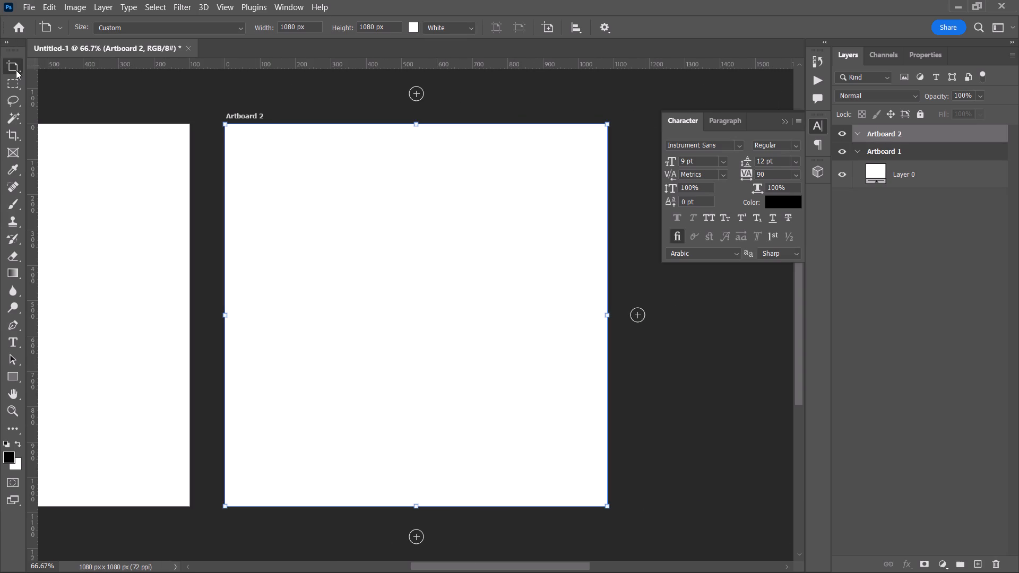
pyautogui.click(68, 68)
pyautogui.click(128, 87)
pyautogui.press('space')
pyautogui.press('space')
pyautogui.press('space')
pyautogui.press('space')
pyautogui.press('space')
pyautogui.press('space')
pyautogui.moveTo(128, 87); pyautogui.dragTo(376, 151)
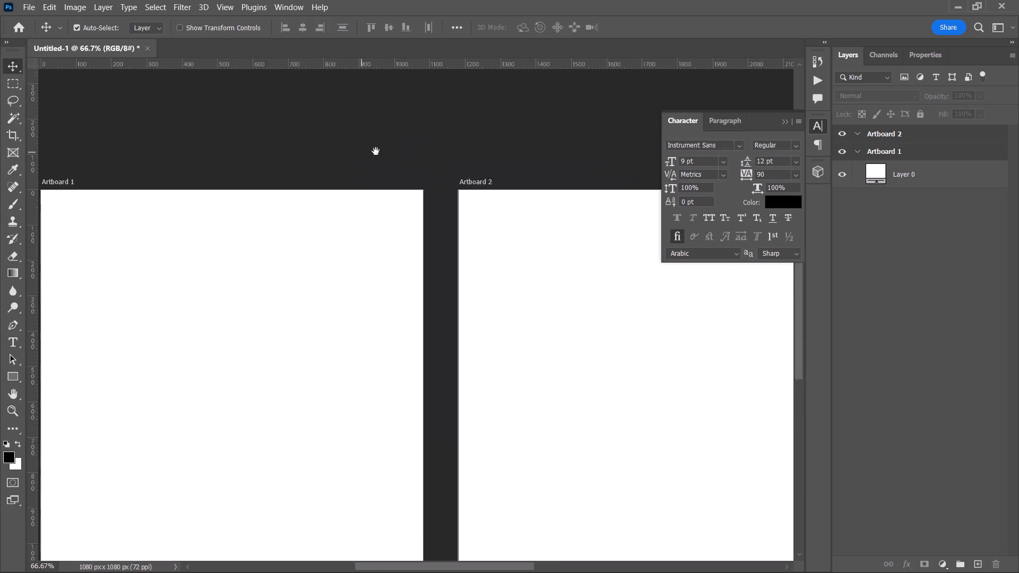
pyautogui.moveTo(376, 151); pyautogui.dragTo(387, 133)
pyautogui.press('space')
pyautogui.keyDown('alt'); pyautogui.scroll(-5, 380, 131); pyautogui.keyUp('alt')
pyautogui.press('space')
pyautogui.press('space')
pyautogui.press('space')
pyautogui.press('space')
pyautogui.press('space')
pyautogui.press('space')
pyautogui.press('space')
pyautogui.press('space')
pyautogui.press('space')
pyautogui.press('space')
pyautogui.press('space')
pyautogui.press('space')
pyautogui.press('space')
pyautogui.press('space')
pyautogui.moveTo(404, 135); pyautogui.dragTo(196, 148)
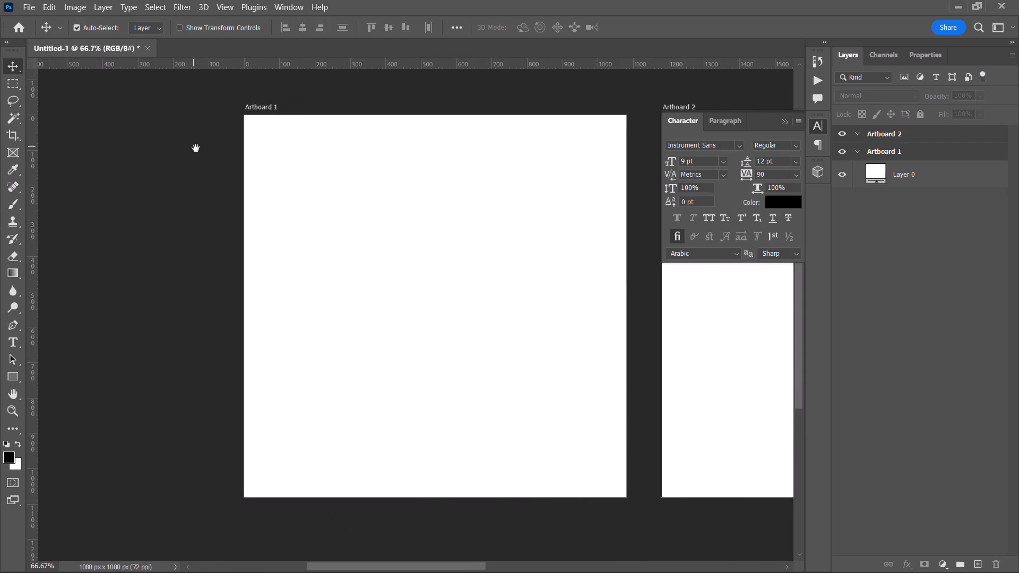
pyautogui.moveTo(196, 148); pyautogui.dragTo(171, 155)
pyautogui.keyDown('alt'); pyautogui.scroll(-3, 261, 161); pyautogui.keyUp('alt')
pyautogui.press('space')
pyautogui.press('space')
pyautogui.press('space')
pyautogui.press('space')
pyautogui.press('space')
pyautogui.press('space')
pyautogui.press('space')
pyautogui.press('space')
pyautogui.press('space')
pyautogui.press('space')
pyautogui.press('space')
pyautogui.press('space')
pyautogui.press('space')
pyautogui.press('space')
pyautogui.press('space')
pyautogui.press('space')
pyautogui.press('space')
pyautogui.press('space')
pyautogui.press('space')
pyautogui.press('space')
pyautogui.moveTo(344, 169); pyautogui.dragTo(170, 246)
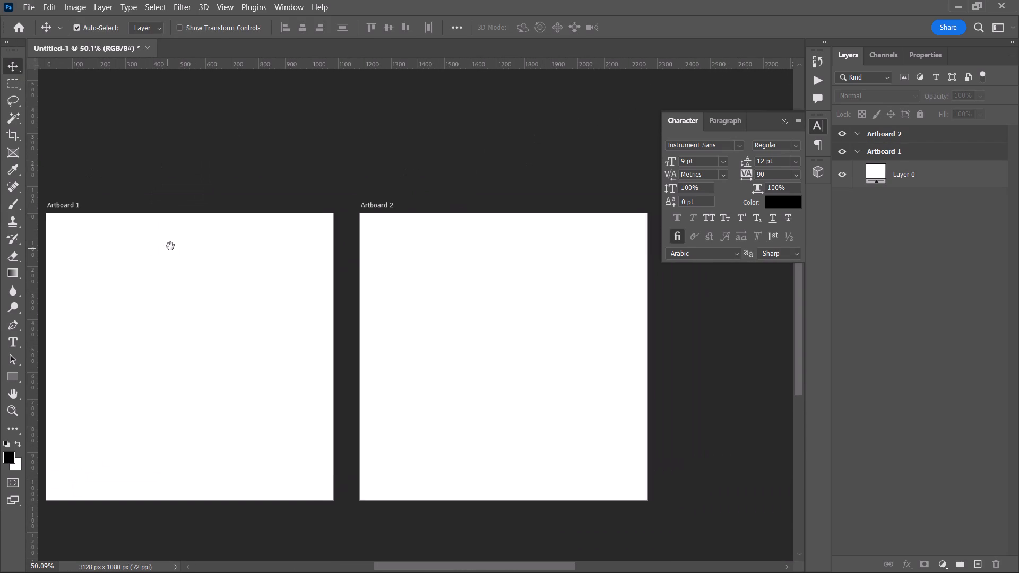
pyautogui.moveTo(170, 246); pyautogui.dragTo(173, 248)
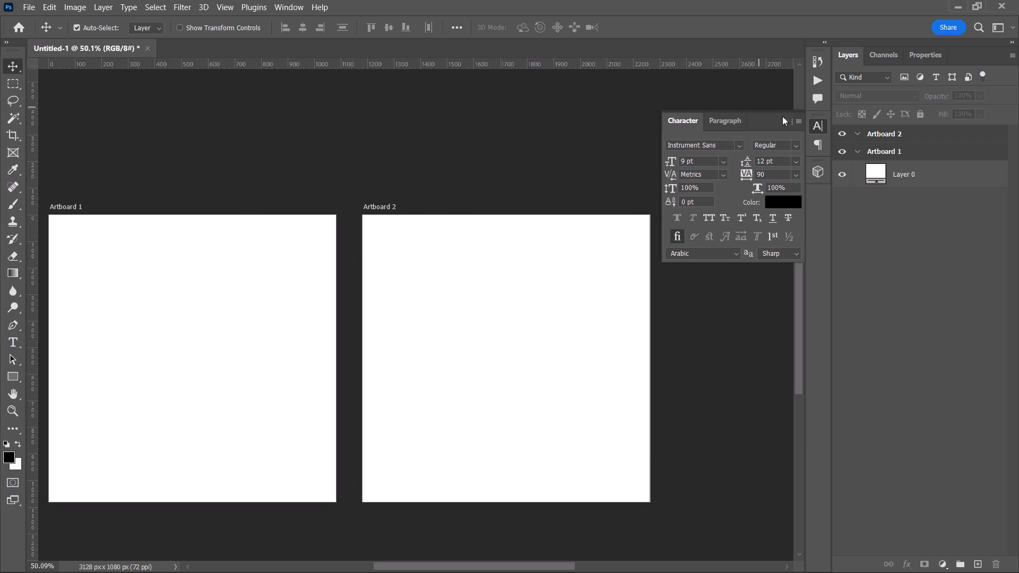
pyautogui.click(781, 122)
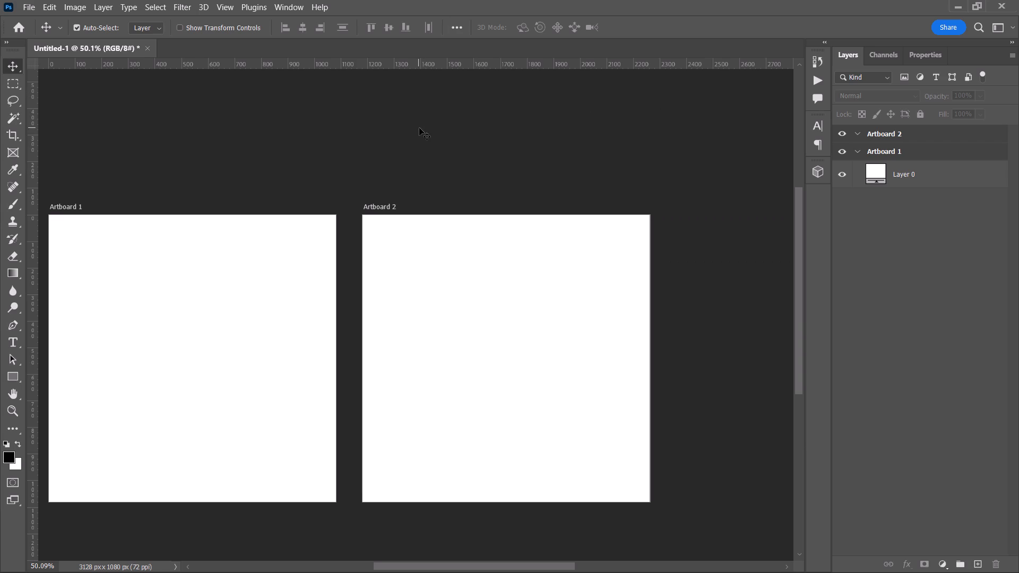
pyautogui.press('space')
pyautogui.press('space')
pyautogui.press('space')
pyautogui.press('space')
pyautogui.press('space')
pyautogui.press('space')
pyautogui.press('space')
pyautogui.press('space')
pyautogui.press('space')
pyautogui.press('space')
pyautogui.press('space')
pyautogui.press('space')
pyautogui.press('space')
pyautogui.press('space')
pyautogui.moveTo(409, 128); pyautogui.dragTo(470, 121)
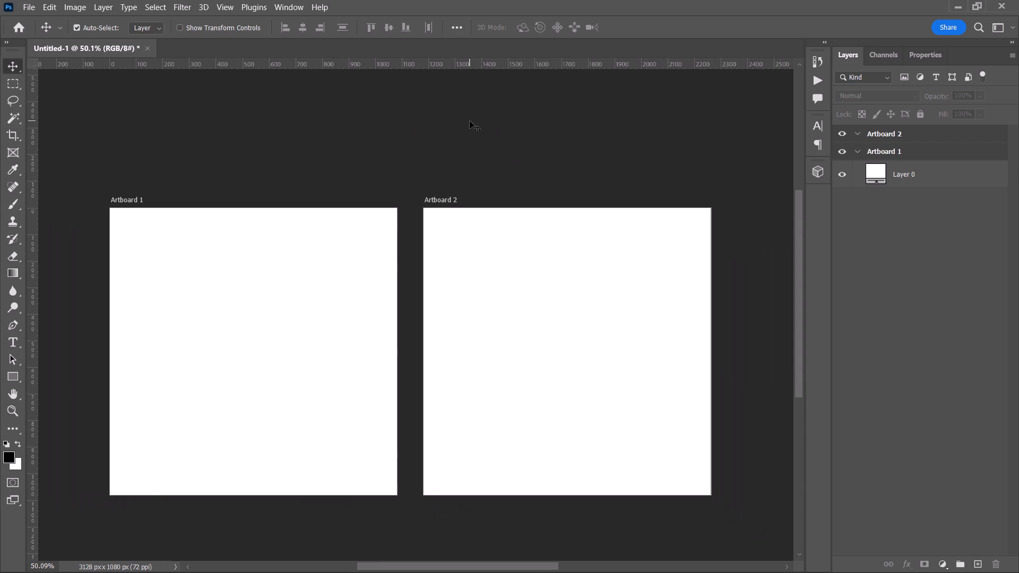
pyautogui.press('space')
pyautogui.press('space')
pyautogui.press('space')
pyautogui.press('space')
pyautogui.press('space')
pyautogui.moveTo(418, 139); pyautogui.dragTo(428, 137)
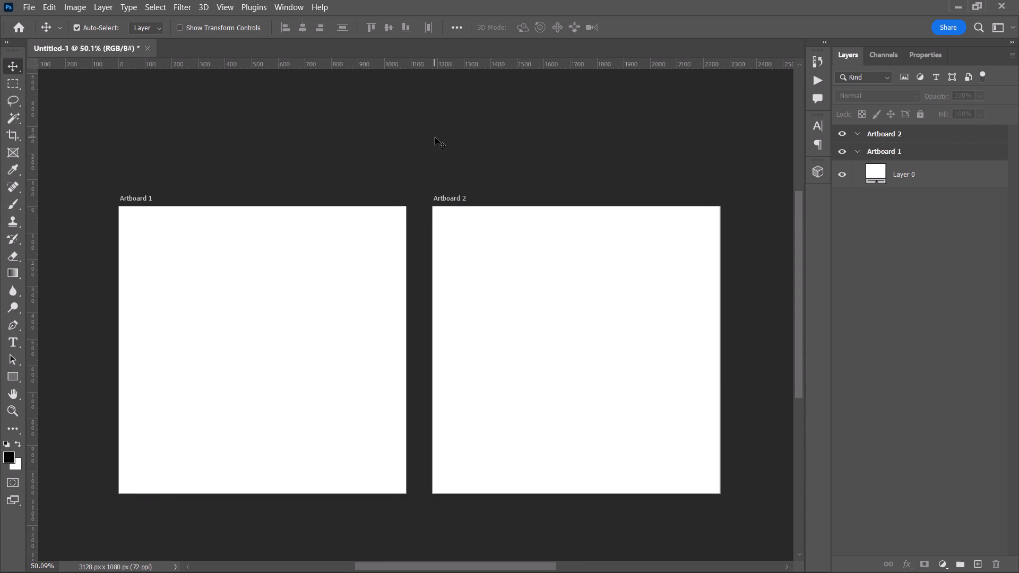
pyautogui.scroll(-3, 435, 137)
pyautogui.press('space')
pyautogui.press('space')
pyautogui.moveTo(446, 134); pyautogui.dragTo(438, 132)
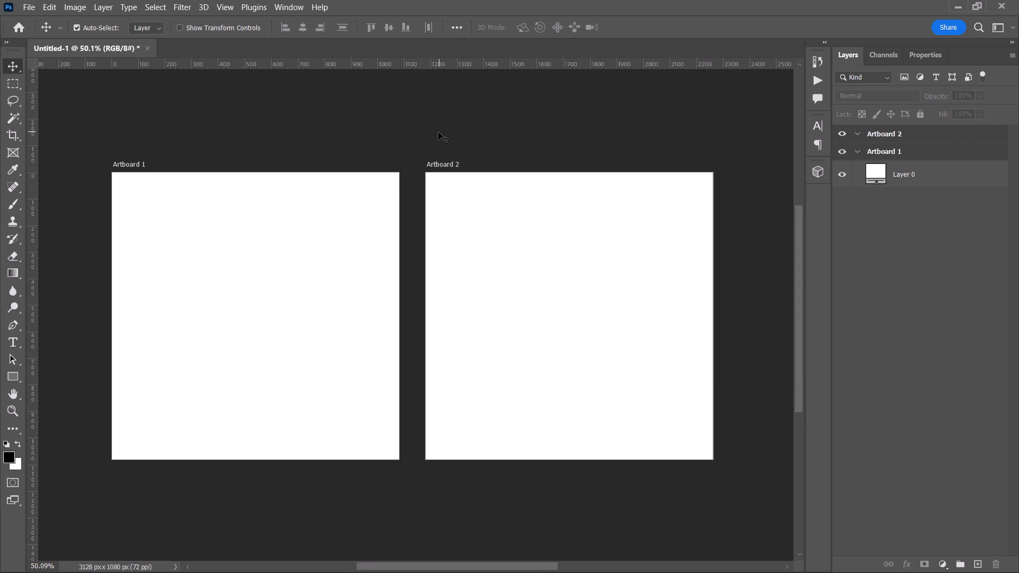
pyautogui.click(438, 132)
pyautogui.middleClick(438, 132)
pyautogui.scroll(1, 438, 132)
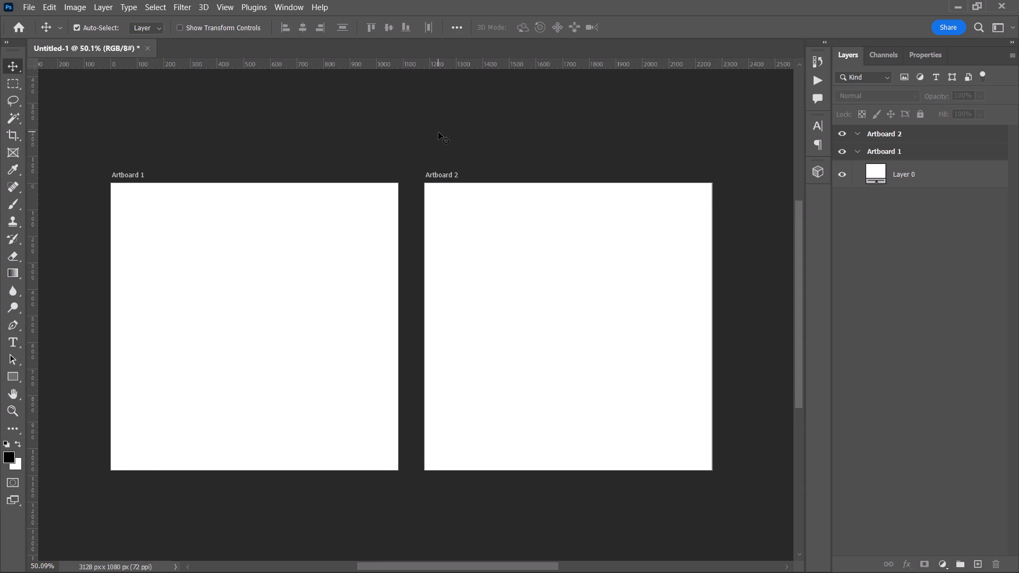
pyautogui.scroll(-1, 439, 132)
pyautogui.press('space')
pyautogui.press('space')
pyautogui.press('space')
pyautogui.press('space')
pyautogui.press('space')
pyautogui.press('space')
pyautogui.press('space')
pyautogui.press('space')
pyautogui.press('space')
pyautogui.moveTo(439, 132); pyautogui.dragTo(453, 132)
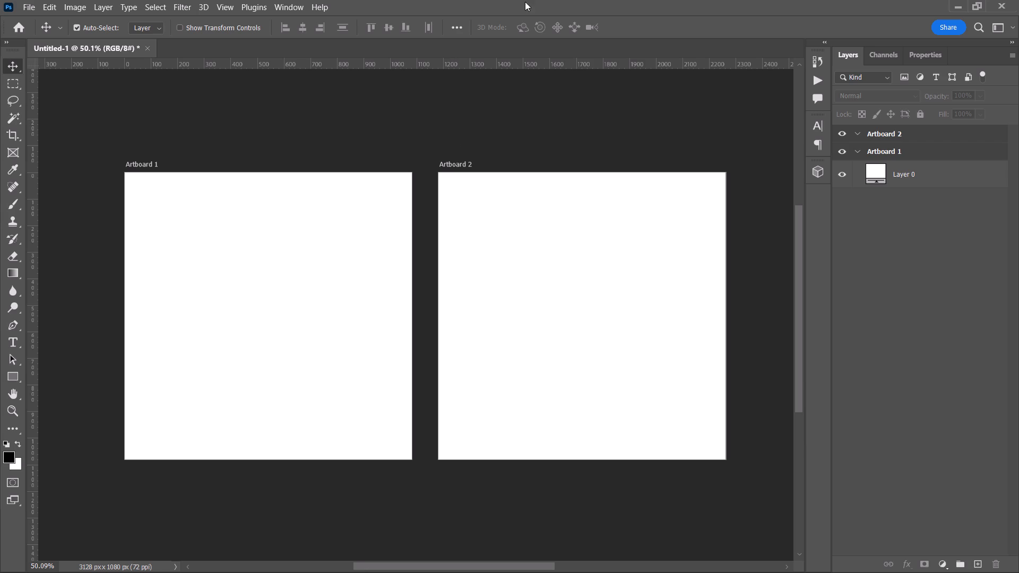
pyautogui.hotkey('alt', 'Tab')
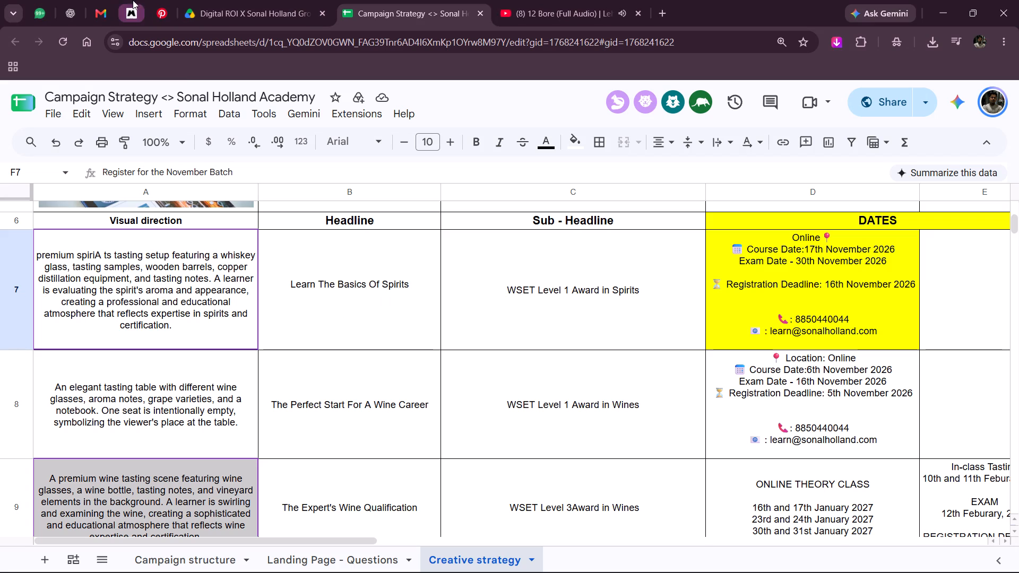
pyautogui.click(66, 0)
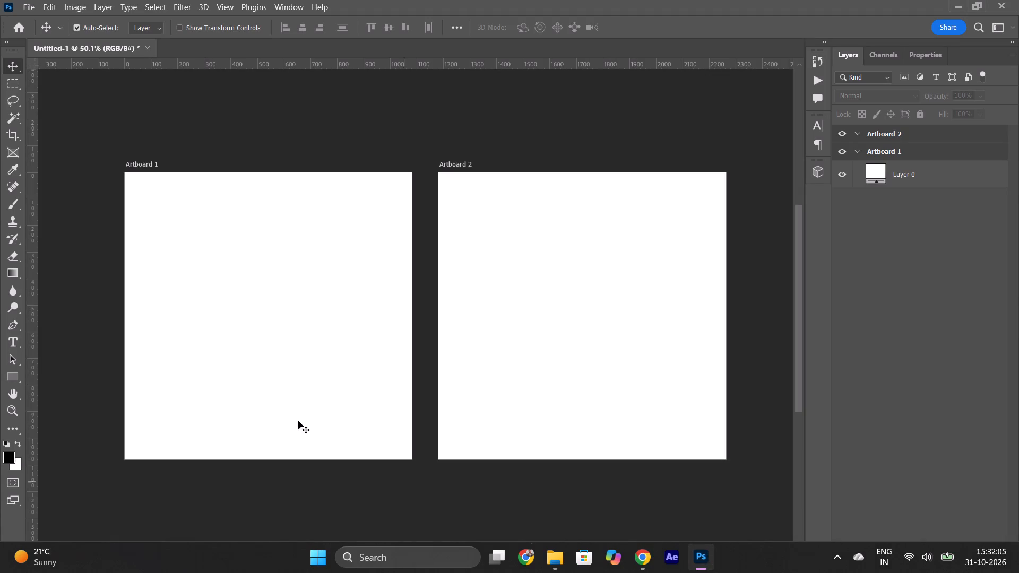
pyautogui.hotkey('ctrl', 'o')
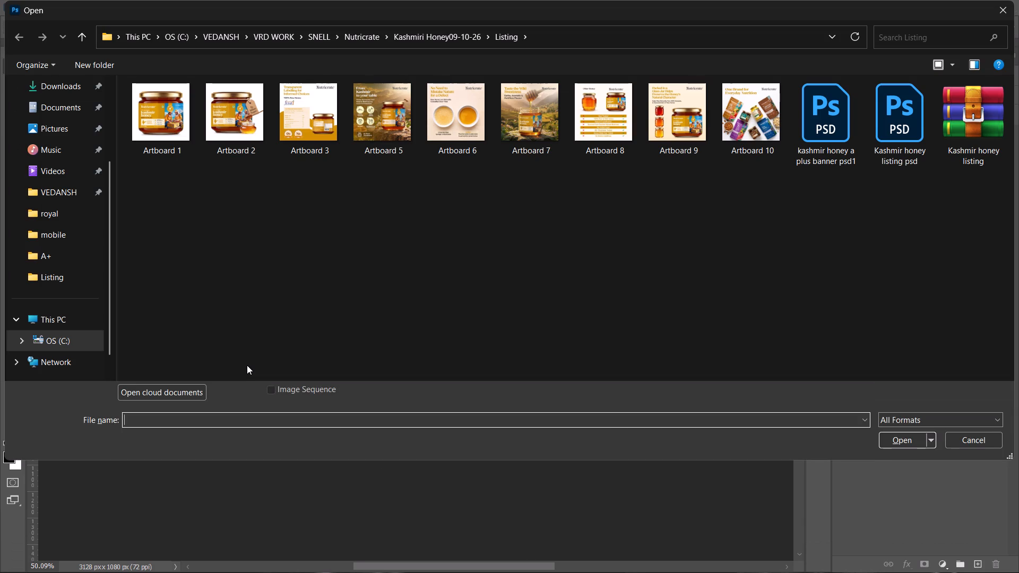
pyautogui.click(61, 92)
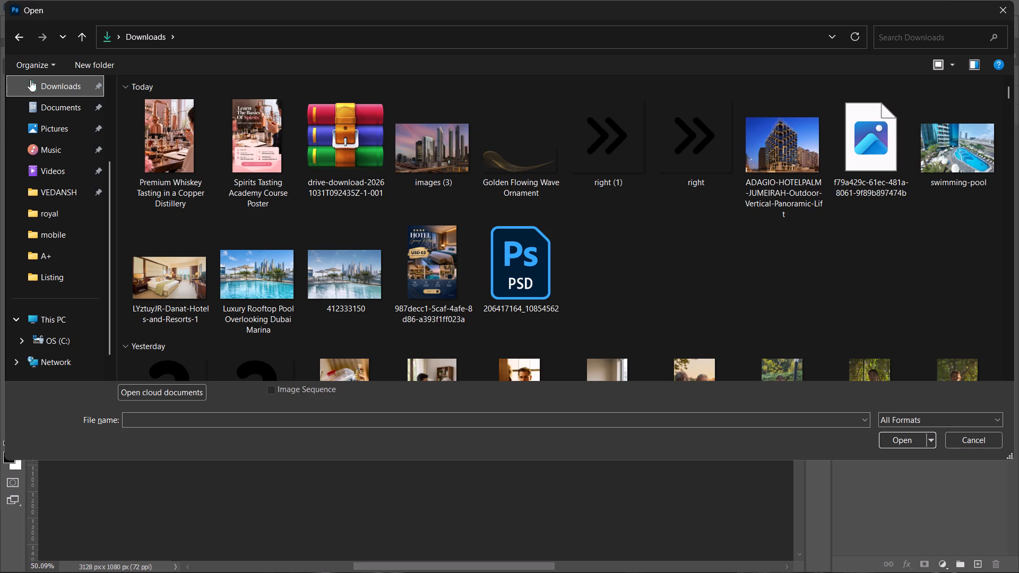
pyautogui.click(185, 141)
pyautogui.doubleClick(185, 141)
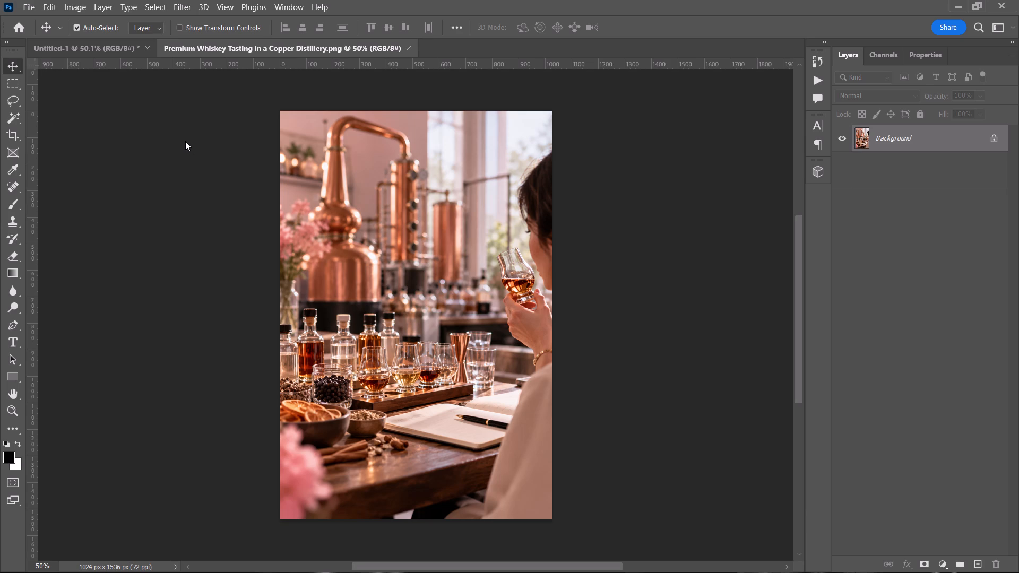
# Switch to Chrome and bring up the YouTube music video.
pyautogui.hotkey('alt', 'Tab')
pyautogui.click(605, 4)
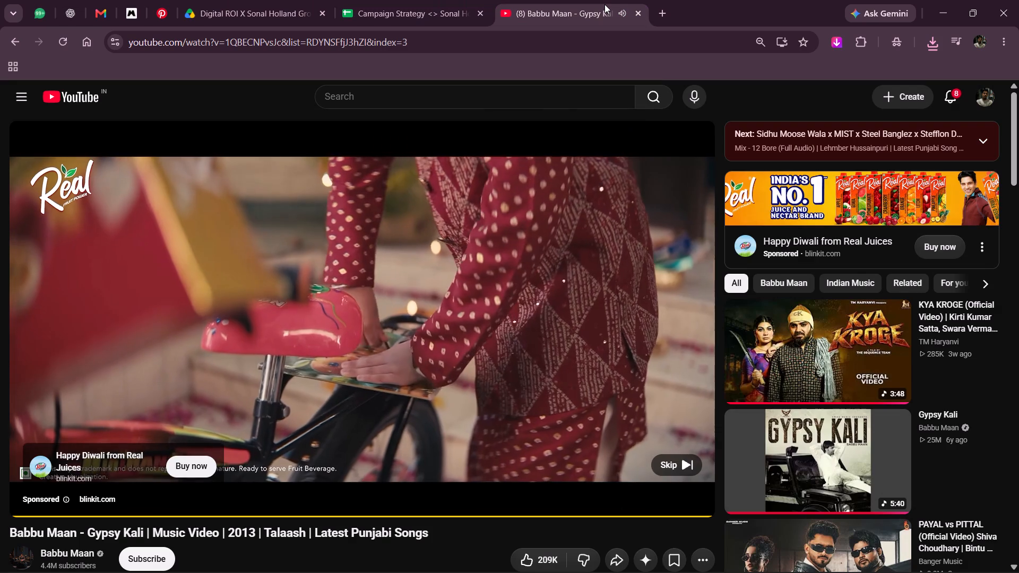
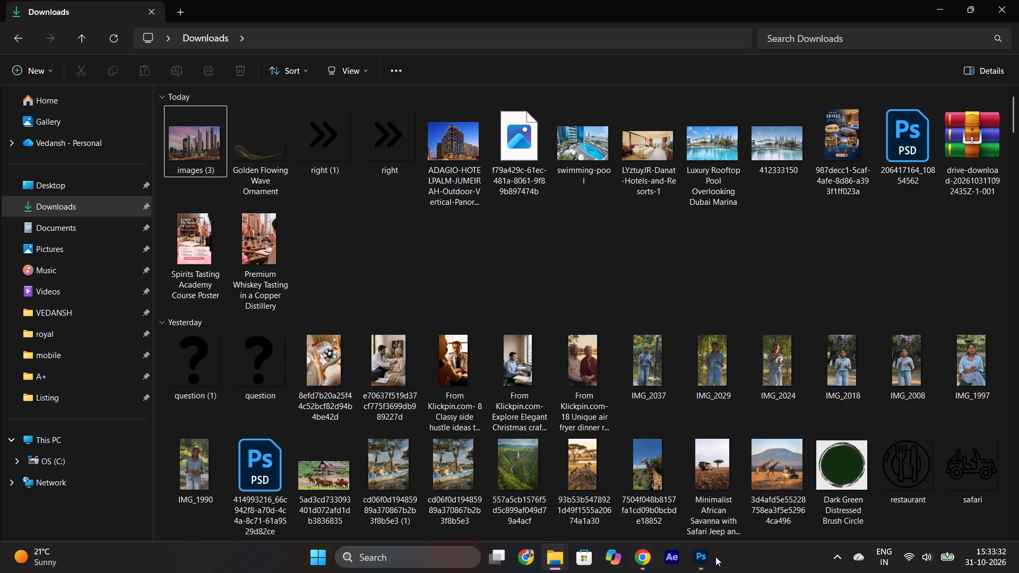
# Switch to Chrome, go back to the previous track in the YouTube music mix, and return to the ChatGPT chat.
pyautogui.click(703, 556)
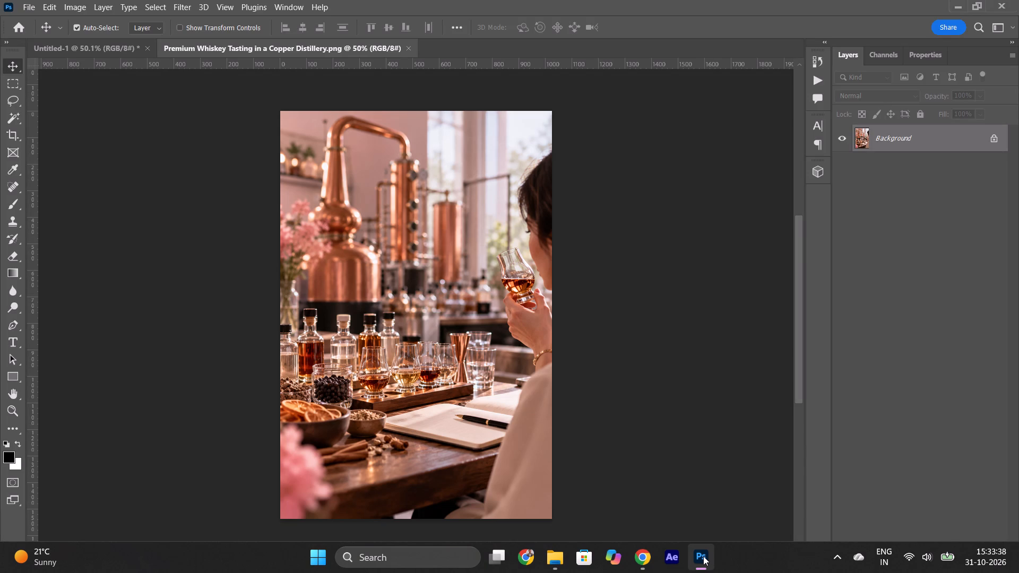
pyautogui.click(636, 557)
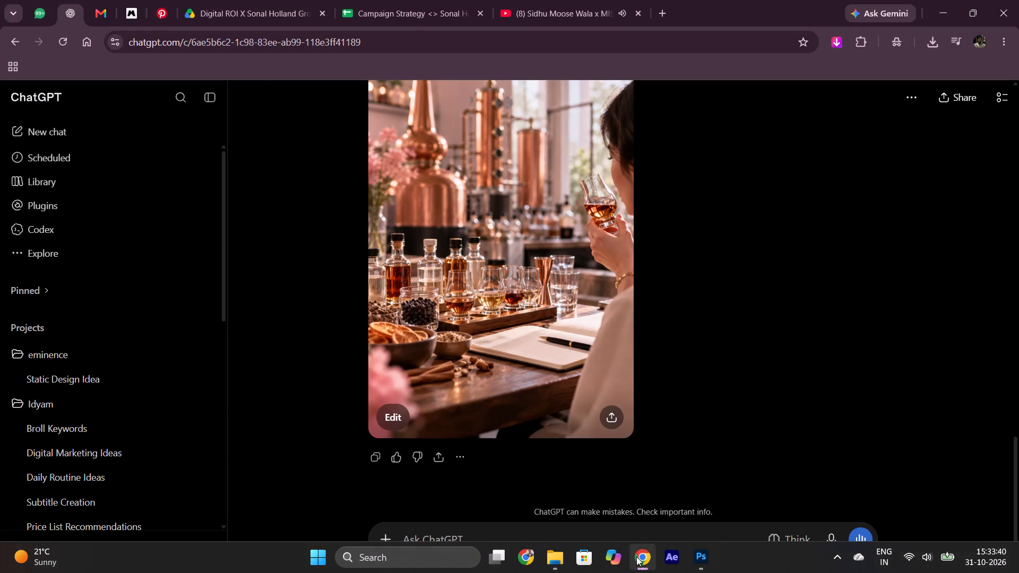
pyautogui.click(514, 0)
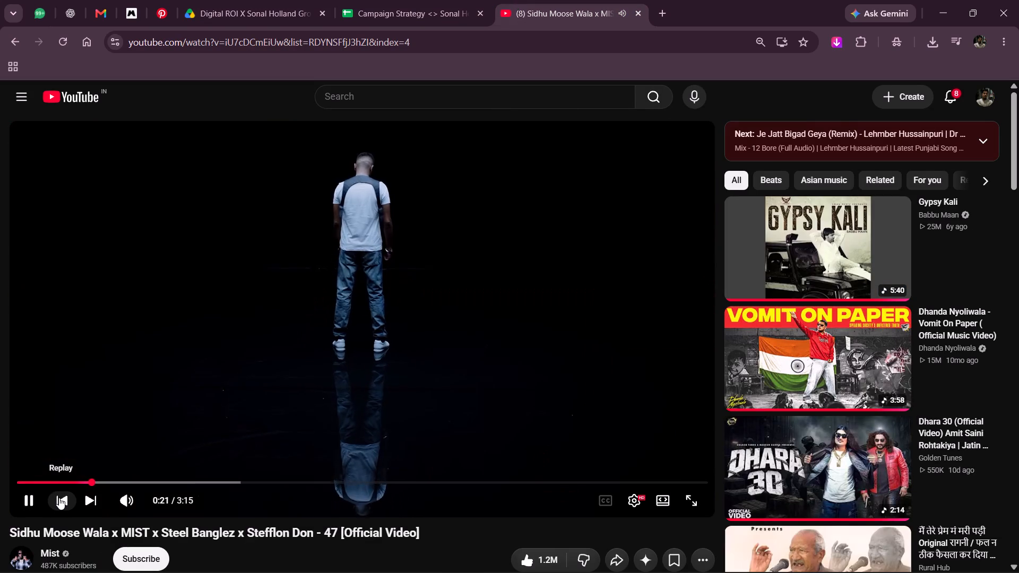
pyautogui.click(59, 498)
pyautogui.click(59, 498)
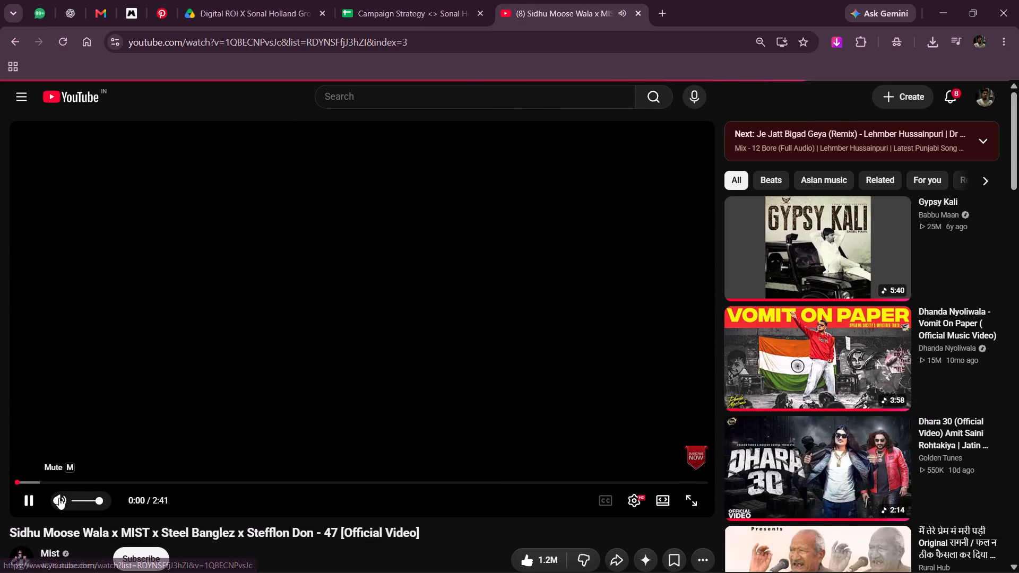
pyautogui.click(67, 0)
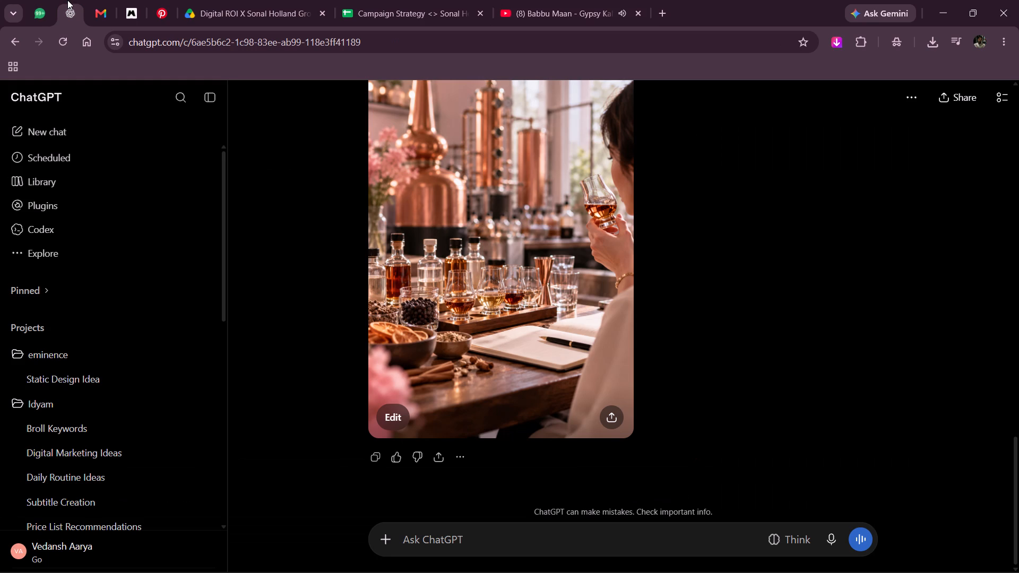
# Switch to Photoshop and copy the Premium Whiskey Tasting image into Untitled-1, placing it top-aligned and horizontally centred on Artboard 1.
pyautogui.hotkey('alt', 'Tab')
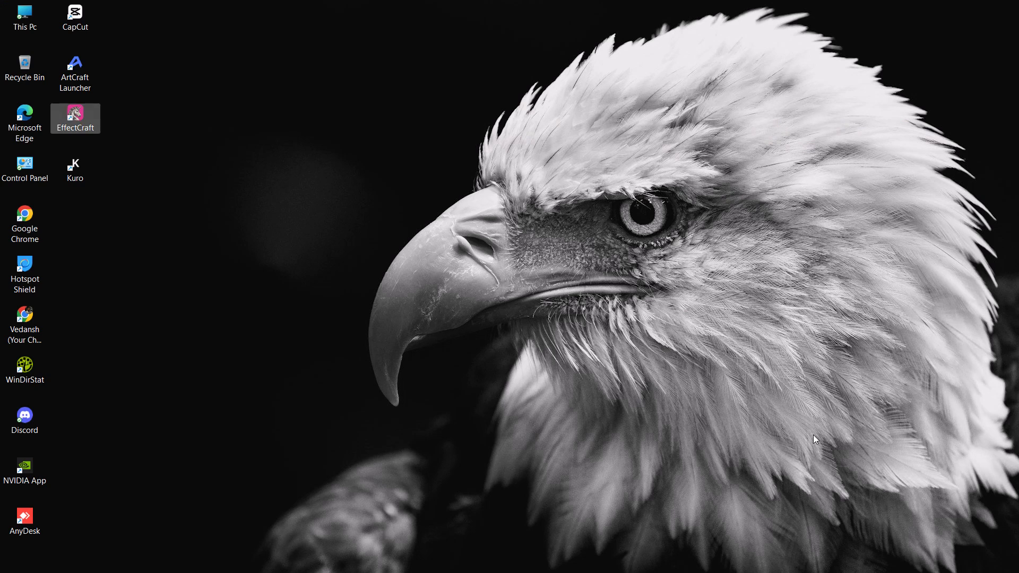
pyautogui.hotkey('alt', 'Tab')
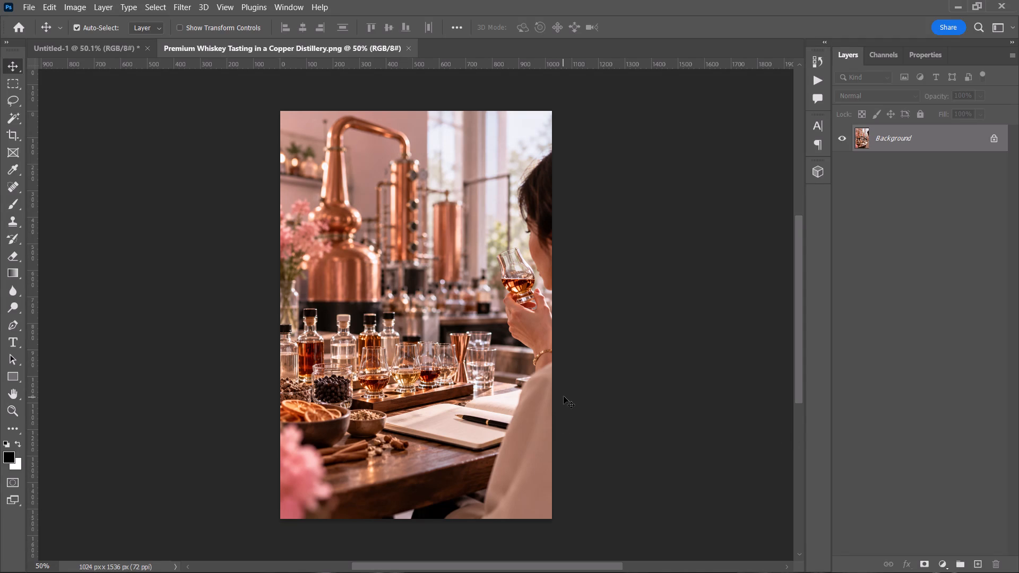
pyautogui.click(95, 47)
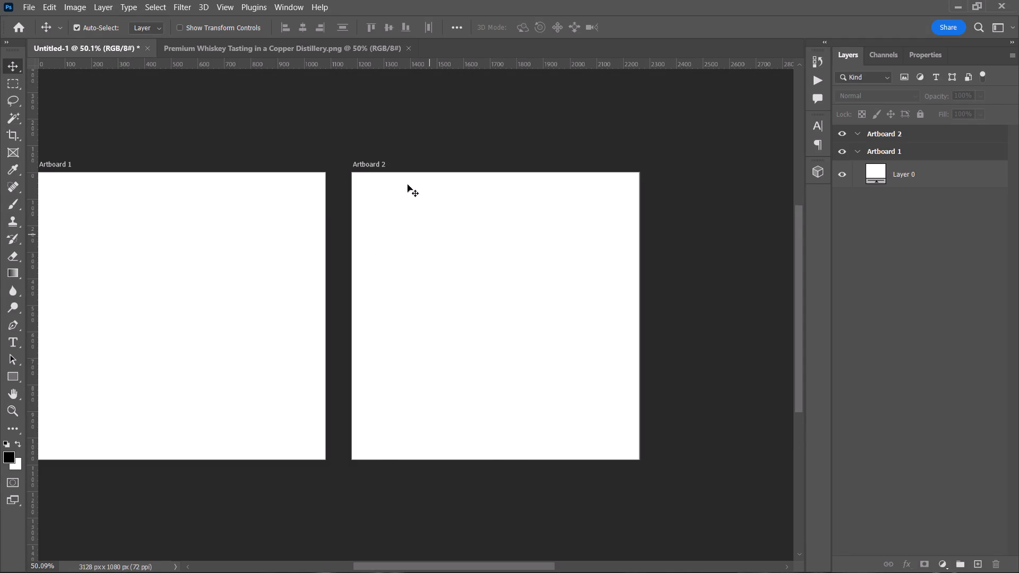
pyautogui.click(299, 54)
pyautogui.moveTo(499, 268); pyautogui.dragTo(68, 55)
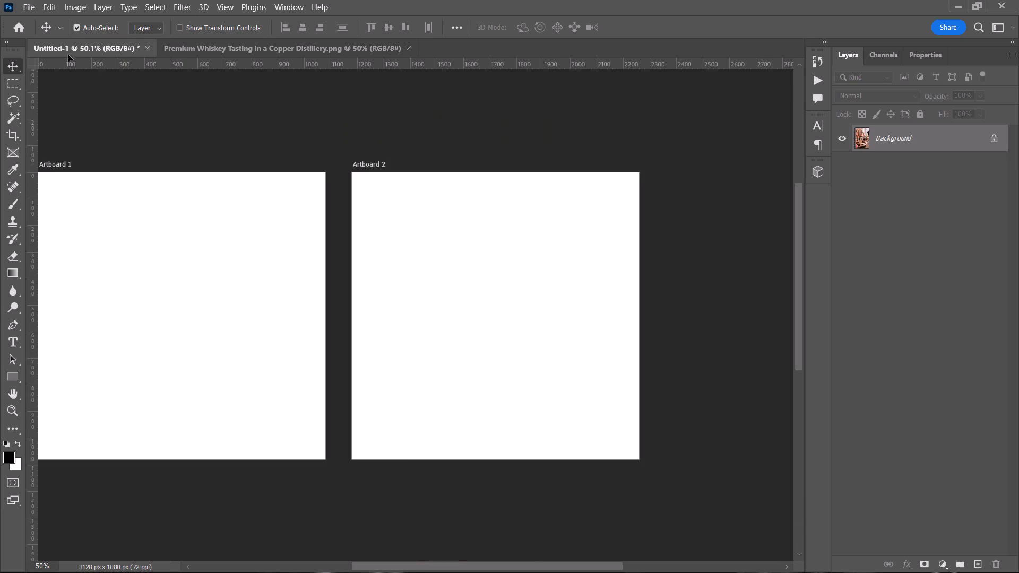
pyautogui.moveTo(68, 55); pyautogui.dragTo(488, 330)
pyautogui.moveTo(505, 322); pyautogui.dragTo(514, 335)
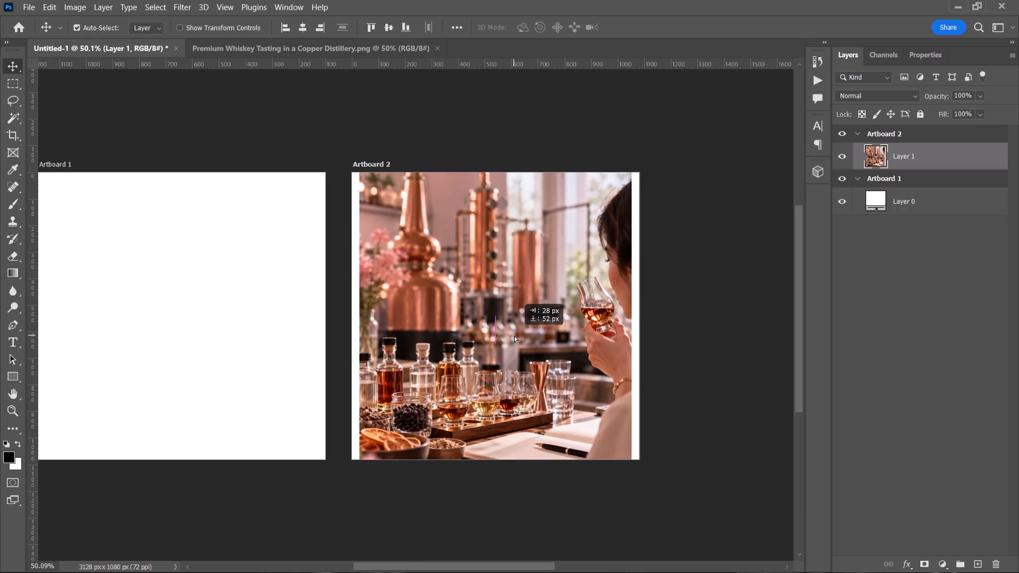
pyautogui.moveTo(514, 335); pyautogui.dragTo(188, 366)
pyautogui.press('space')
pyautogui.press('space')
pyautogui.moveTo(271, 370); pyautogui.dragTo(403, 363)
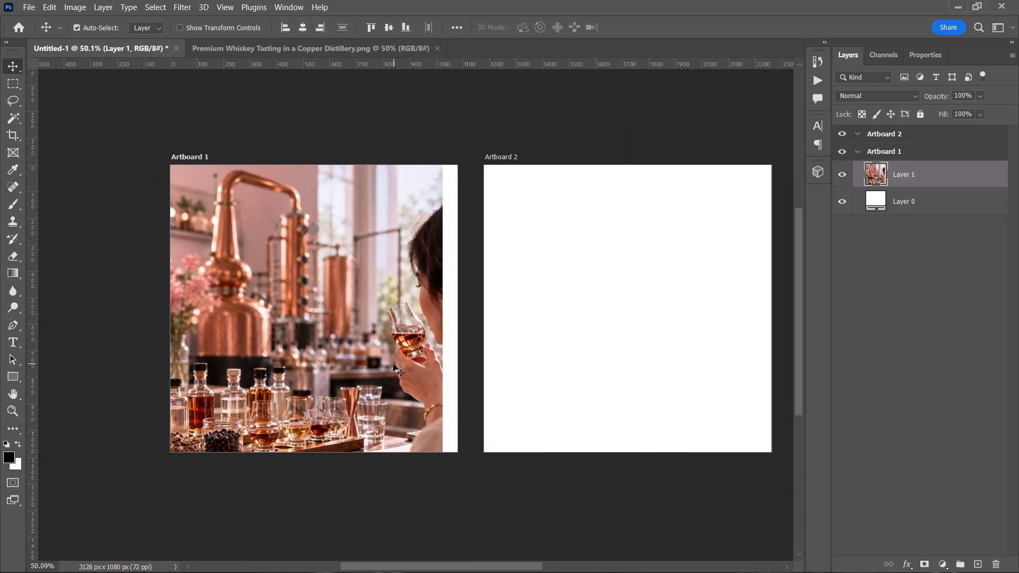
pyautogui.click(375, 355)
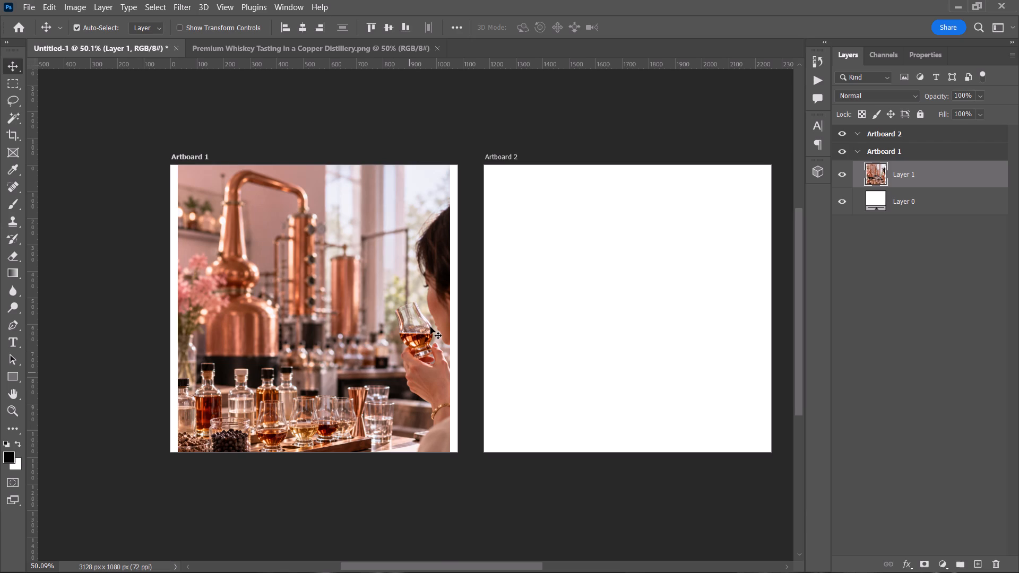
# Convert the distillery image layer on Artboard 1 to a smart object.
pyautogui.rightClick(920, 181)
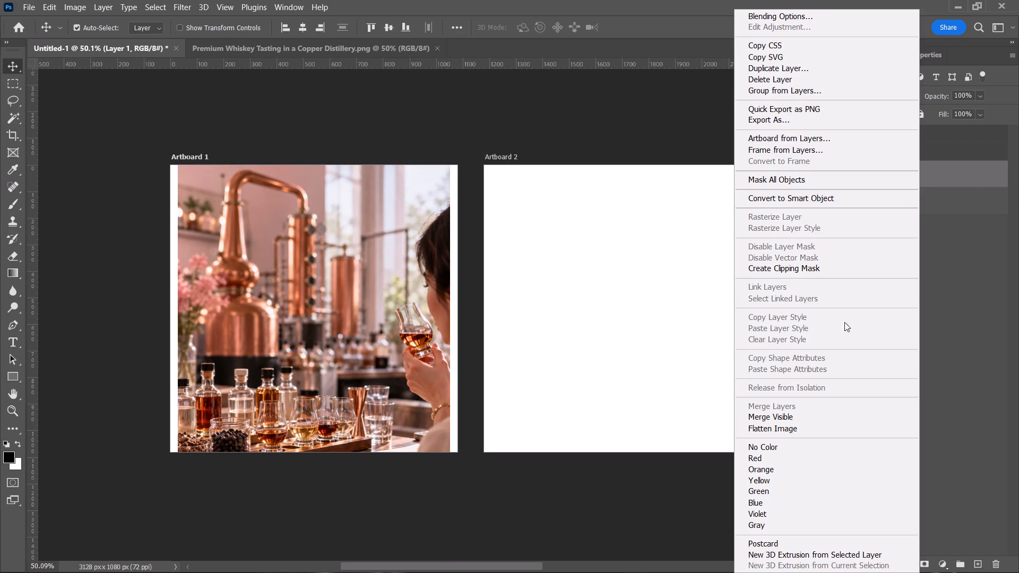
pyautogui.click(824, 198)
# Scale the distillery image proportionally to about 105.5% to fill Artboard 1's width, and shift it up to frame the tasting table.
pyautogui.hotkey('ctrl', 't')
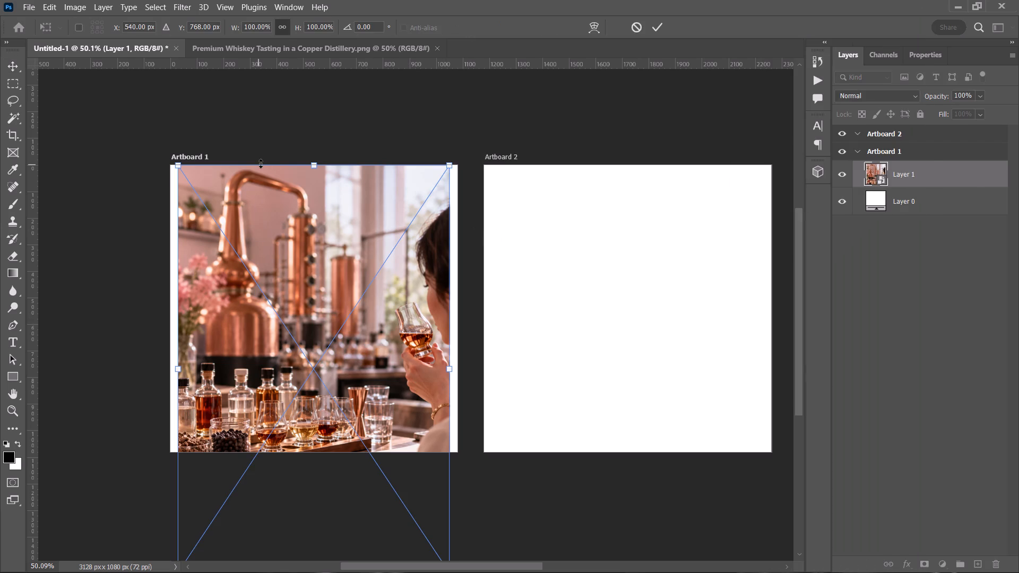
pyautogui.moveTo(313, 167); pyautogui.dragTo(319, 139)
pyautogui.moveTo(318, 276); pyautogui.dragTo(323, 245)
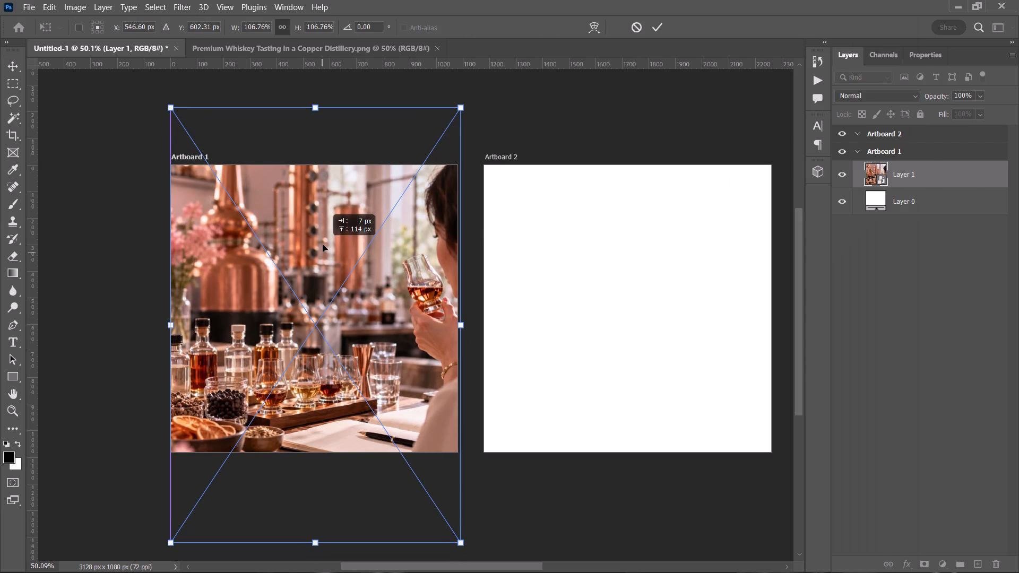
pyautogui.moveTo(323, 245); pyautogui.dragTo(321, 249)
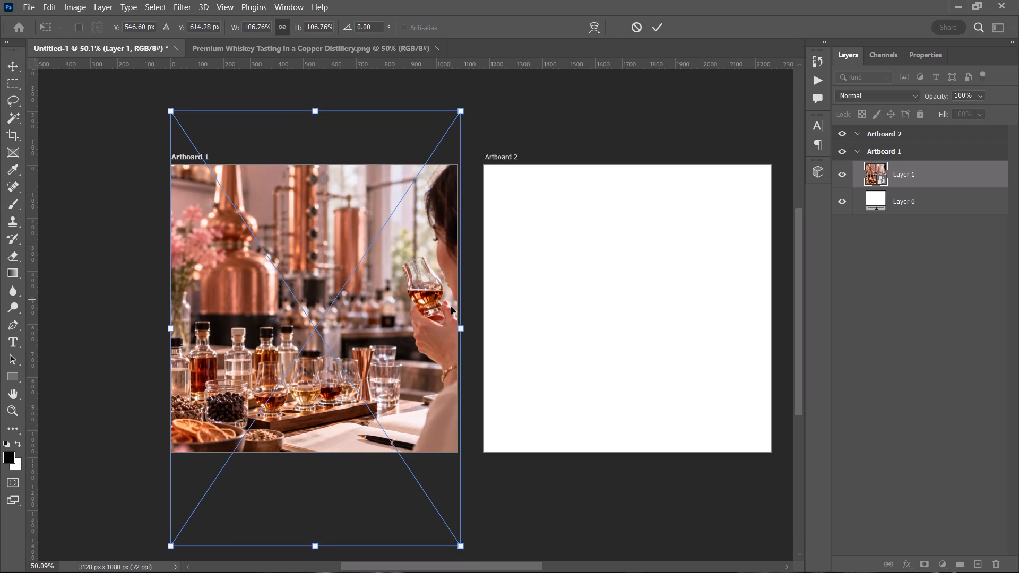
pyautogui.moveTo(466, 331); pyautogui.dragTo(461, 331)
pyautogui.click(663, 22)
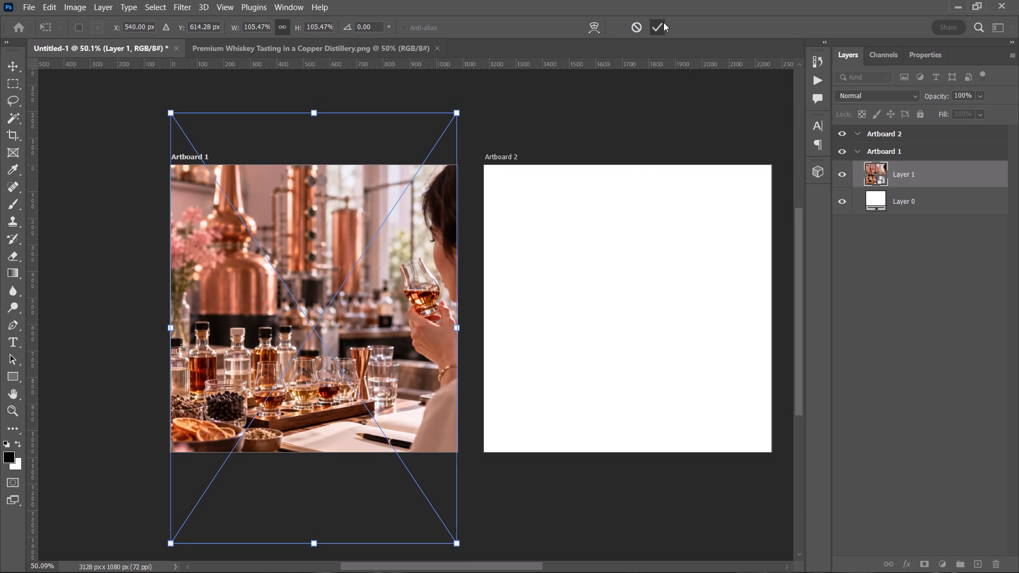
pyautogui.click(627, 100)
pyautogui.moveTo(321, 248); pyautogui.dragTo(325, 237)
pyautogui.click(562, 125)
pyautogui.hotkey('alt', 'Tab')
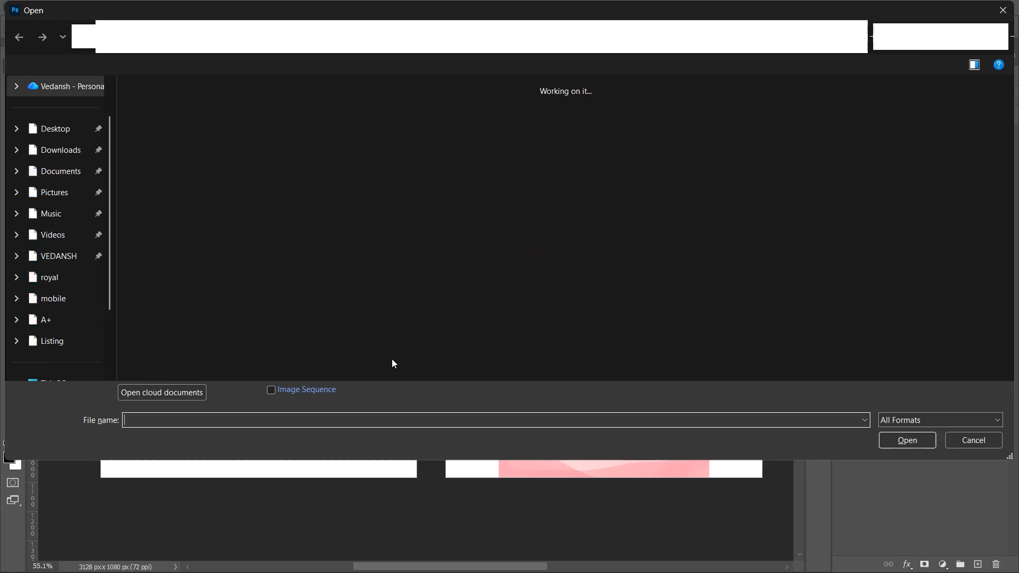
pyautogui.click(183, 151)
pyautogui.press('Return')
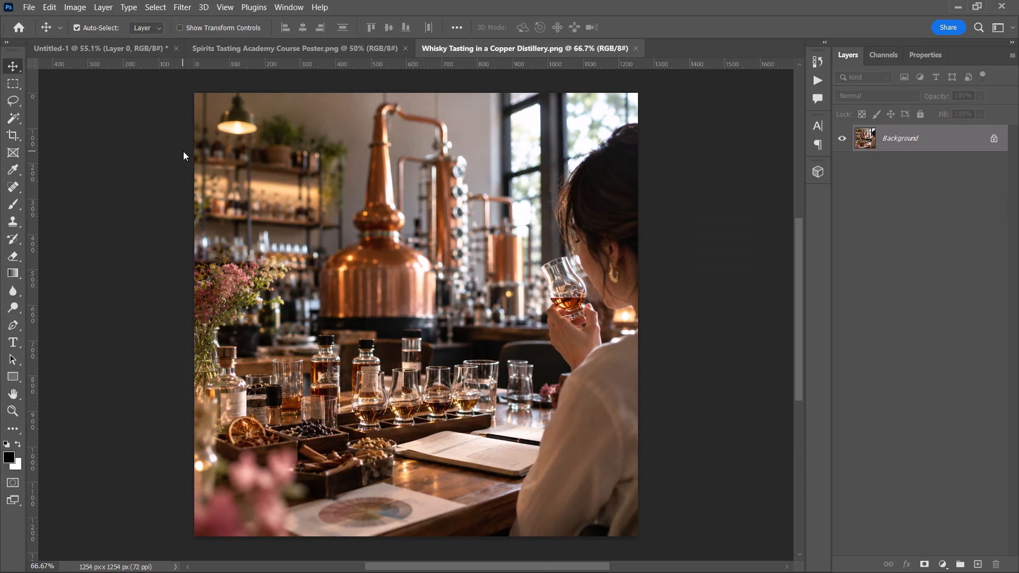
# Copy the Whisky Tasting in a Copper Distillery image into Untitled-1, placing it over Artboard 1.
pyautogui.moveTo(289, 263); pyautogui.dragTo(108, 49)
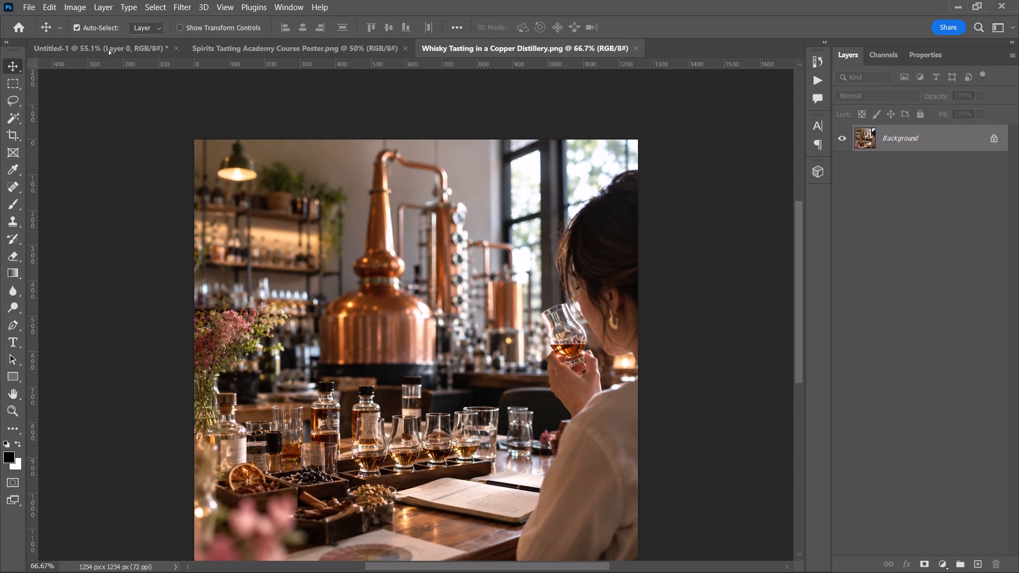
pyautogui.moveTo(108, 49); pyautogui.dragTo(83, 307)
pyautogui.moveTo(94, 307); pyautogui.dragTo(161, 305)
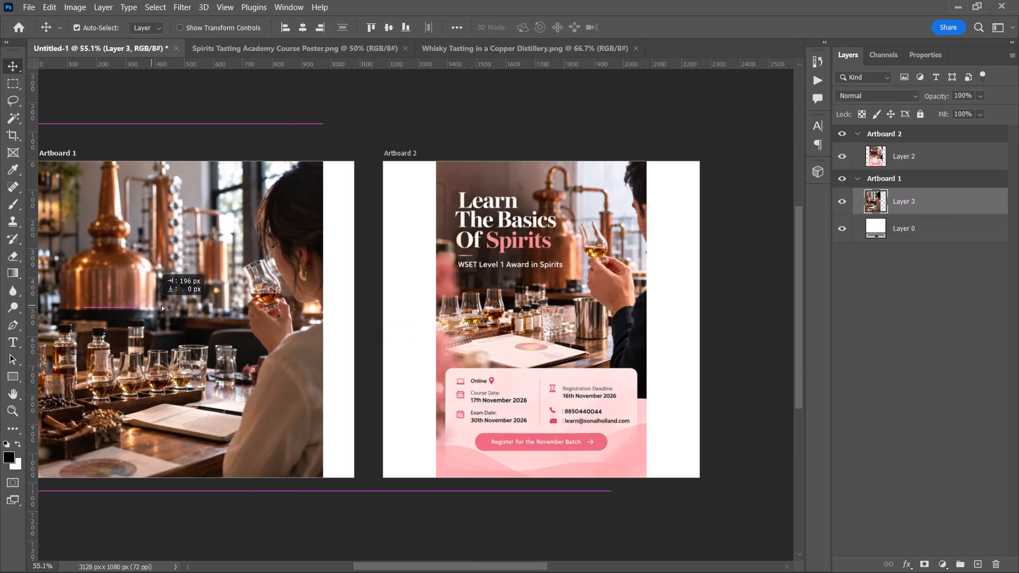
pyautogui.moveTo(161, 305); pyautogui.dragTo(197, 302)
# Convert the copied distillery image layer on Artboard 1 to a smart object.
pyautogui.keyDown('alt'); pyautogui.scroll(-6, 213, 302); pyautogui.keyUp('alt')
pyautogui.rightClick(927, 208)
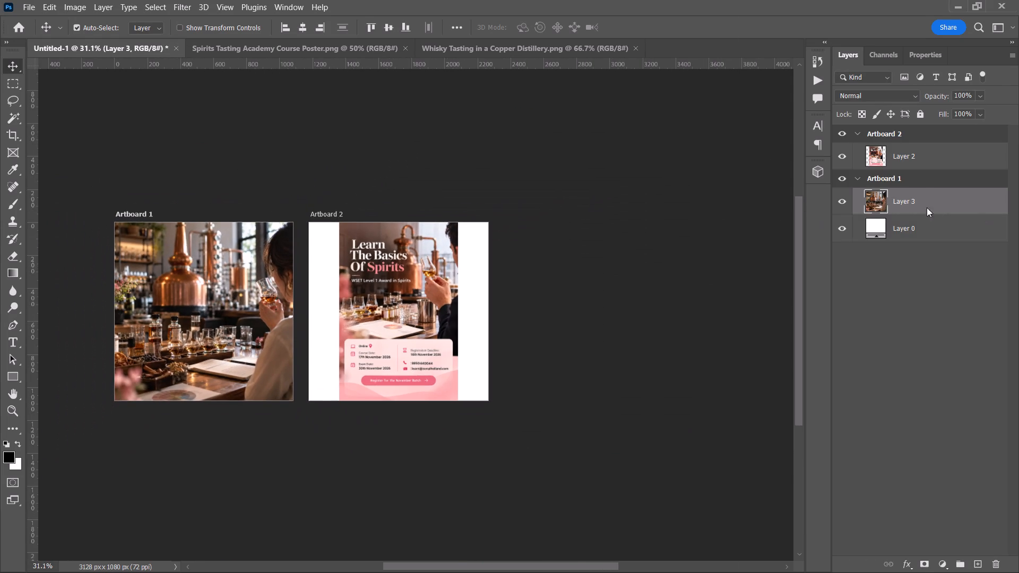
pyautogui.click(851, 193)
# Scale the distillery smart object to 86.12% and position it to fill Artboard 1 edge to edge.
pyautogui.hotkey('ctrl', 't')
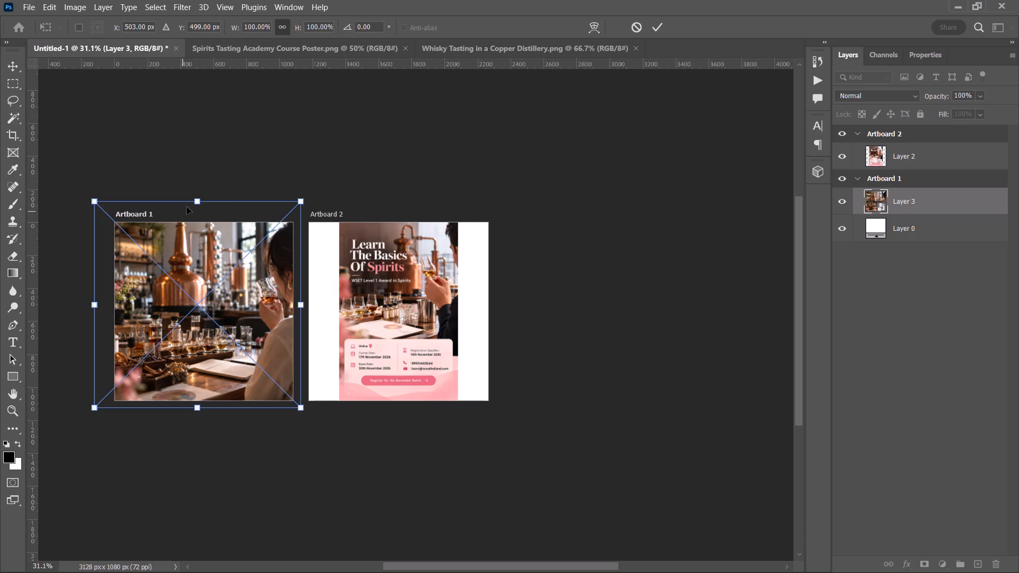
pyautogui.moveTo(200, 199); pyautogui.dragTo(201, 220)
pyautogui.moveTo(205, 272); pyautogui.dragTo(216, 271)
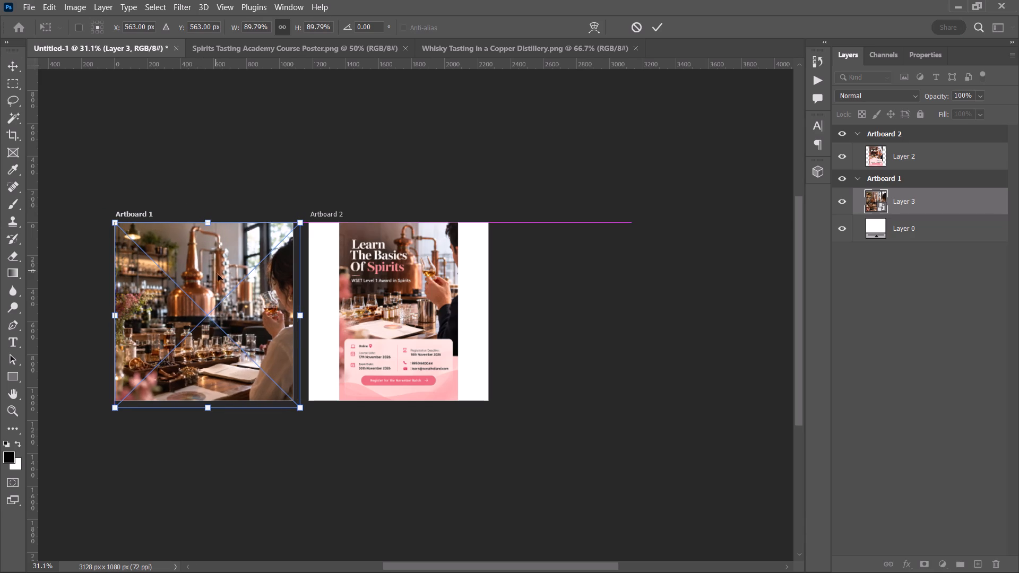
pyautogui.moveTo(300, 318); pyautogui.dragTo(292, 320)
pyautogui.click(260, 319)
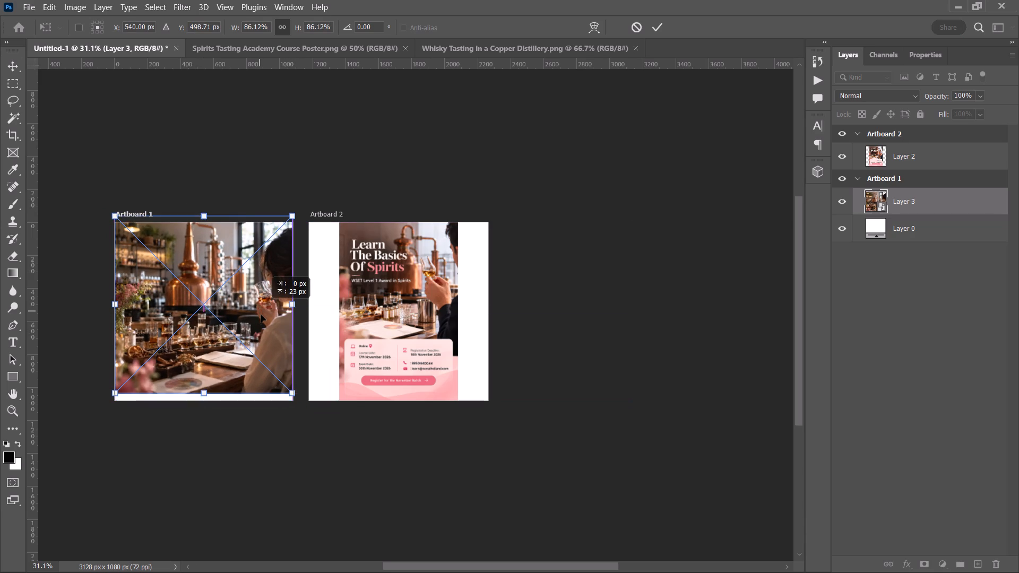
pyautogui.click(658, 28)
pyautogui.click(623, 199)
# Create a black 50 x 50 px rectangle on Artboard 1 to serve as a margin spacer.
pyautogui.keyDown('alt'); pyautogui.scroll(6, 366, 319); pyautogui.keyUp('alt')
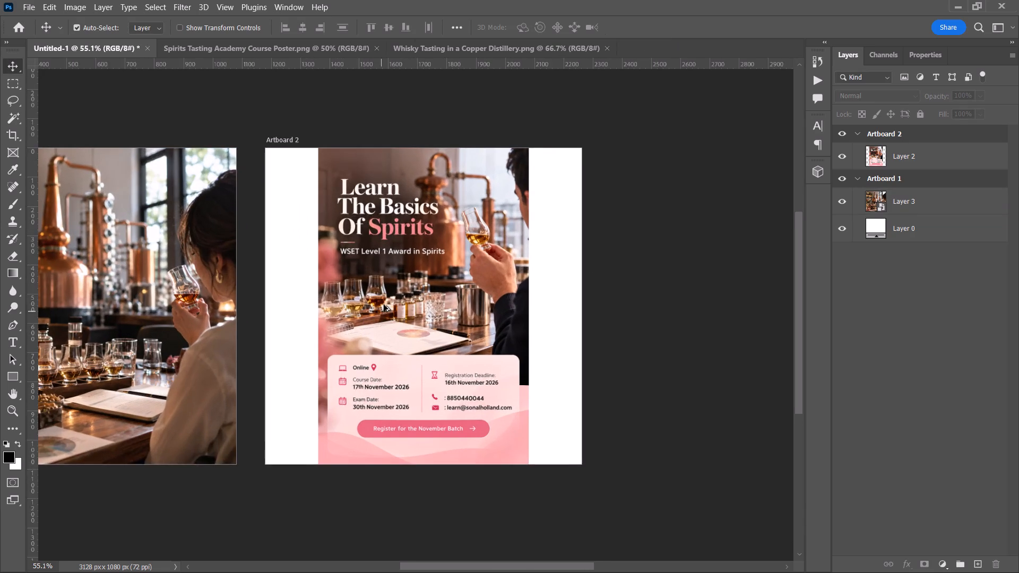
pyautogui.press('space')
pyautogui.press('space')
pyautogui.press('space')
pyautogui.press('space')
pyautogui.press('space')
pyautogui.press('space')
pyautogui.moveTo(383, 302); pyautogui.dragTo(545, 325)
pyautogui.keyDown('alt'); pyautogui.scroll(3, 281, 285); pyautogui.keyUp('alt')
pyautogui.press('space')
pyautogui.moveTo(291, 285); pyautogui.dragTo(346, 286)
pyautogui.scroll(-3, 339, 286)
pyautogui.press('space')
pyautogui.moveTo(300, 286); pyautogui.dragTo(284, 289)
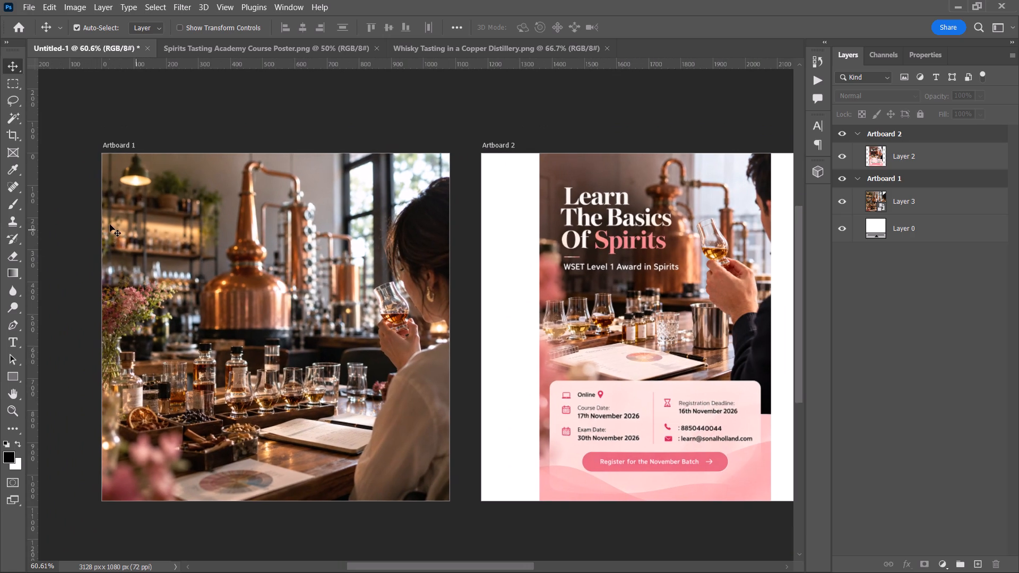
pyautogui.click(178, 210)
pyautogui.press('u')
pyautogui.click(178, 210)
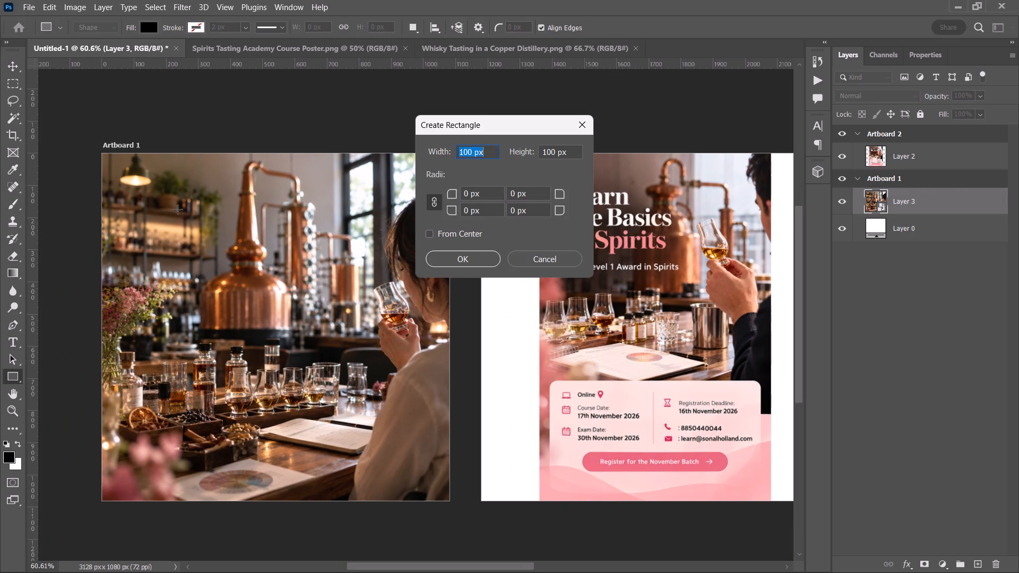
pyautogui.write('50')
pyautogui.moveTo(473, 158); pyautogui.dragTo(446, 150)
pyautogui.hotkey('ctrl', 'c')
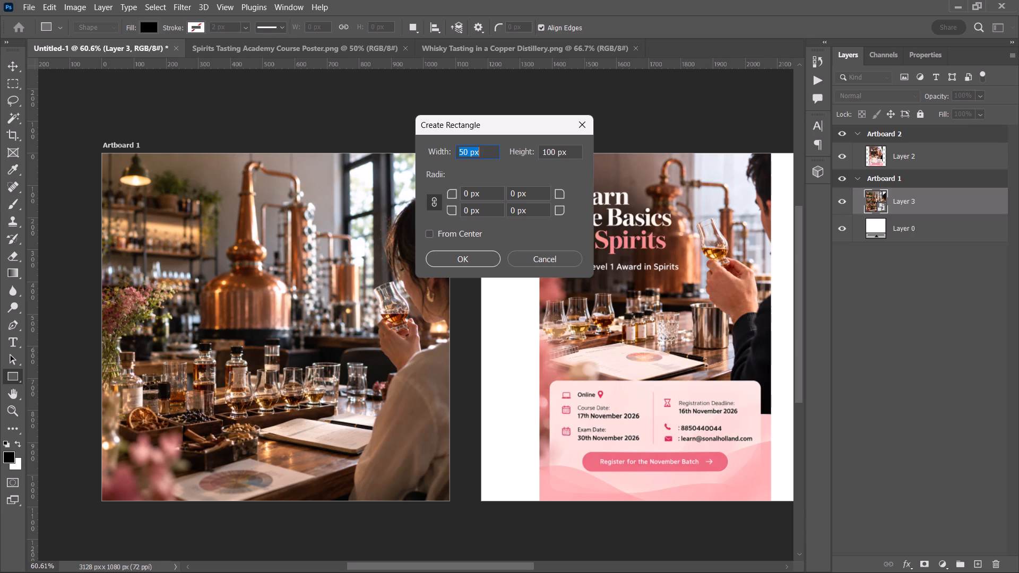
pyautogui.tripleClick(550, 150)
pyautogui.click(550, 150)
pyautogui.moveTo(569, 154); pyautogui.dragTo(515, 142)
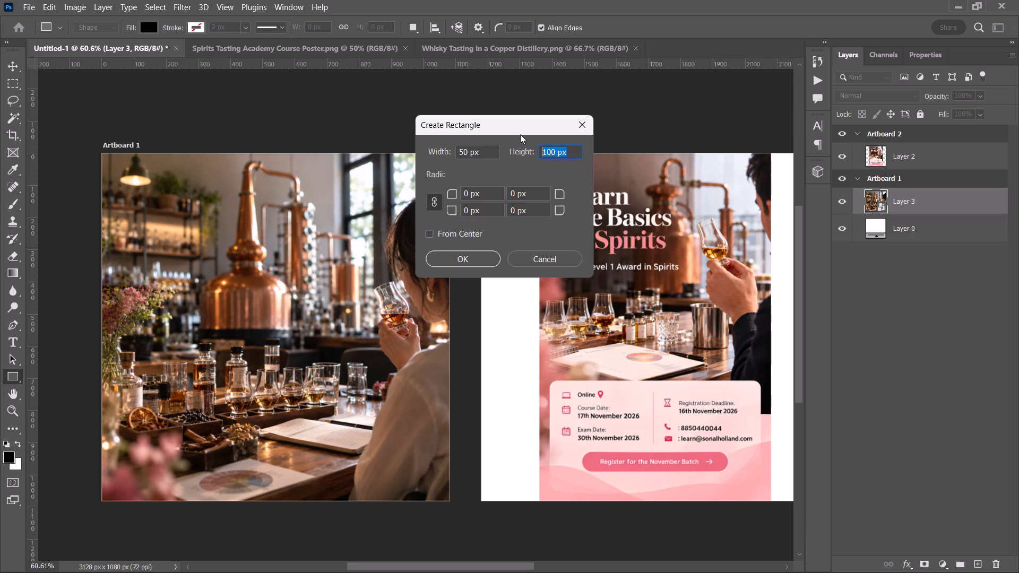
pyautogui.hotkey('ctrl', 'v')
pyautogui.click(476, 249)
pyautogui.click(480, 256)
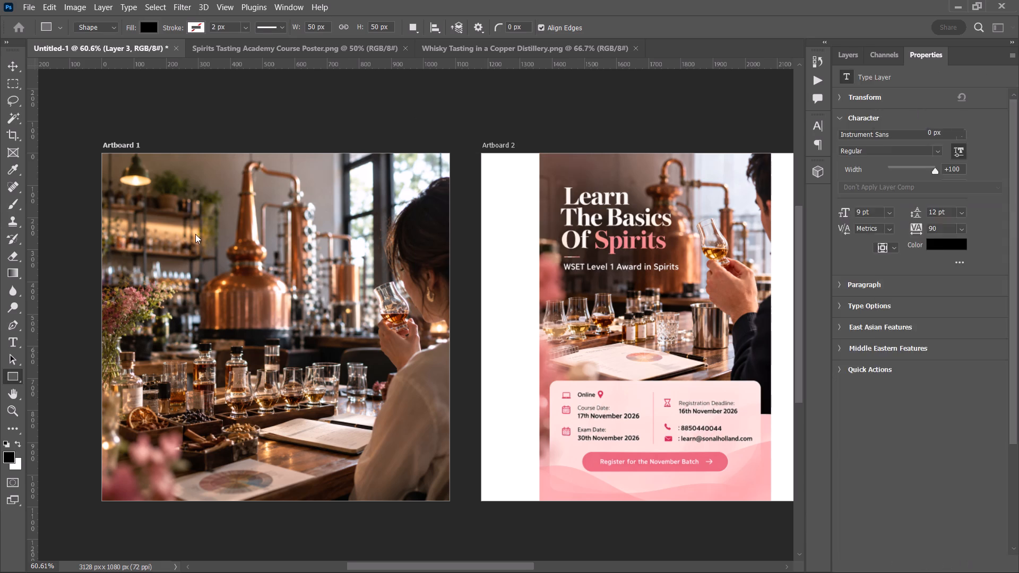
# Move the black square to X 0, Y 0 on Artboard 1 and add guides along its bottom and right edges.
pyautogui.click(16, 63)
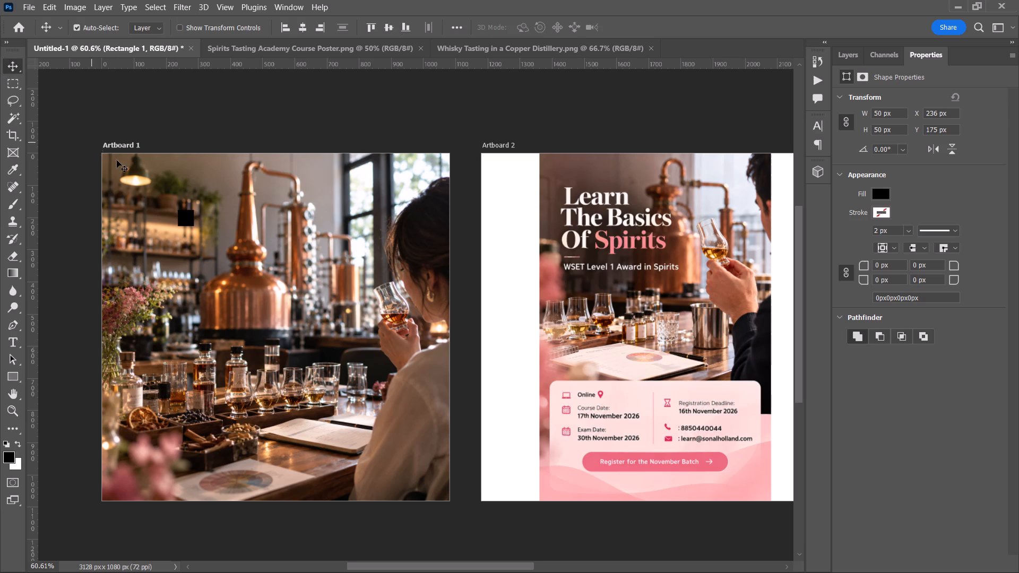
pyautogui.moveTo(180, 214); pyautogui.dragTo(102, 157)
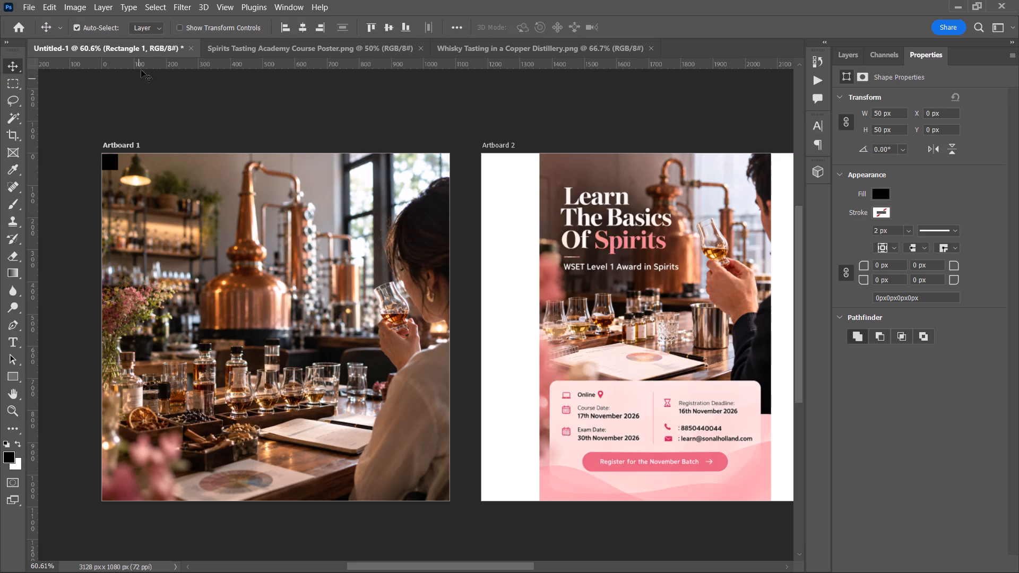
pyautogui.moveTo(143, 60); pyautogui.dragTo(139, 171)
pyautogui.moveTo(33, 177); pyautogui.dragTo(122, 180)
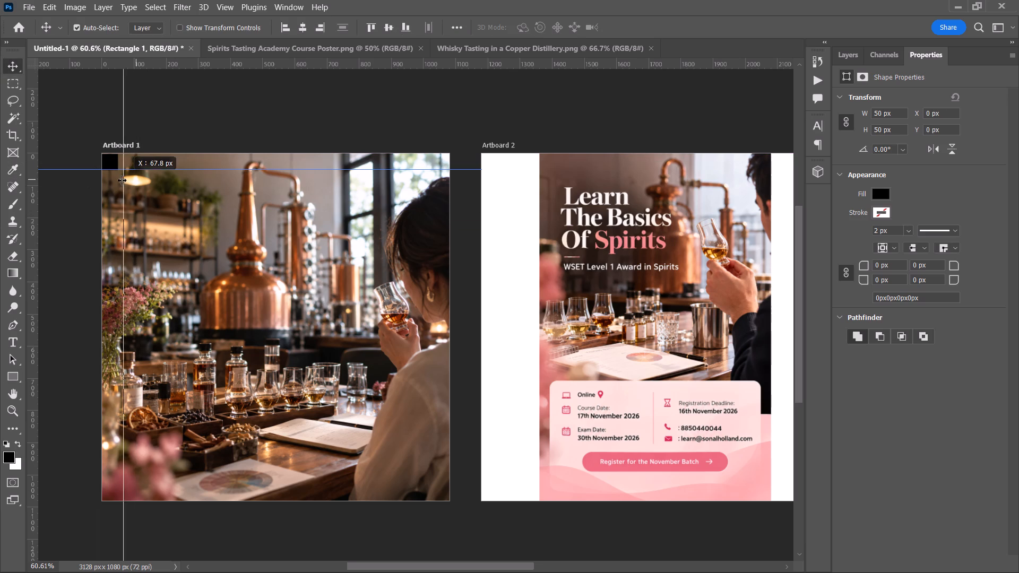
pyautogui.moveTo(122, 180); pyautogui.dragTo(115, 179)
# Move the square to Artboard 1's top-right corner at X 1030 px and add a vertical guide along its left edge.
pyautogui.moveTo(111, 162); pyautogui.dragTo(442, 161)
pyautogui.moveTo(33, 228); pyautogui.dragTo(418, 183)
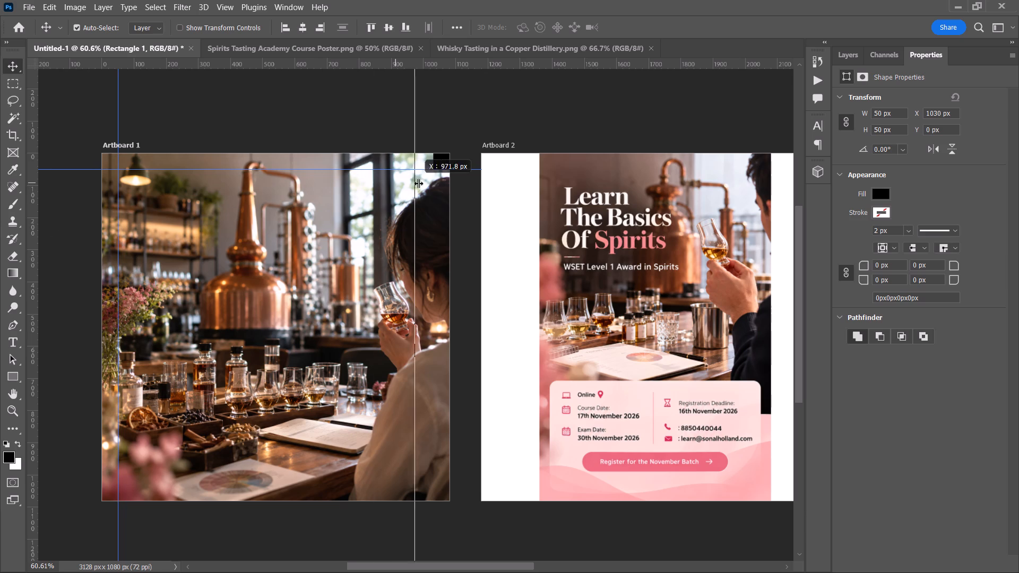
pyautogui.moveTo(418, 183); pyautogui.dragTo(433, 185)
# Move the square to Artboard 1's bottom edge at X 1003, Y 1030 px and add a horizontal guide along its top edge.
pyautogui.moveTo(446, 161); pyautogui.dragTo(356, 488)
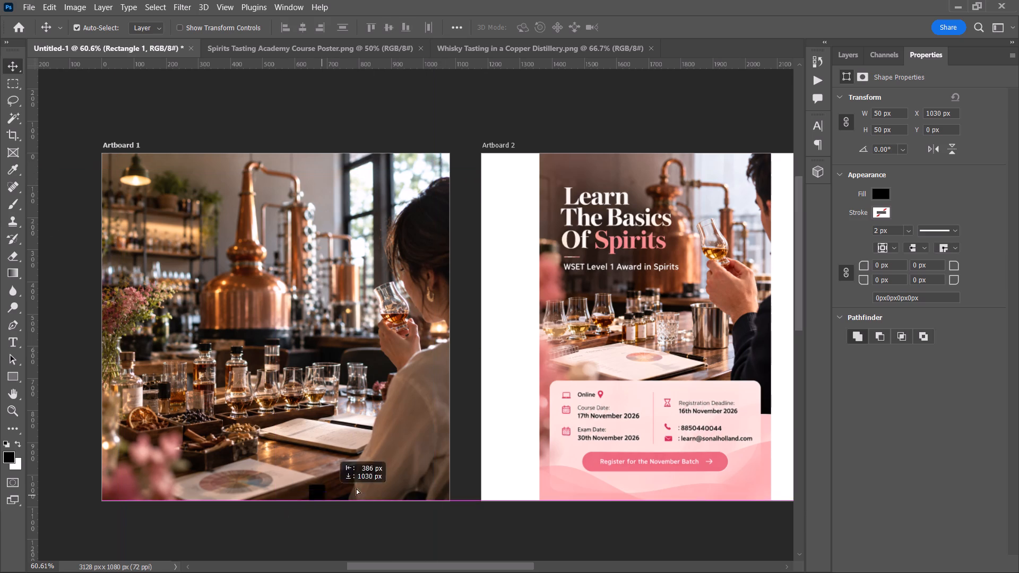
pyautogui.moveTo(356, 488); pyautogui.dragTo(438, 491)
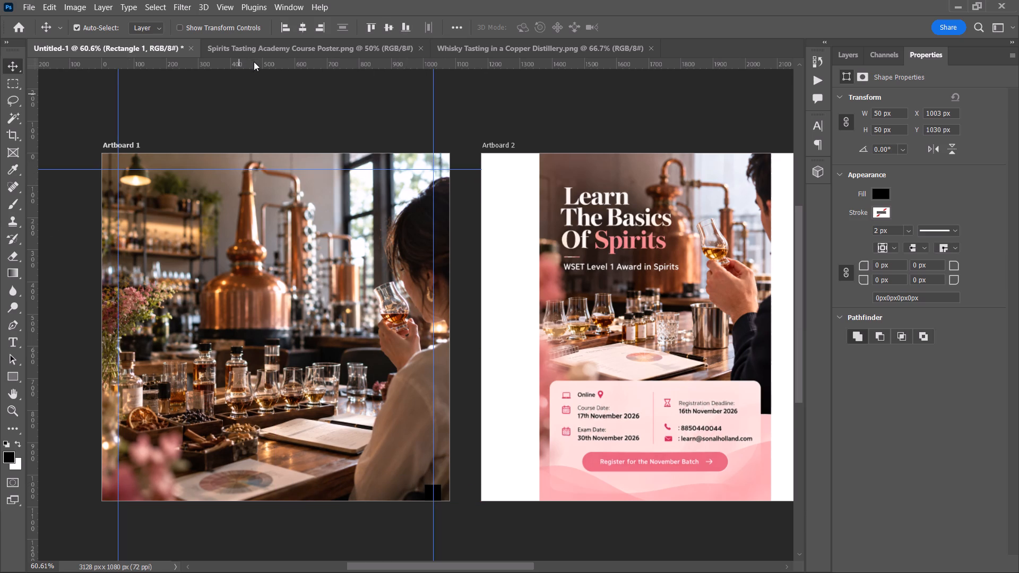
pyautogui.moveTo(254, 62); pyautogui.dragTo(342, 0)
pyautogui.keyDown('alt'); pyautogui.moveTo(34, 354); pyautogui.dragTo(357, 489); pyautogui.keyUp('alt')
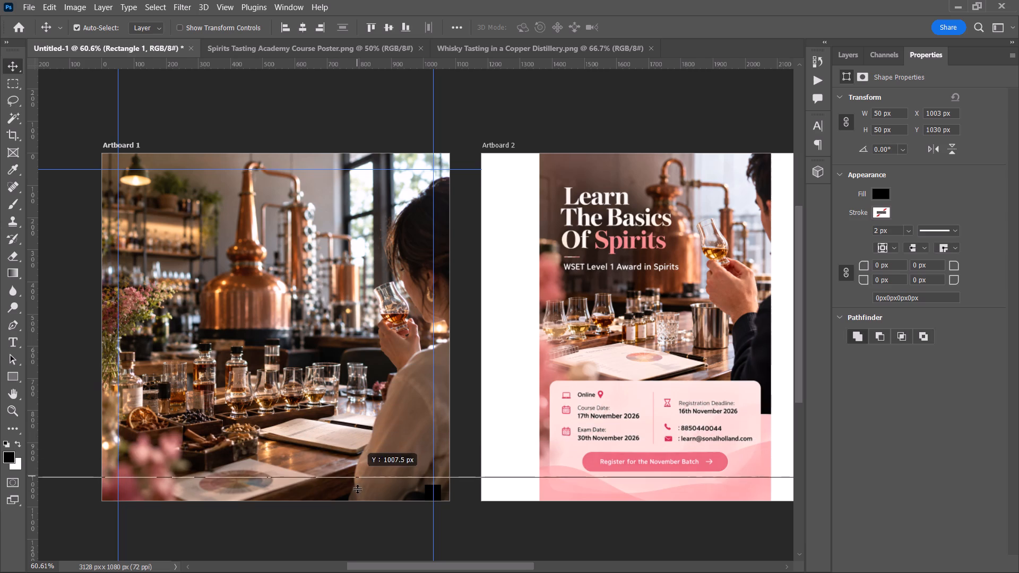
pyautogui.keyDown('alt'); pyautogui.moveTo(357, 489); pyautogui.dragTo(357, 490); pyautogui.keyUp('alt')
pyautogui.keyDown('alt'); pyautogui.click(357, 490); pyautogui.keyUp('alt')
pyautogui.keyDown('alt'); pyautogui.moveTo(365, 493); pyautogui.dragTo(366, 482); pyautogui.keyUp('alt')
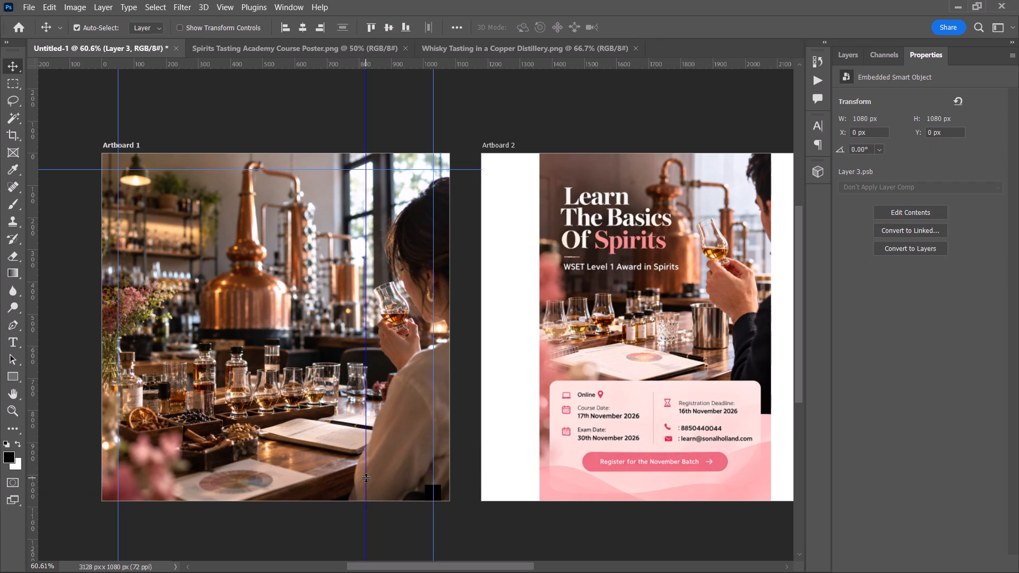
pyautogui.keyDown('alt'); pyautogui.moveTo(366, 477); pyautogui.dragTo(362, 486); pyautogui.keyUp('alt')
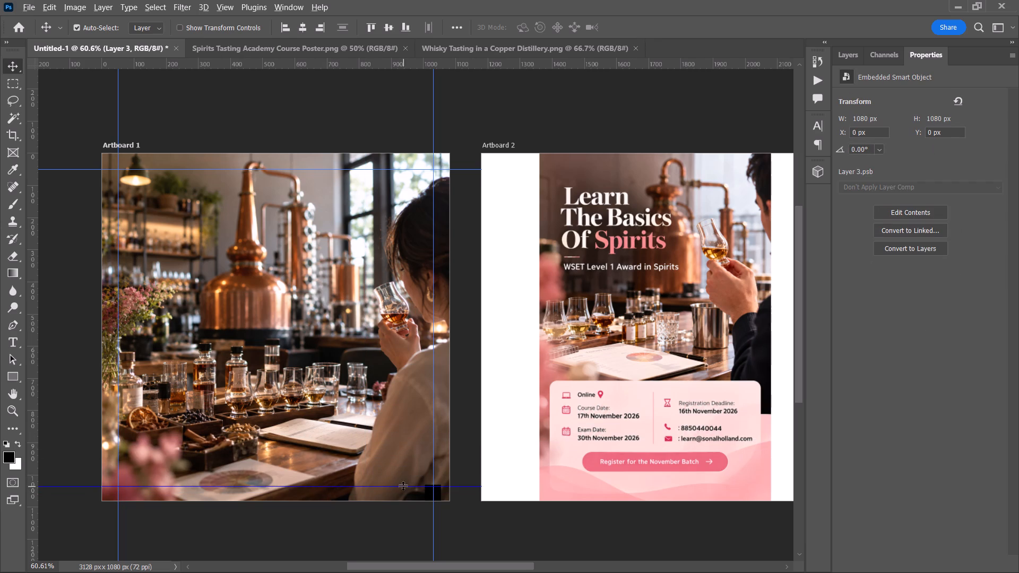
pyautogui.moveTo(402, 484); pyautogui.dragTo(399, 489)
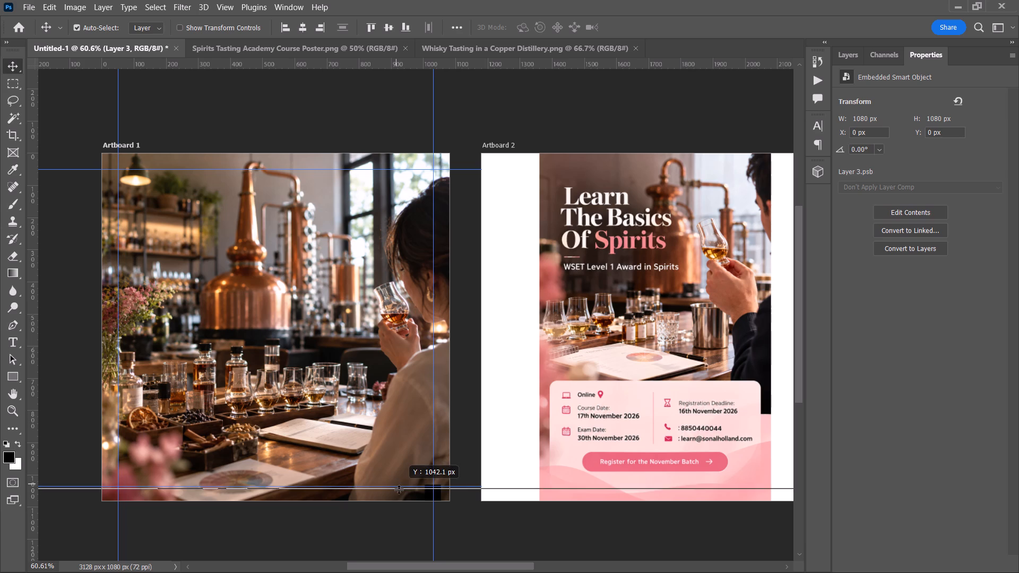
pyautogui.moveTo(399, 489); pyautogui.dragTo(390, 486)
# Delete the black spacer square from Artboard 1.
pyautogui.click(436, 492)
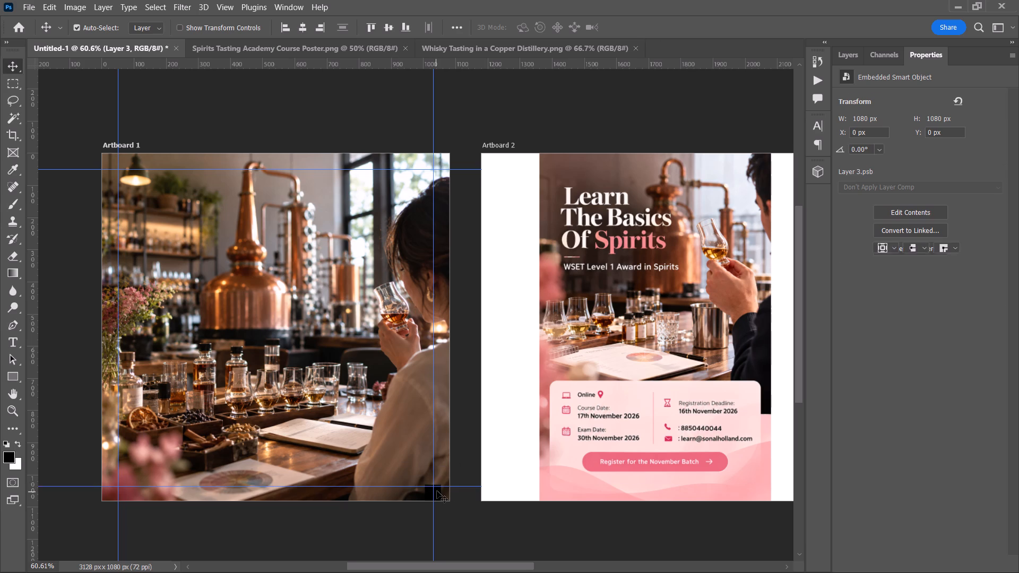
pyautogui.press('BackSpace')
# Add a new blank layer above the distillery image layer in Artboard 1.
pyautogui.scroll(-5, 235, 449)
pyautogui.click(280, 520)
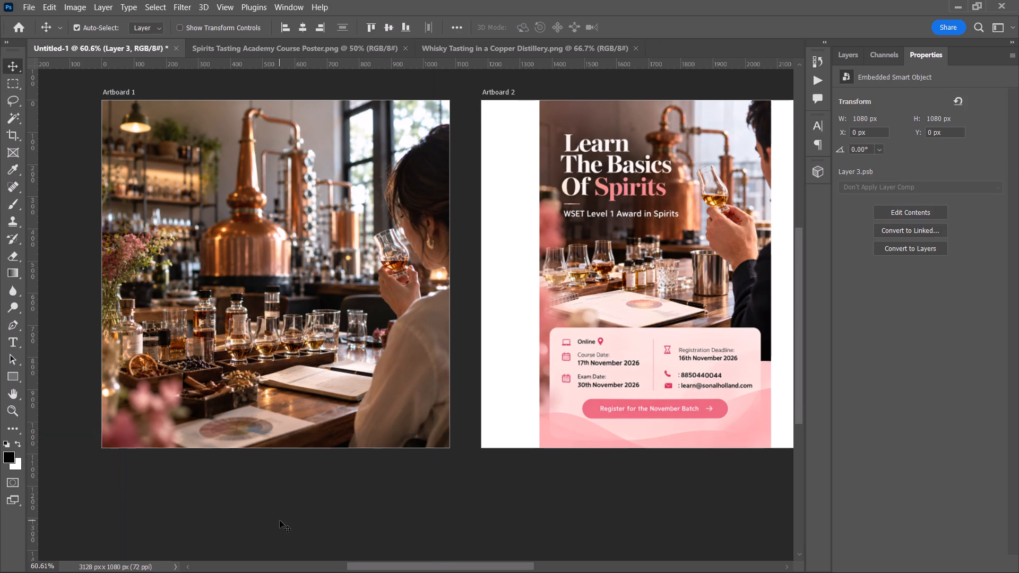
pyautogui.press('space')
pyautogui.press('space')
pyautogui.press('space')
pyautogui.press('space')
pyautogui.press('space')
pyautogui.press('space')
pyautogui.press('space')
pyautogui.press('space')
pyautogui.press('space')
pyautogui.press('space')
pyautogui.moveTo(272, 498); pyautogui.dragTo(249, 550)
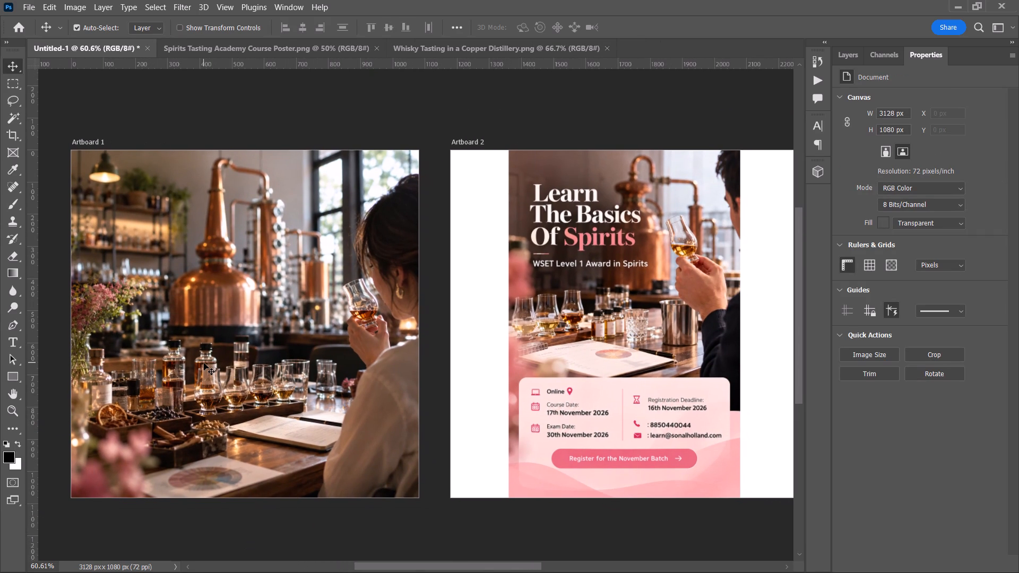
pyautogui.press('space')
pyautogui.moveTo(204, 363); pyautogui.dragTo(214, 366)
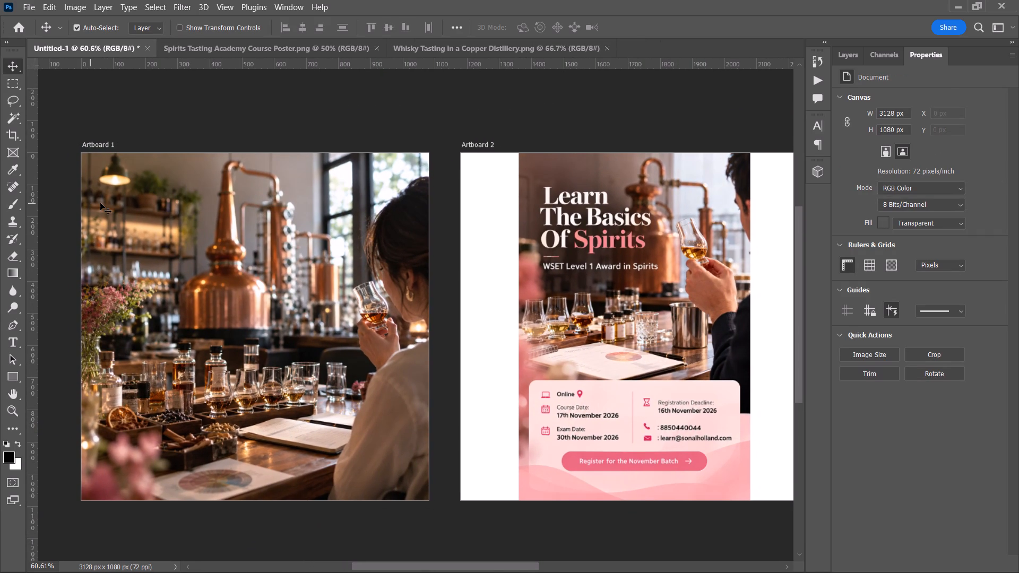
pyautogui.click(847, 63)
pyautogui.click(921, 202)
pyautogui.click(976, 561)
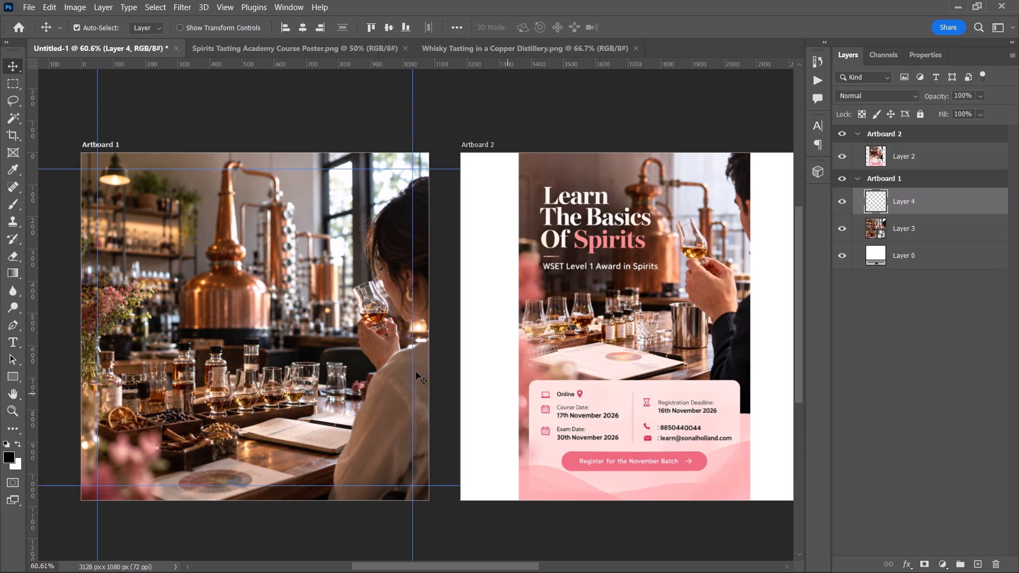
# Paint one soft black 700 px brush dab over the back shelves on the new layer, replacing an undone 500 px dab.
pyautogui.press('b')
pyautogui.press('b')
pyautogui.press('b')
pyautogui.press('b')
pyautogui.press('b')
pyautogui.press('b')
pyautogui.press('b')
pyautogui.press('b')
pyautogui.press('b')
pyautogui.press('b')
pyautogui.press('b')
pyautogui.press('b')
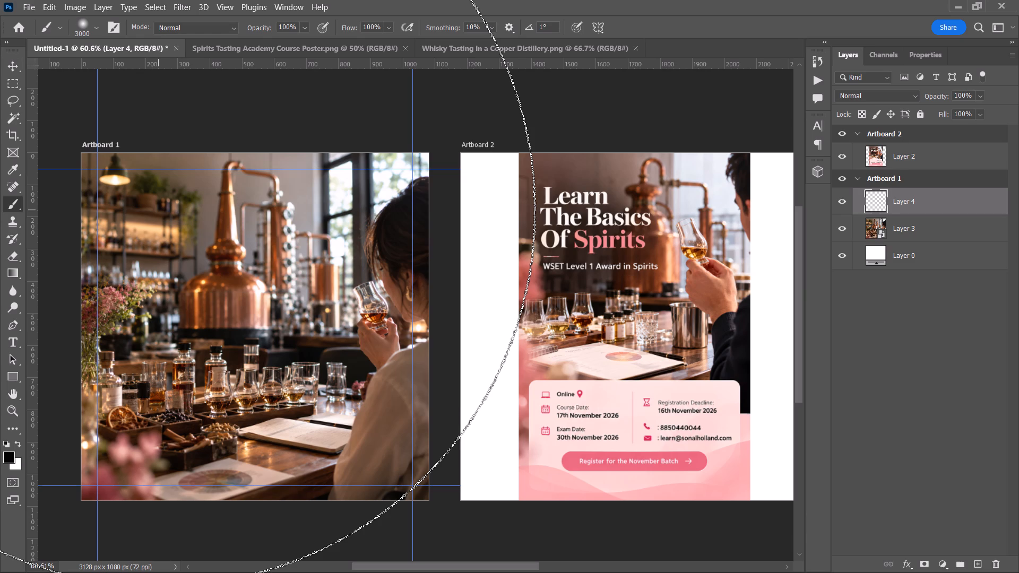
pyautogui.press('[')
pyautogui.press('[')
pyautogui.press('[')
pyautogui.press('[')
pyautogui.press('[')
pyautogui.press('[')
pyautogui.press('[')
pyautogui.press('[')
pyautogui.press('[')
pyautogui.press('[')
pyautogui.press('[')
pyautogui.press('[')
pyautogui.press('[')
pyautogui.press('[')
pyautogui.press('[')
pyautogui.press('[')
pyautogui.press('[')
pyautogui.press('[')
pyautogui.press('[')
pyautogui.press('[')
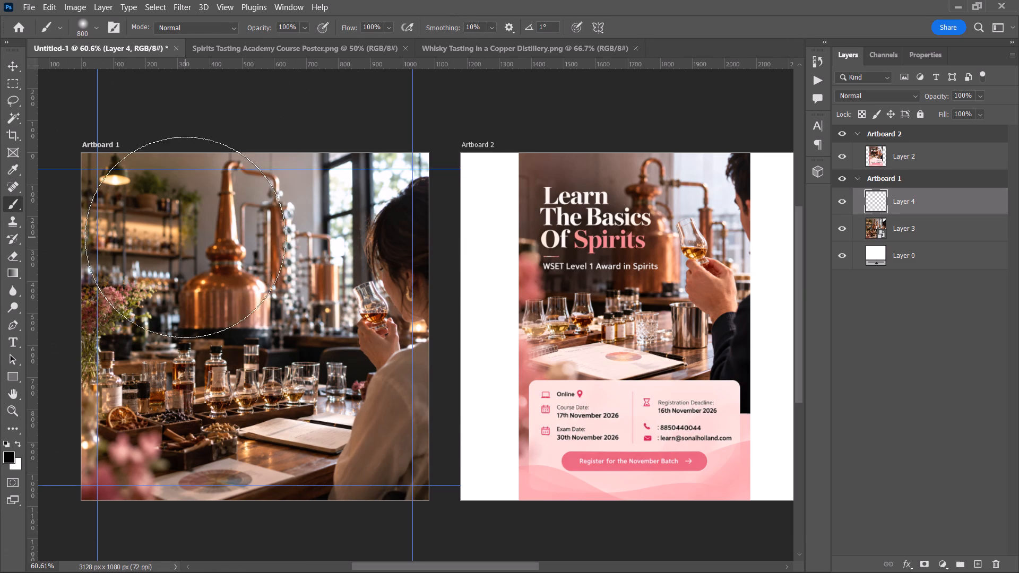
pyautogui.press('[')
pyautogui.press('[')
pyautogui.press('[')
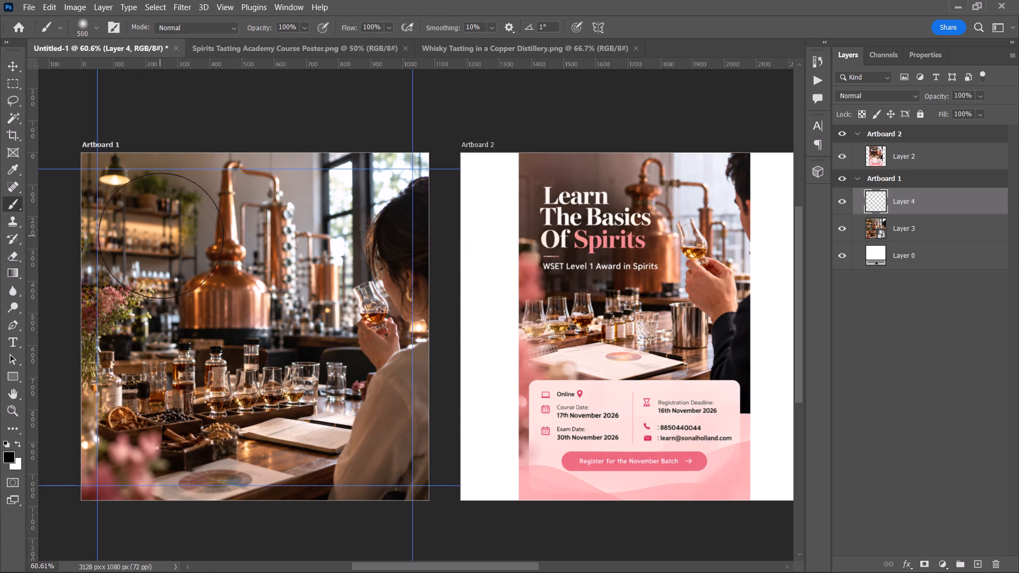
pyautogui.click(161, 235)
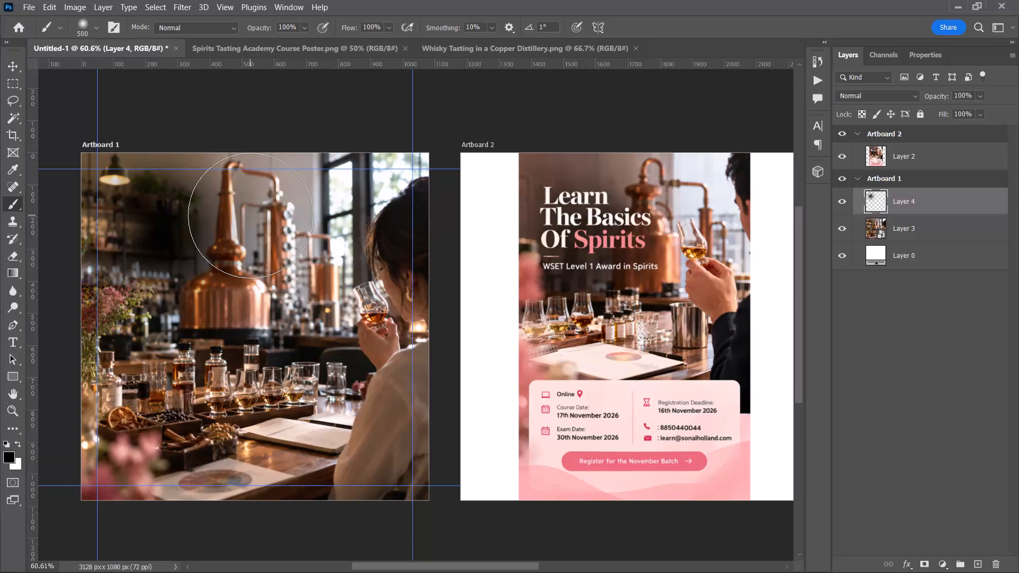
pyautogui.hotkey('ctrl', 'z')
pyautogui.press(']')
pyautogui.press(']')
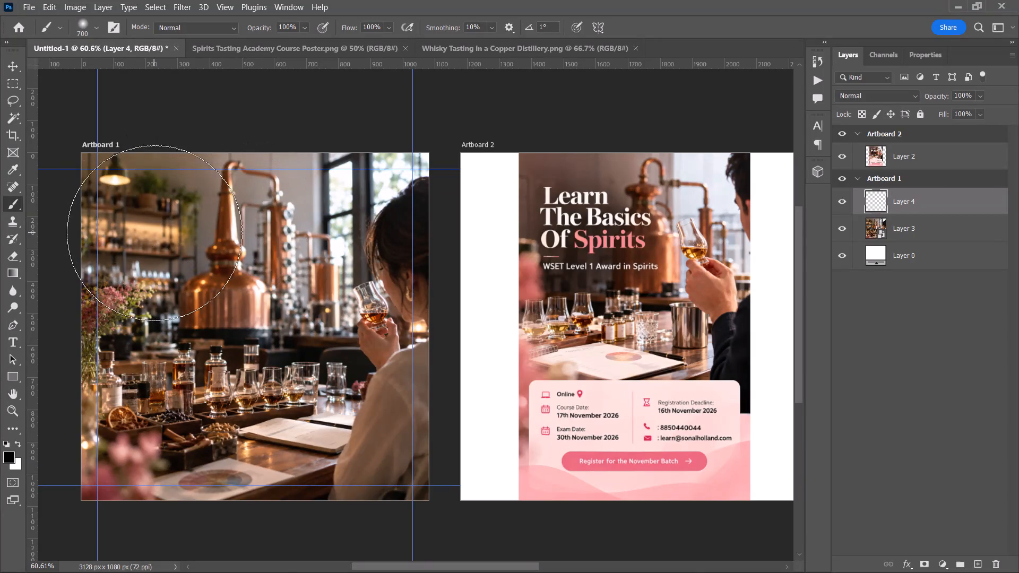
pyautogui.click(158, 231)
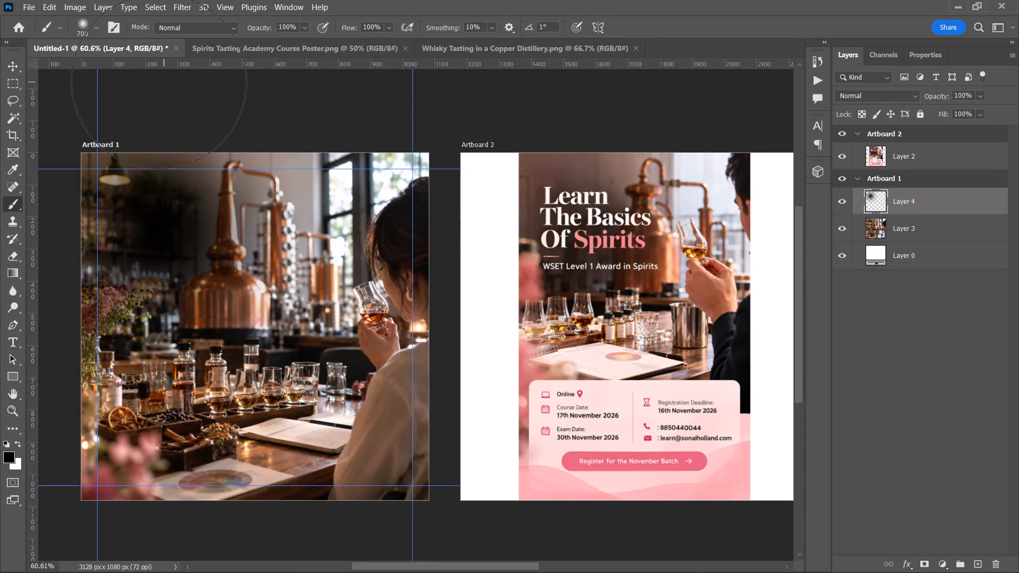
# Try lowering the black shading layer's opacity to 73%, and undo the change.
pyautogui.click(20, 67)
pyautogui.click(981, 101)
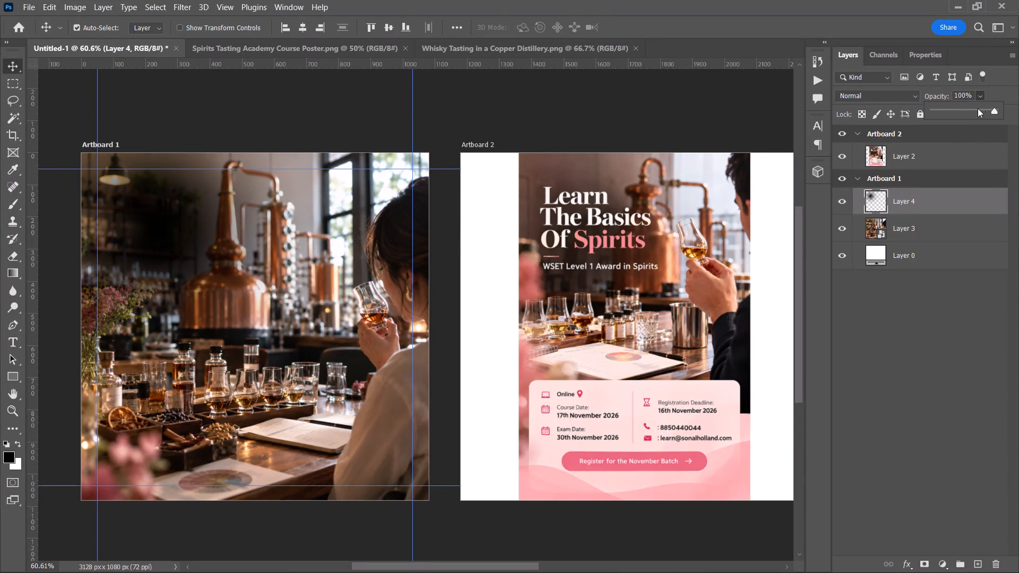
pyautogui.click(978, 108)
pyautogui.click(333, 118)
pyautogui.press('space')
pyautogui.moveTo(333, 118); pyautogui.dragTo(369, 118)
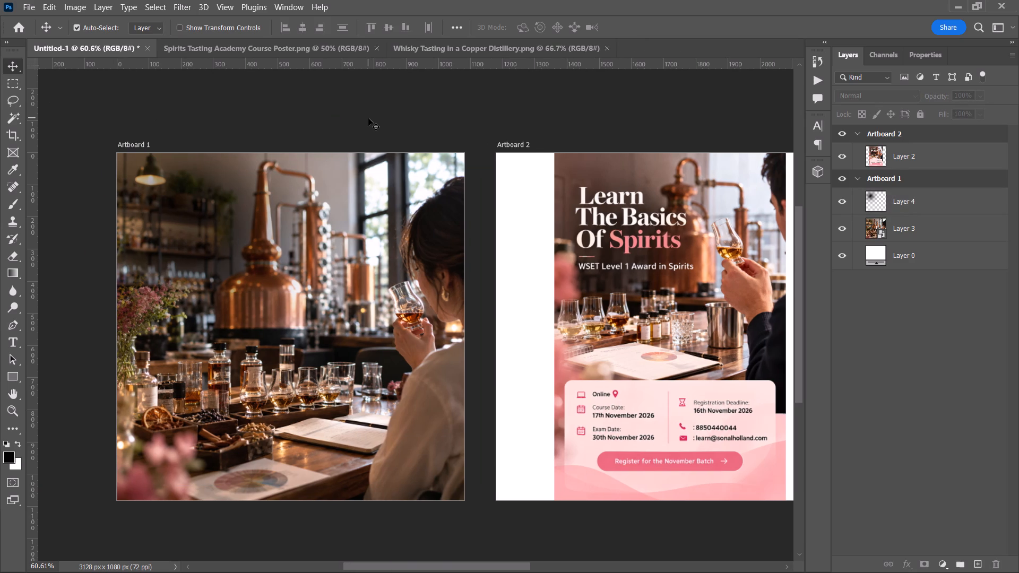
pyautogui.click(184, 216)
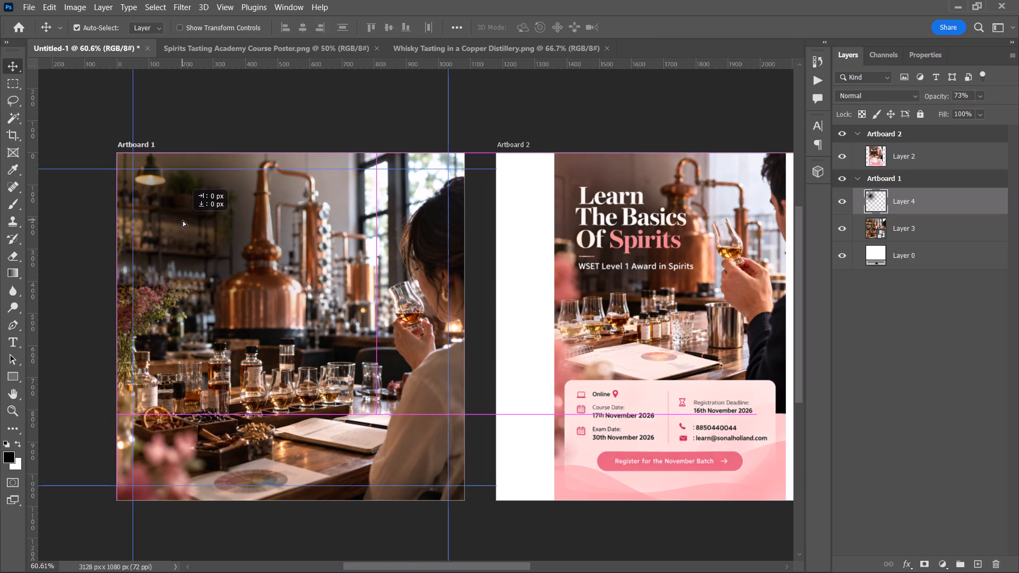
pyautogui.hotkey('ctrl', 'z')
# Set the opacity of the black shading layer, Layer 4 in Artboard 1, to 80%.
pyautogui.click(190, 206)
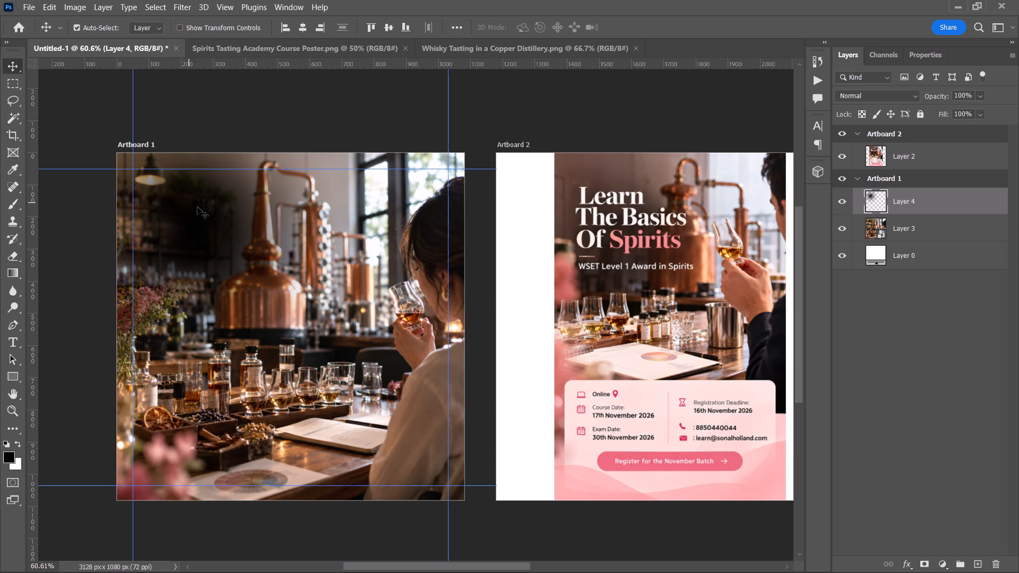
pyautogui.click(943, 199)
pyautogui.click(209, 224)
pyautogui.click(926, 199)
pyautogui.click(983, 92)
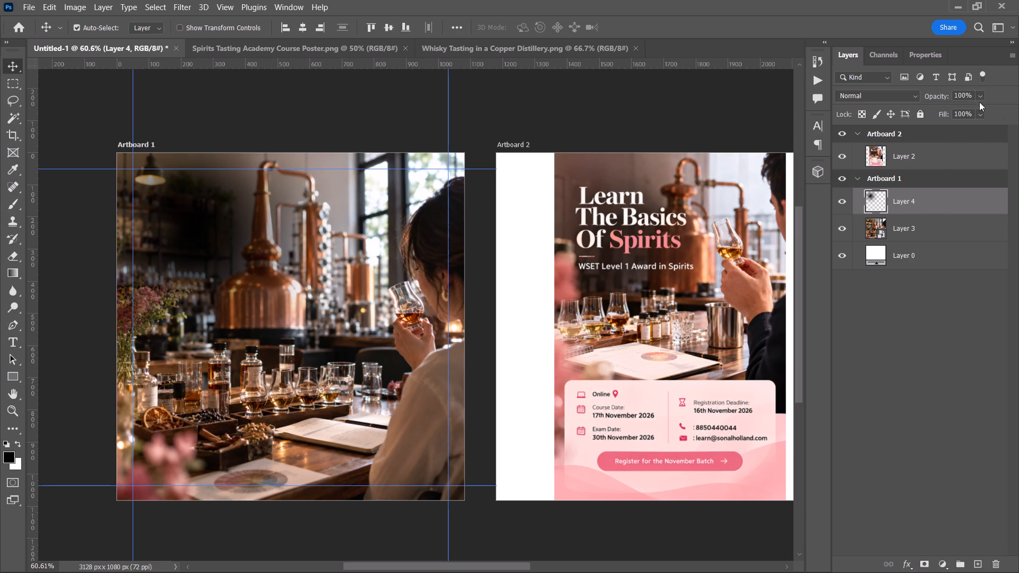
pyautogui.click(983, 112)
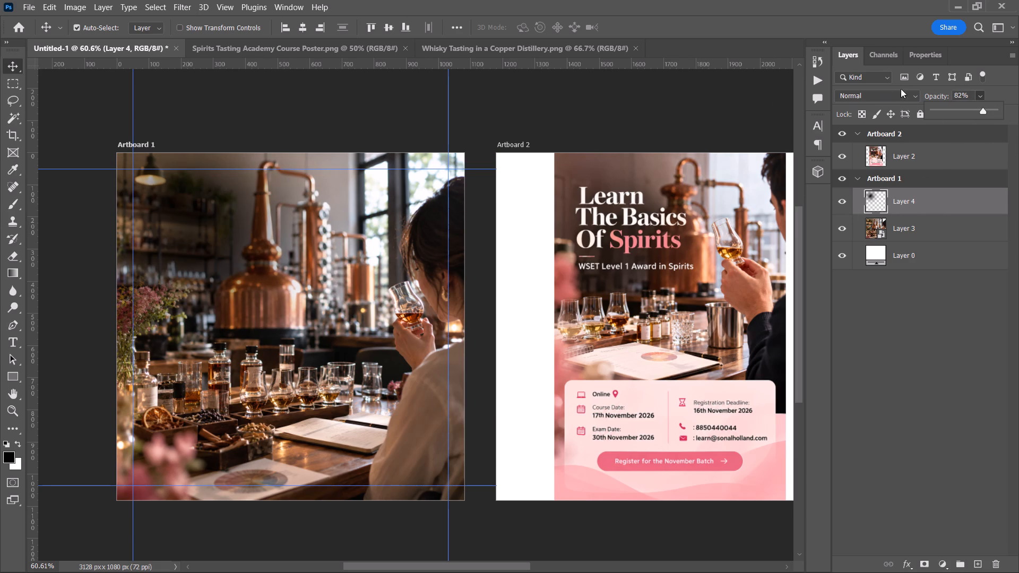
pyautogui.scroll(-2, 961, 97)
pyautogui.click(961, 97)
pyautogui.scroll(-2, 961, 97)
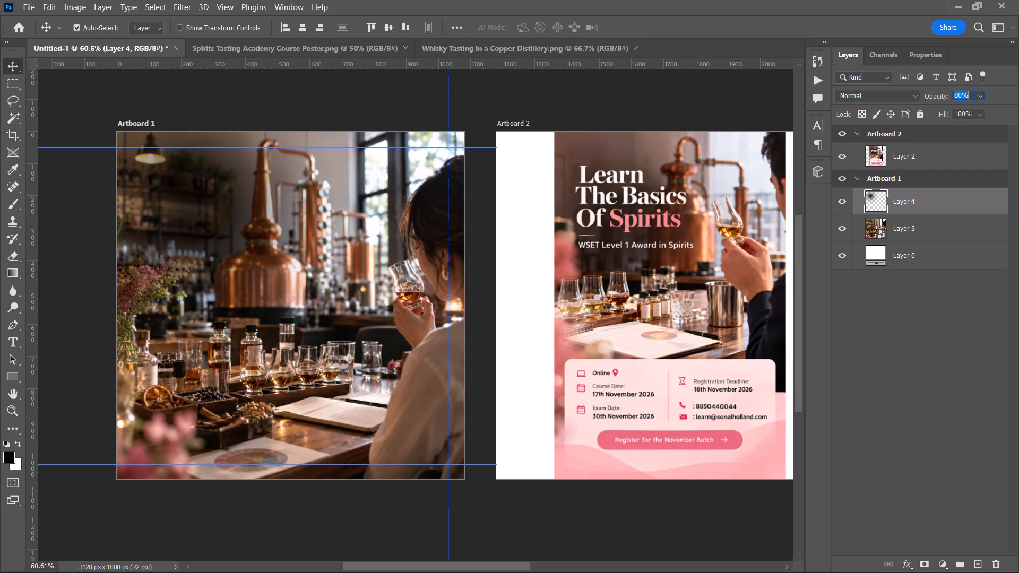
pyautogui.click(724, 89)
pyautogui.scroll(6, 238, 232)
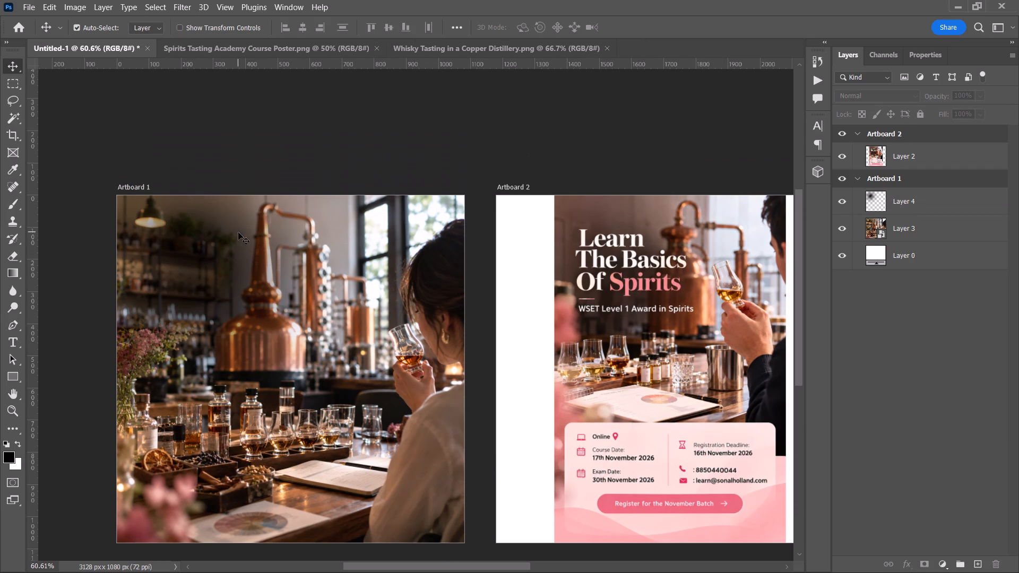
# Save the document in Photoshop format as ROI in the VRD WORK folder.
pyautogui.hotkey('ctrl', 's')
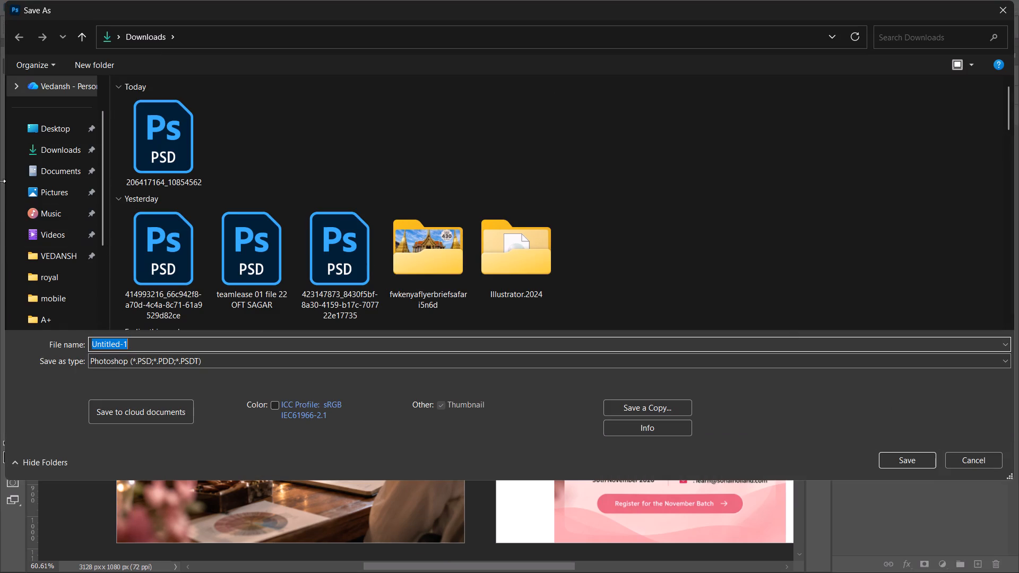
pyautogui.click(68, 251)
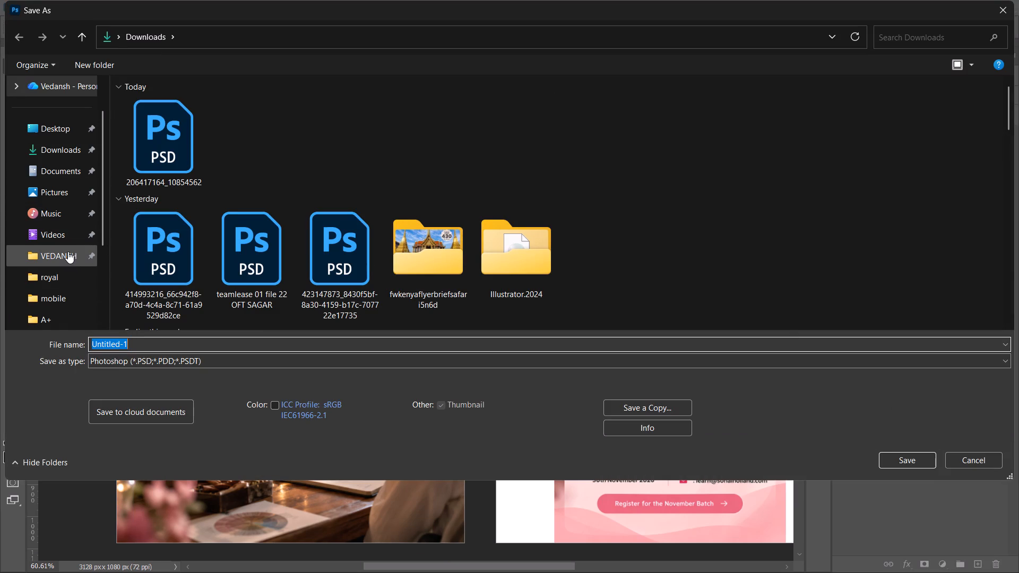
pyautogui.doubleClick(816, 219)
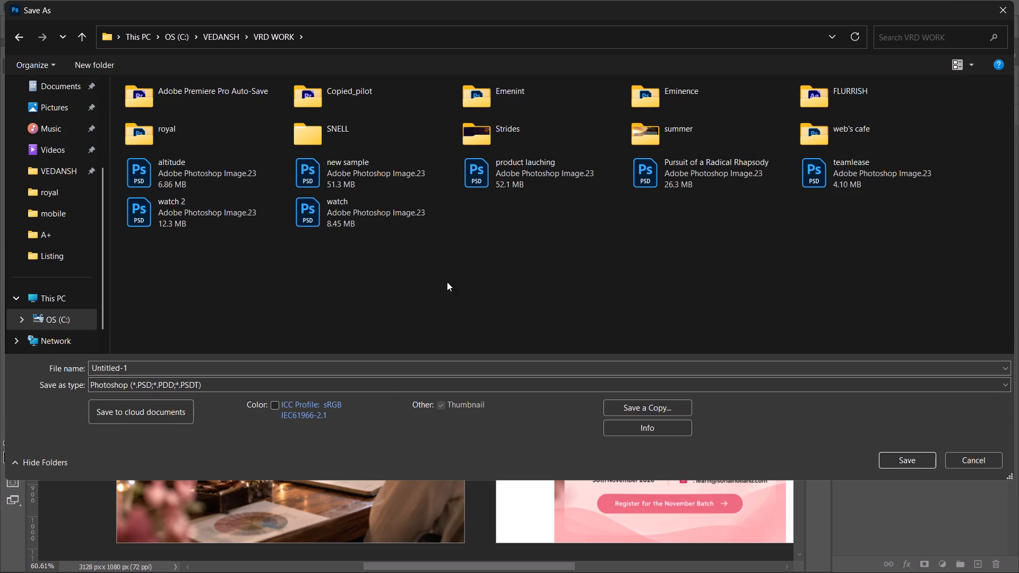
pyautogui.click(391, 369)
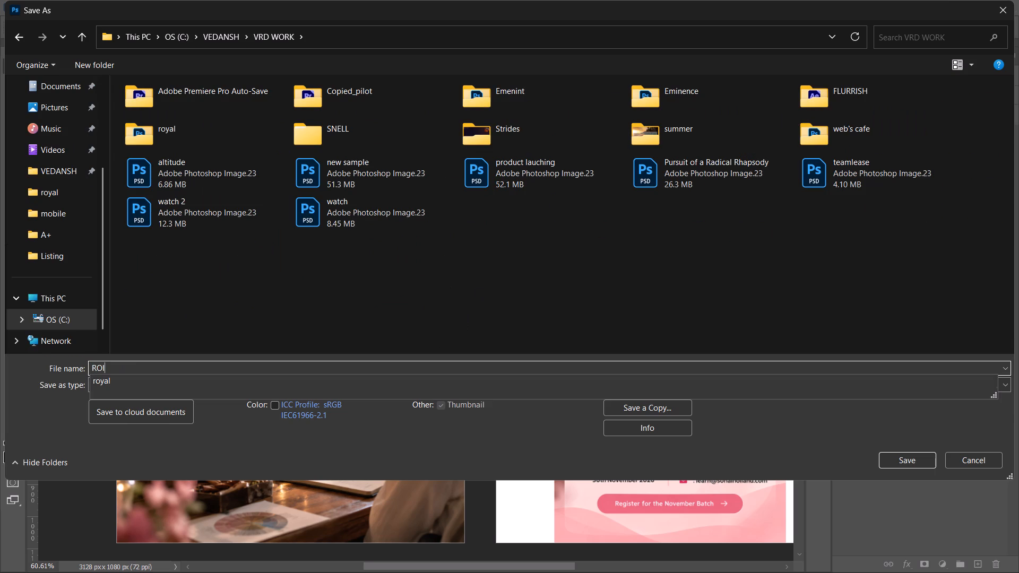
pyautogui.press('Return')
pyautogui.press('Return')
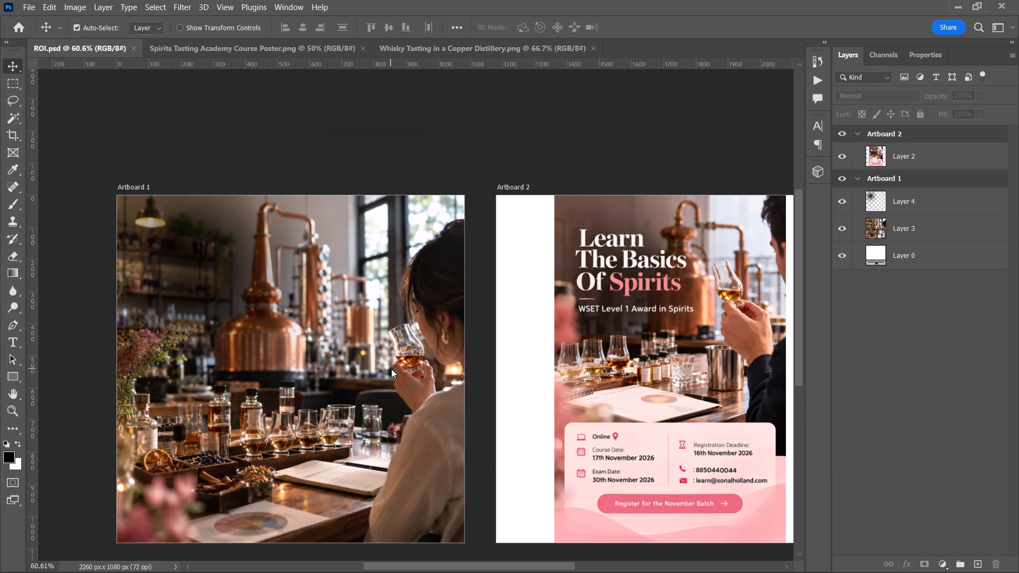
pyautogui.hotkey('ctrl', 's')
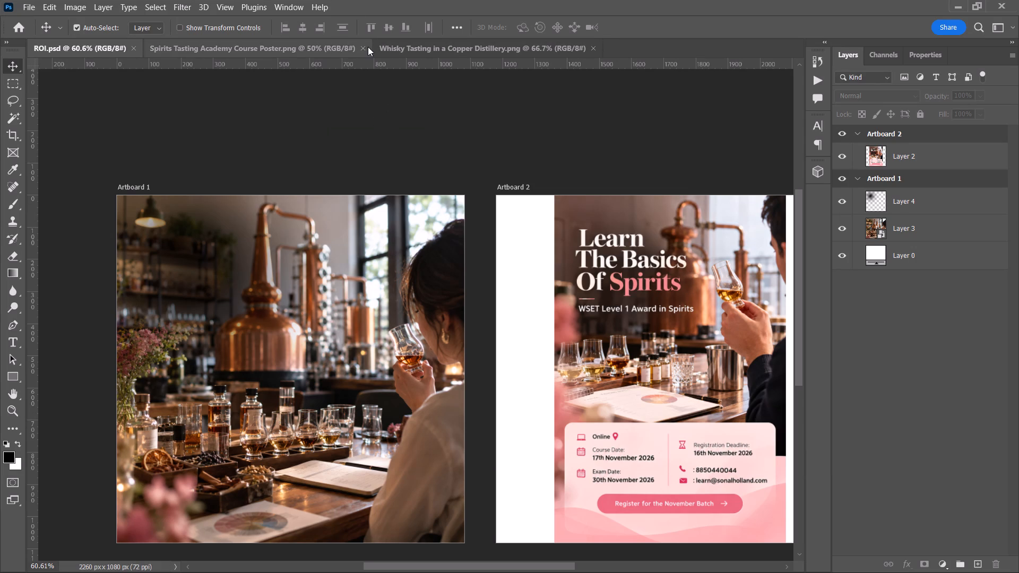
# Close the Spirits Tasting Academy Course Poster and Whisky Tasting in a Copper Distillery image documents.
pyautogui.doubleClick(364, 47)
pyautogui.scroll(-5, 316, 149)
pyautogui.press('space')
pyautogui.moveTo(306, 175); pyautogui.dragTo(327, 171)
# Switch to the Campaign Strategy sheet in Chrome and examine the row 7 headline and sub-headline cells for the Spirits ad copy.
pyautogui.hotkey('alt', 'Tab')
pyautogui.click(343, 0)
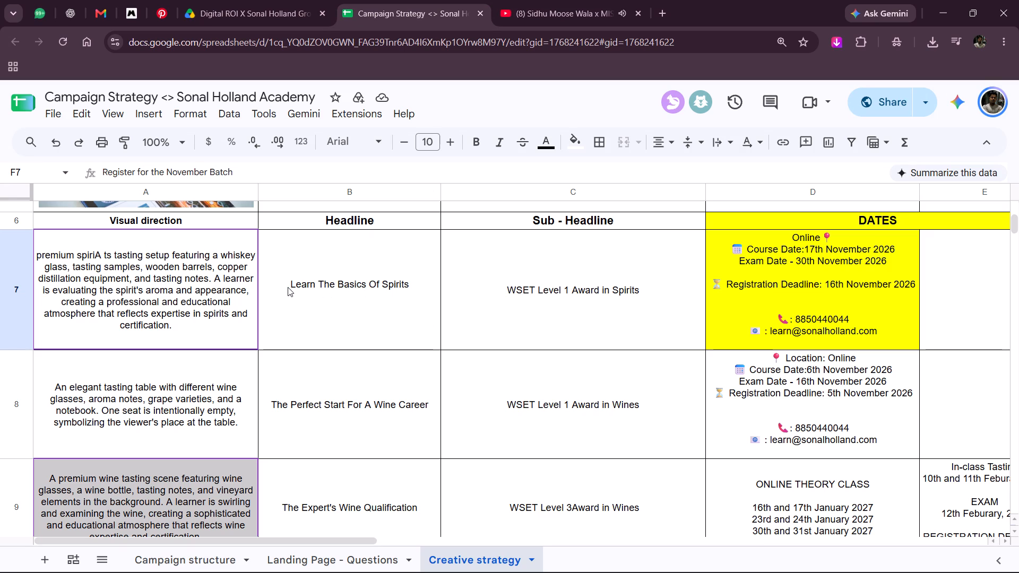
pyautogui.moveTo(288, 287); pyautogui.dragTo(384, 287)
pyautogui.moveTo(289, 283); pyautogui.dragTo(300, 282)
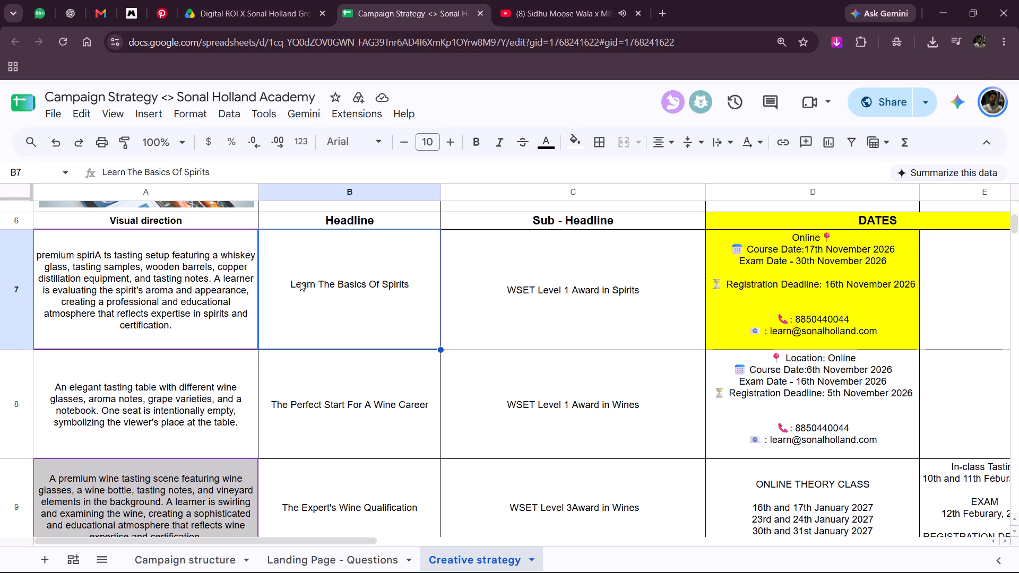
pyautogui.tripleClick(300, 282)
pyautogui.hotkey('ctrl', 'z')
pyautogui.click(457, 157)
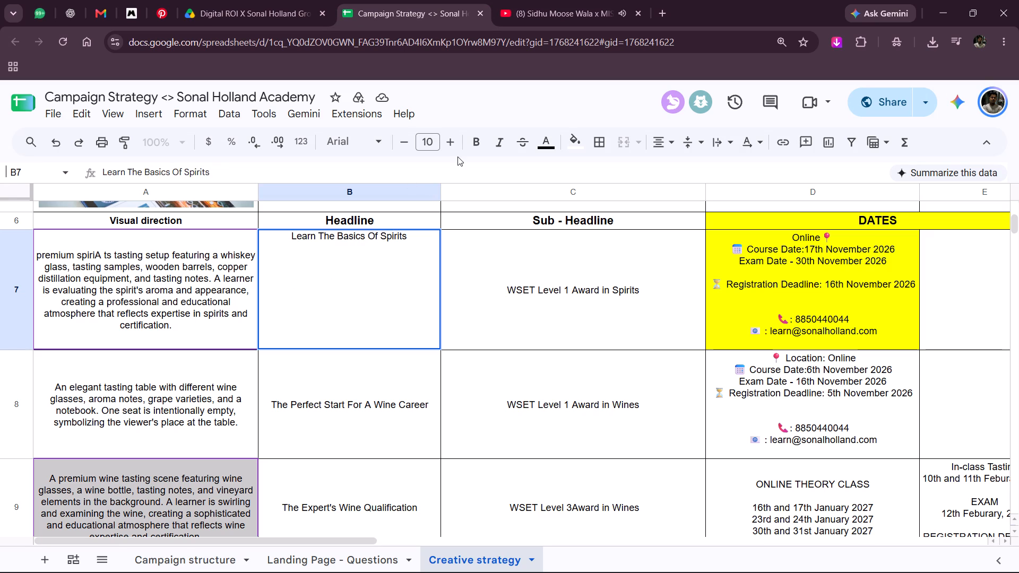
pyautogui.click(469, 181)
pyautogui.hotkey('ctrl', 'z')
pyautogui.hotkey('ctrl', 'z')
pyautogui.click(378, 293)
pyautogui.click(480, 189)
pyautogui.click(424, 189)
pyautogui.click(439, 172)
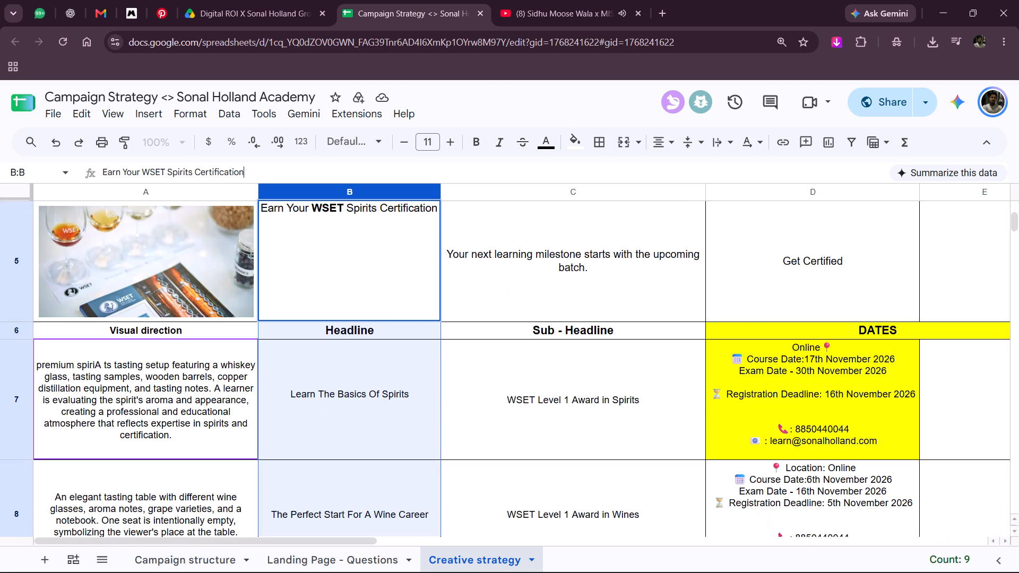
pyautogui.scroll(-3, 406, 315)
pyautogui.click(390, 351)
pyautogui.scroll(-2, 393, 353)
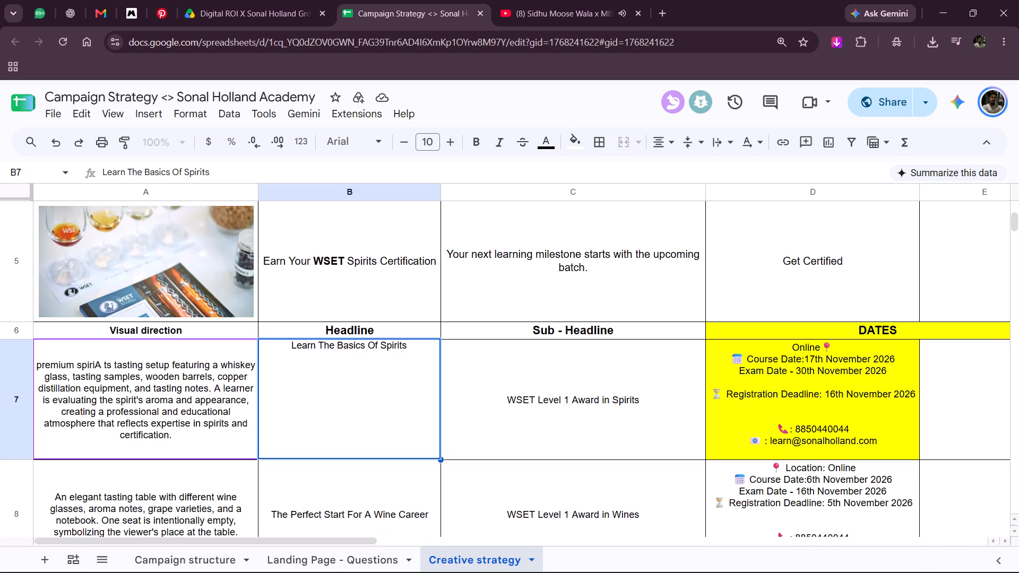
pyautogui.scroll(-1, 393, 353)
pyautogui.click(489, 398)
pyautogui.scroll(-1, 493, 398)
pyautogui.scroll(1, 489, 395)
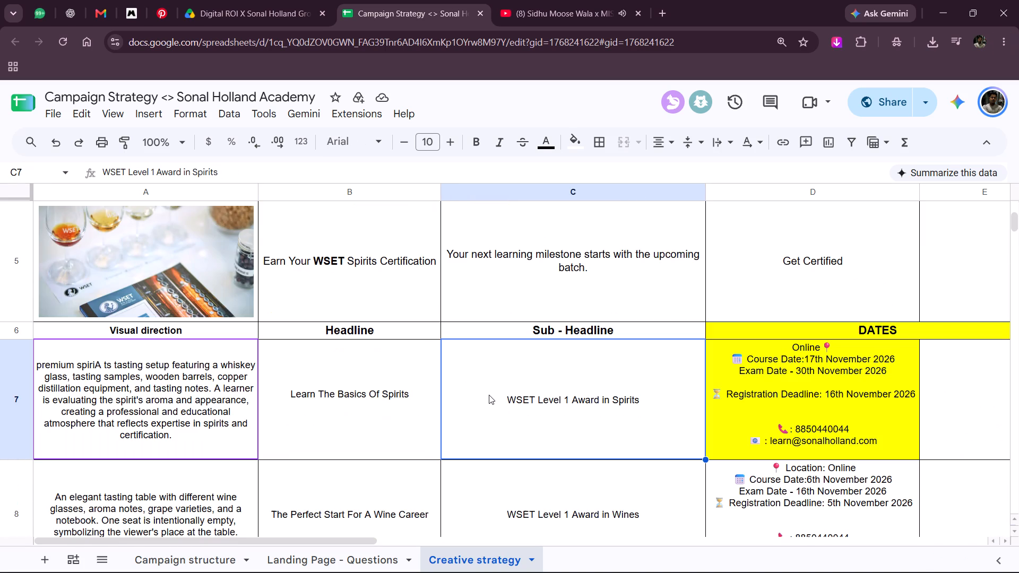
# Return to Photoshop and capture the headline "Learn The Basics Of Spirits" from the Artboard 2 reference poster with Text Extractor.
pyautogui.hotkey('alt', 'Tab')
pyautogui.hotkey('alt', 't')
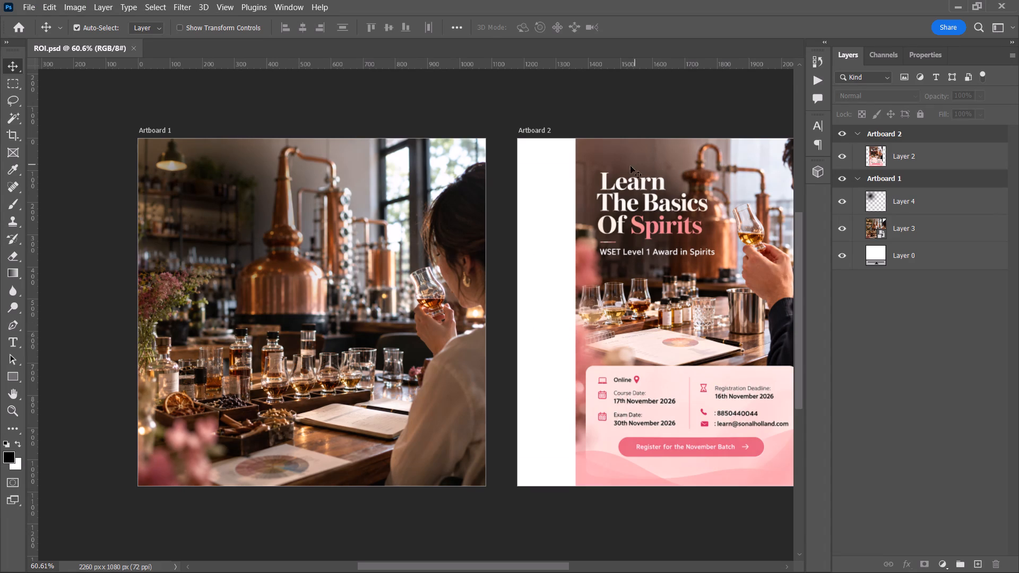
pyautogui.moveTo(588, 166); pyautogui.dragTo(718, 238)
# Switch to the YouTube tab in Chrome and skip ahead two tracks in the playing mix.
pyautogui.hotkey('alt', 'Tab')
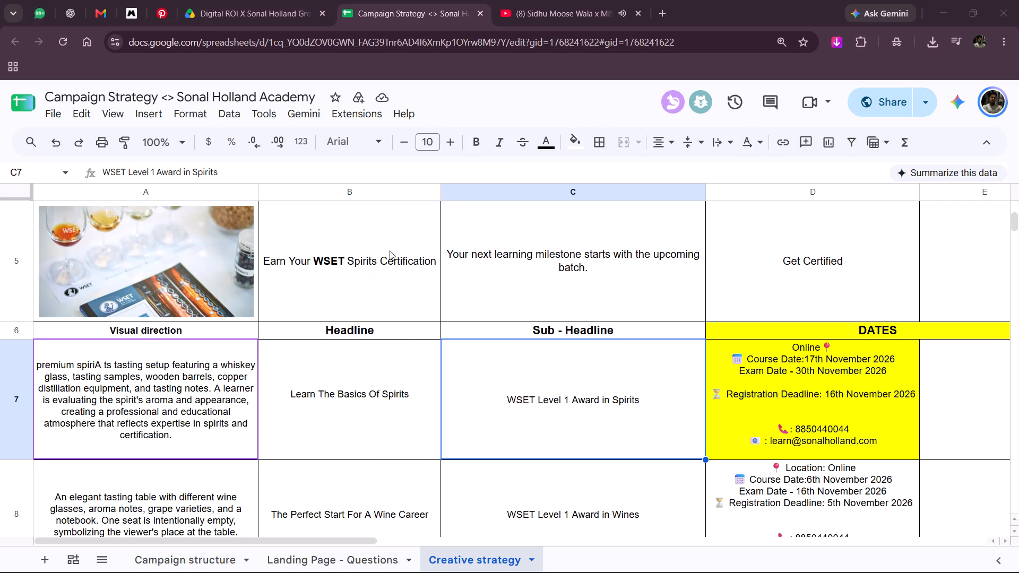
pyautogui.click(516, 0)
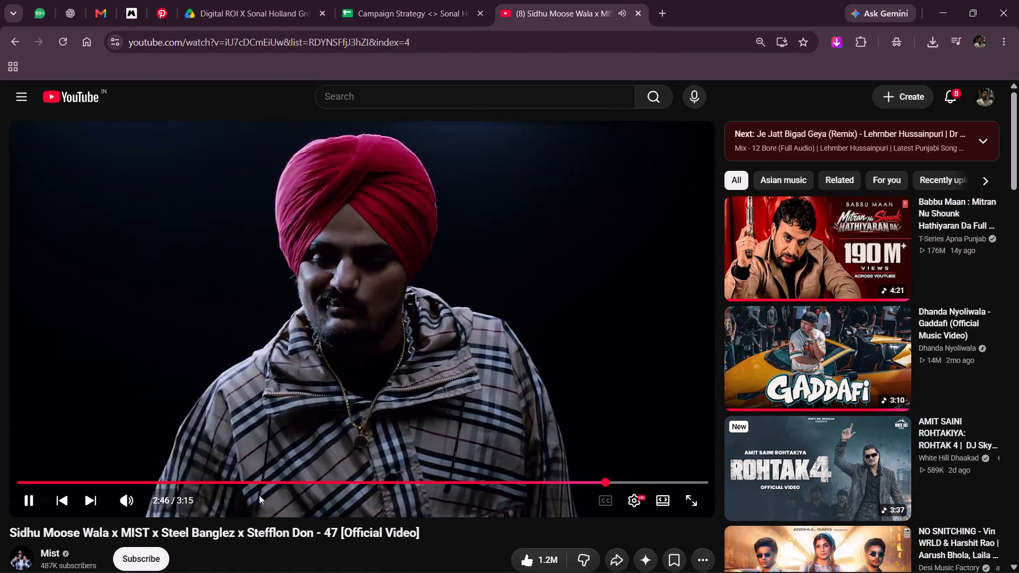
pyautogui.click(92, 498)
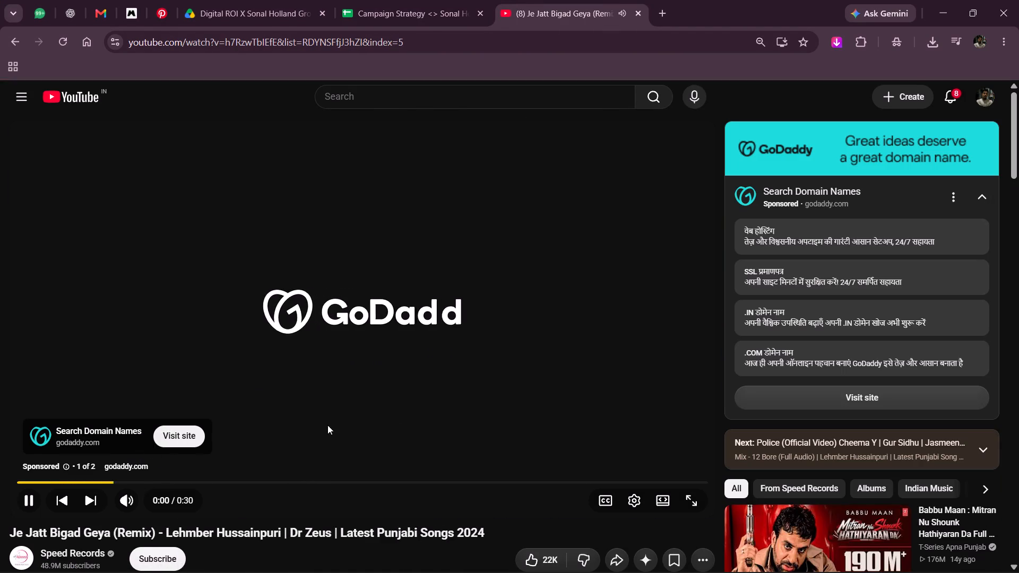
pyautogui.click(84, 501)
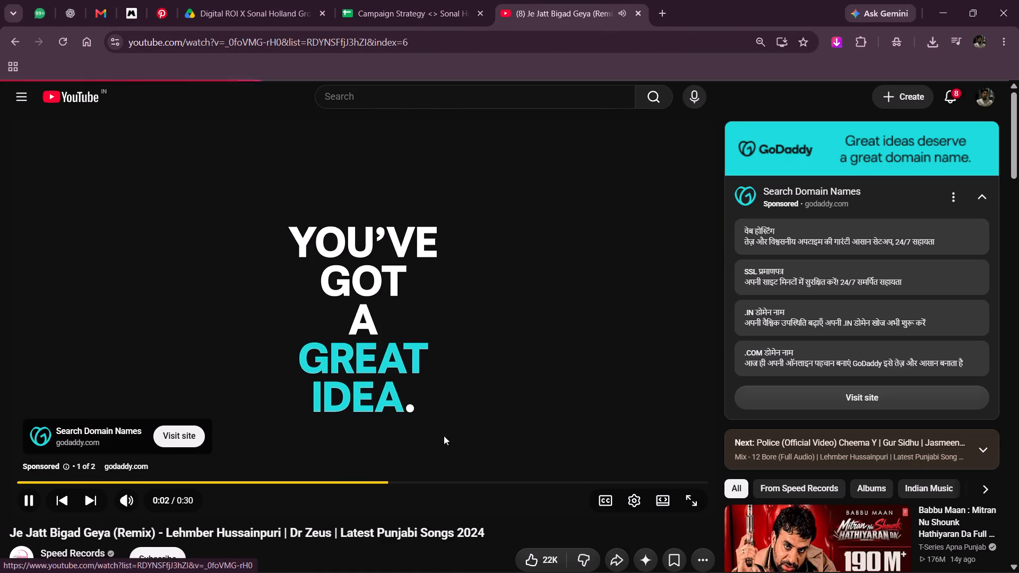
# Return to Photoshop and add a 50 pt placeholder text line over Artboard 1's dark shelves, starting at the left margin guide.
pyautogui.hotkey('alt', 'Tab')
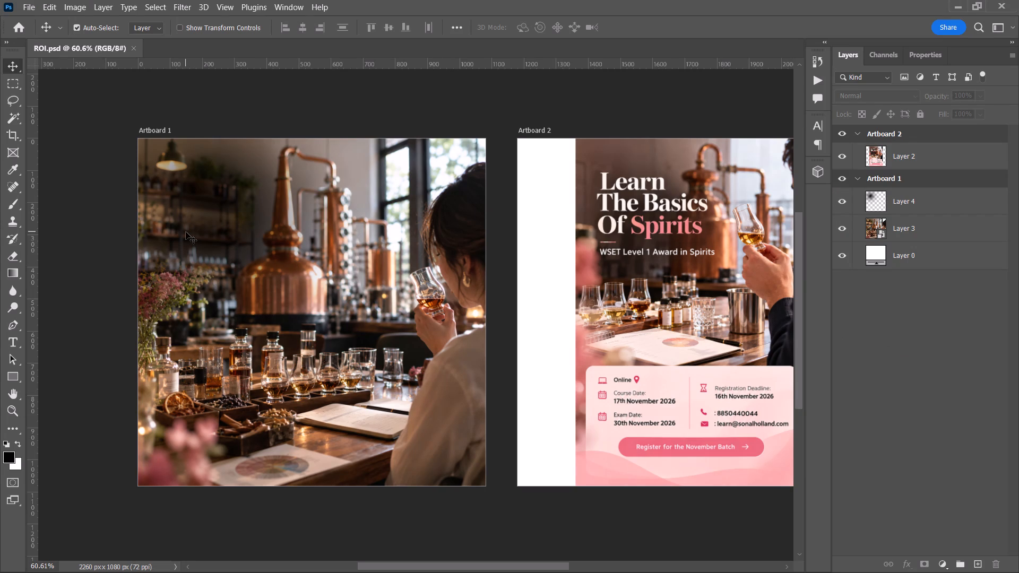
pyautogui.press('t')
pyautogui.click(174, 189)
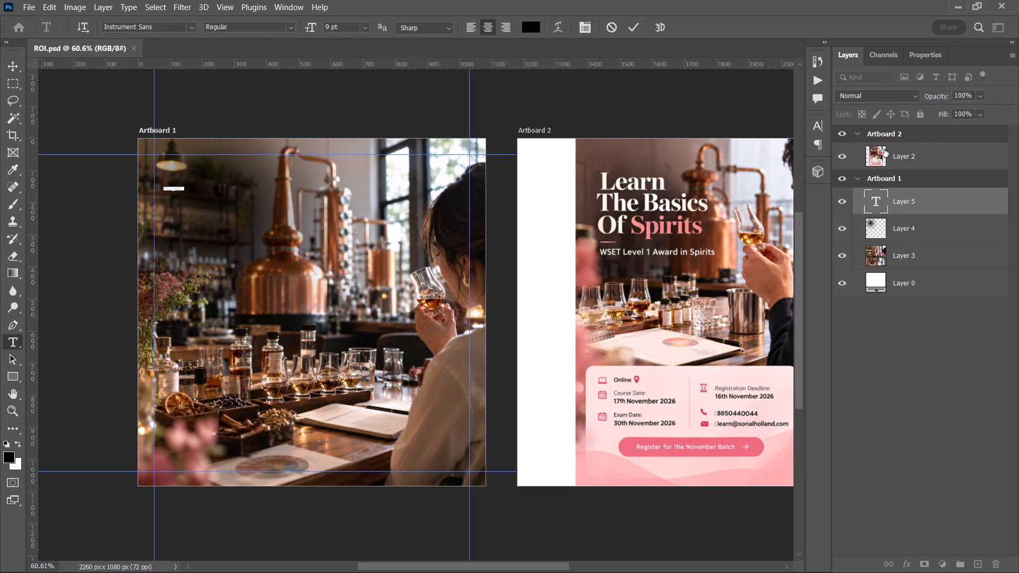
pyautogui.click(821, 128)
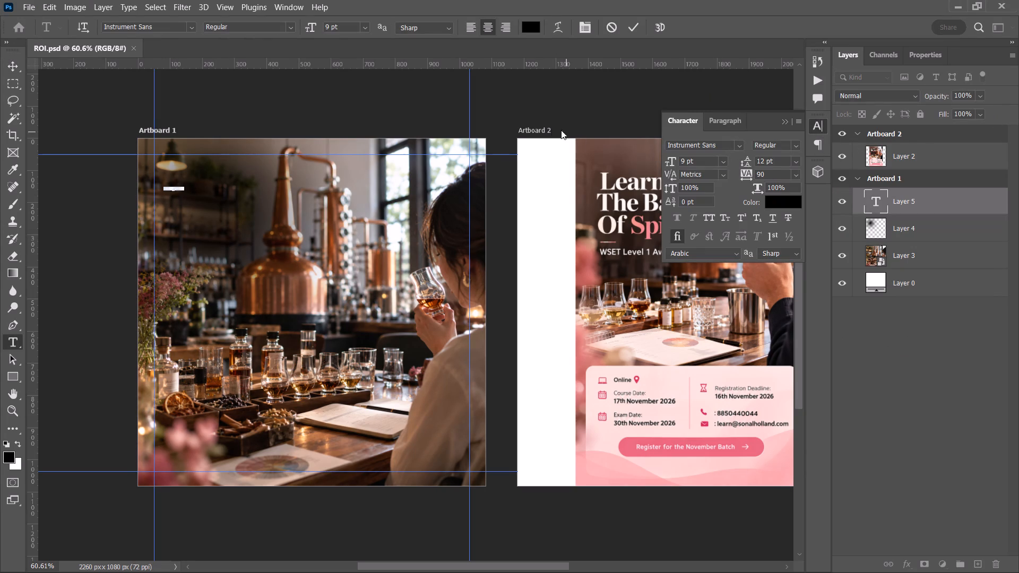
pyautogui.doubleClick(330, 24)
pyautogui.write('50')
pyautogui.press('Return')
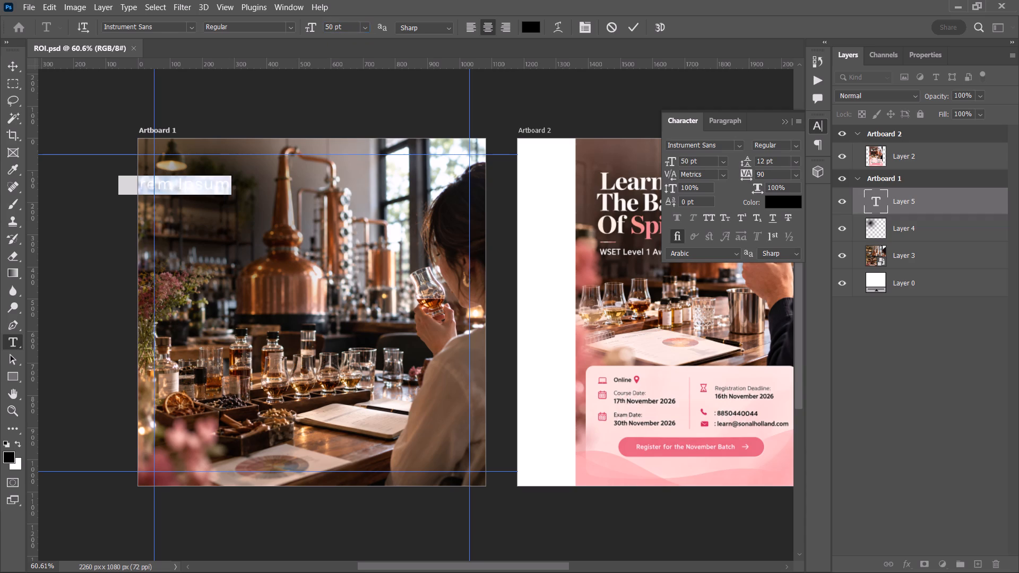
pyautogui.moveTo(204, 218); pyautogui.dragTo(244, 217)
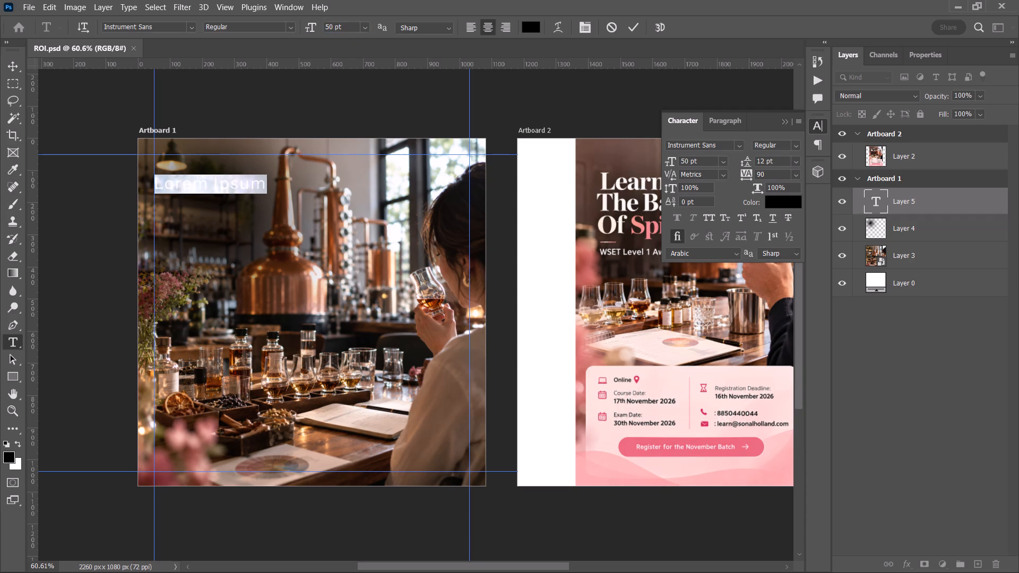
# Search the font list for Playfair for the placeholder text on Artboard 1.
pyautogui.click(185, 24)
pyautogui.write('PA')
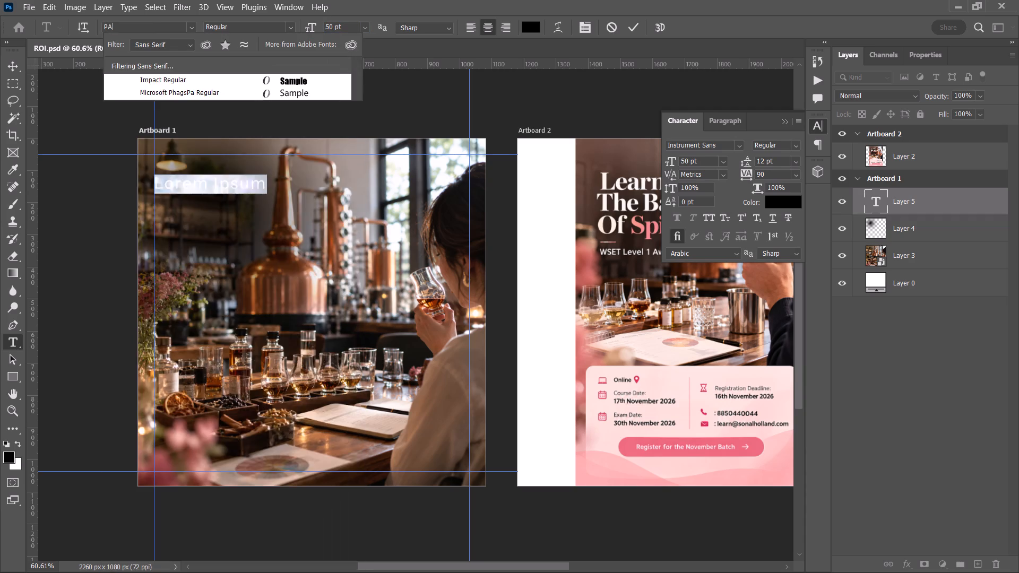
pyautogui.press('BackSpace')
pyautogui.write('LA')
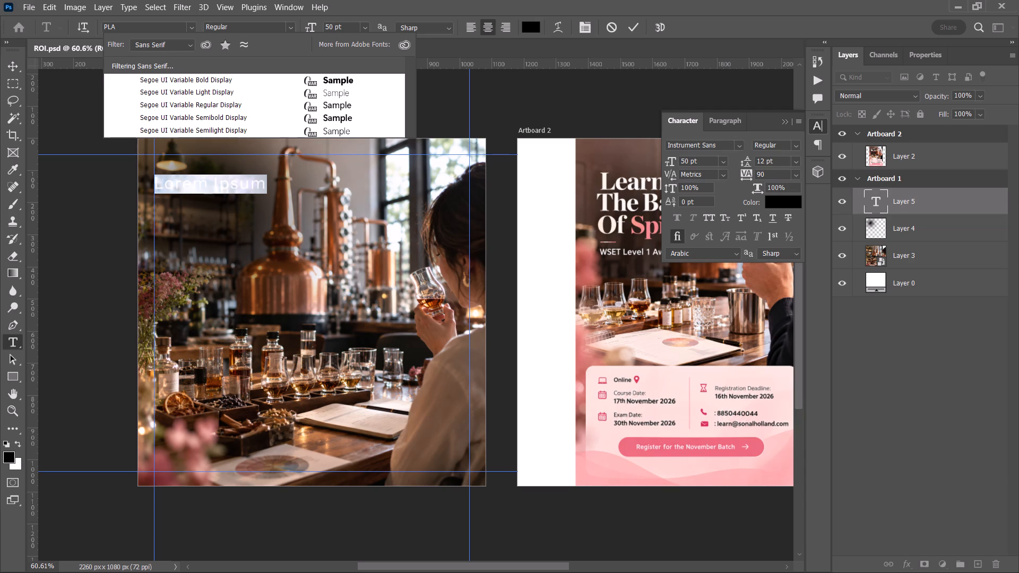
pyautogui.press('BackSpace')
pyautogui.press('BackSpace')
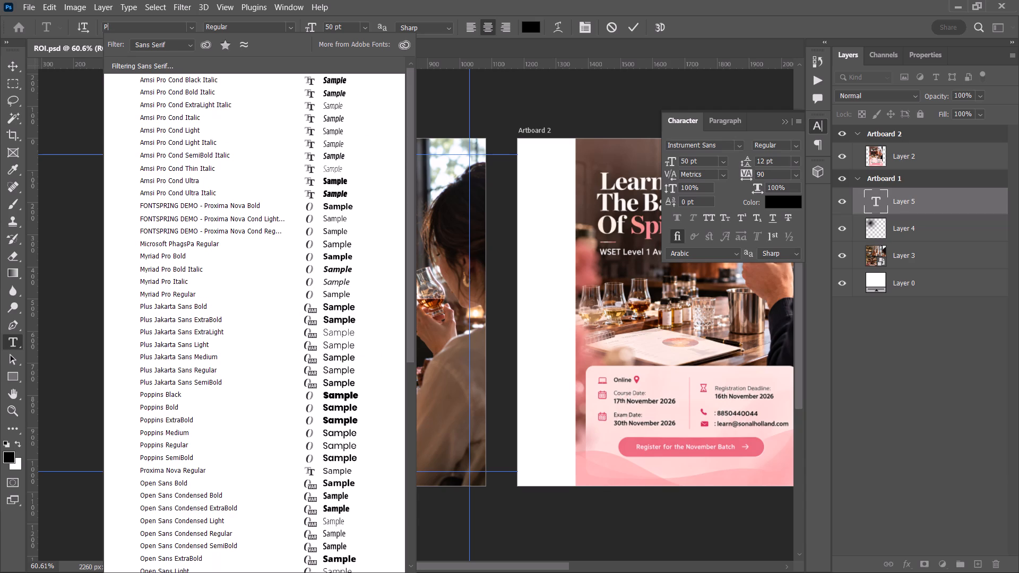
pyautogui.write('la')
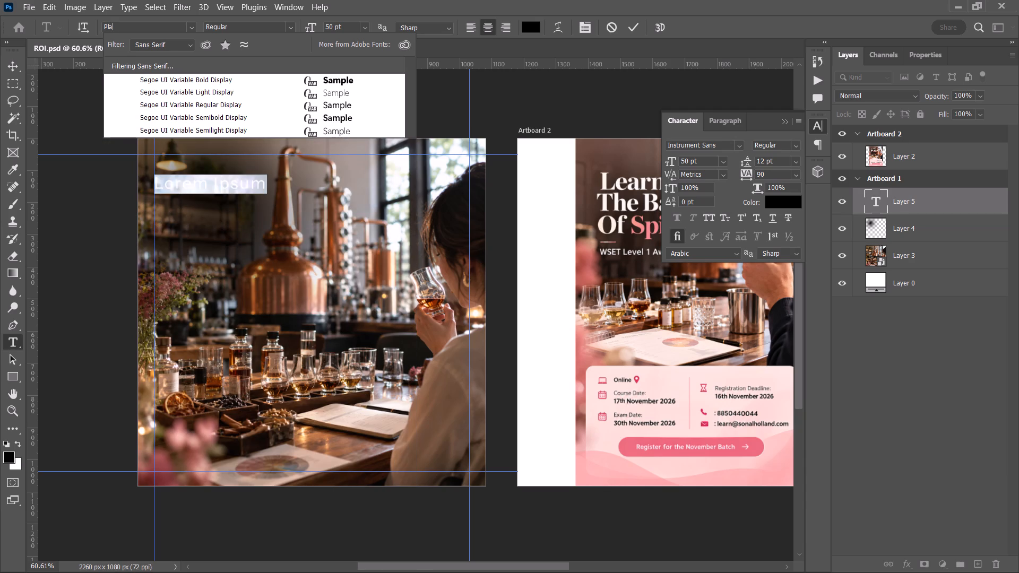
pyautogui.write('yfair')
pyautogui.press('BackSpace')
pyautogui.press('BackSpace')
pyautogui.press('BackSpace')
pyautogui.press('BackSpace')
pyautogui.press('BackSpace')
# Search the fonts for "dis" and set the placeholder text to Segoe UI Variable Light Display.
pyautogui.press('BackSpace')
pyautogui.press('BackSpace')
pyautogui.press('BackSpace')
pyautogui.press('BackSpace')
pyautogui.press('BackSpace')
pyautogui.write('dis')
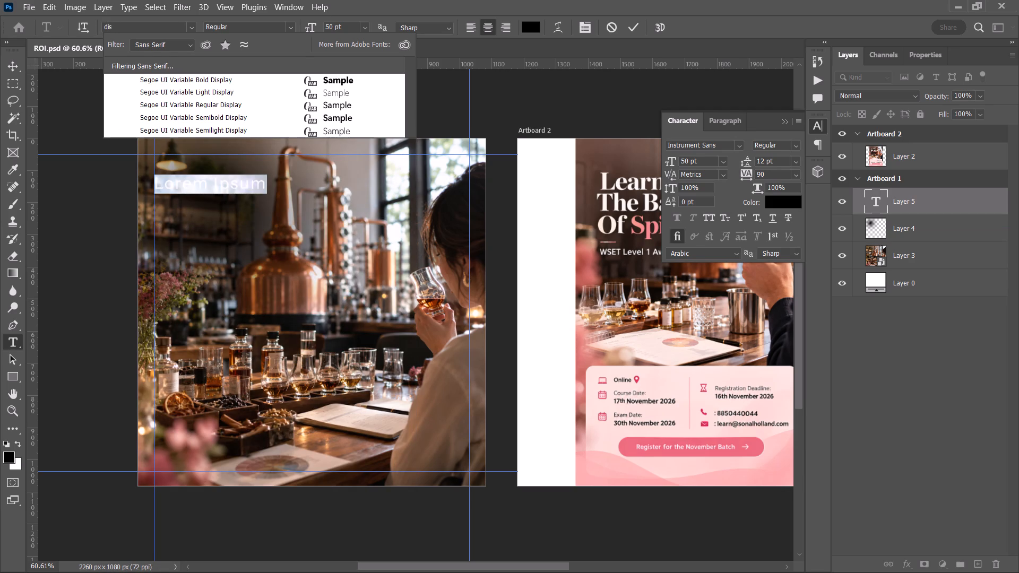
pyautogui.click(249, 90)
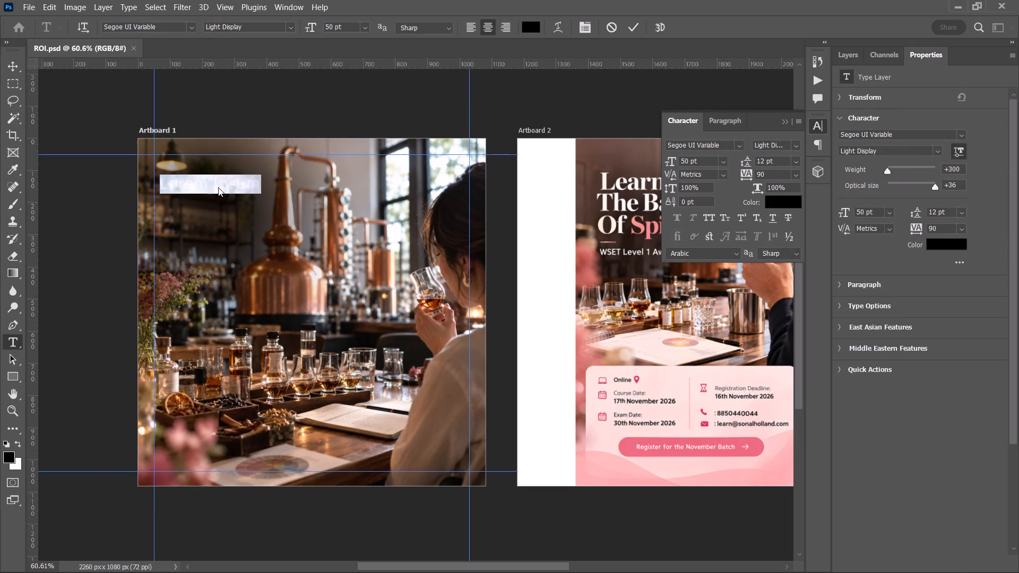
# Replace the placeholder text with the copied three-line headline "Learn The Basics Of Spirits".
pyautogui.hotkey('ctrl', 'v')
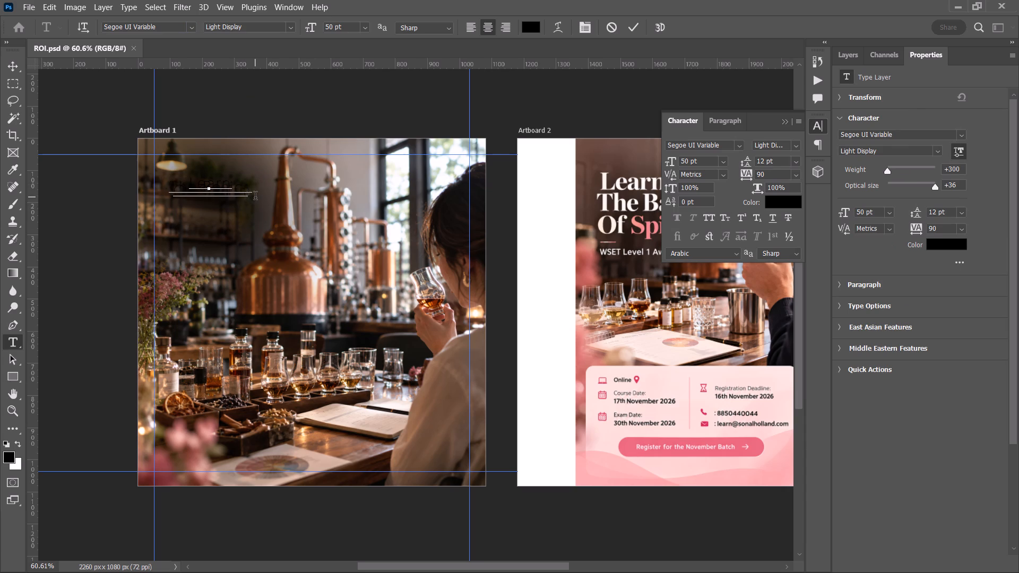
# Select all three headline lines on Artboard 1 and change their text colour to white.
pyautogui.hotkey('shift', 'Up')
pyautogui.hotkey('shift', 'Up')
pyautogui.hotkey('shift', 'Up')
pyautogui.hotkey('shift', 'Up')
pyautogui.hotkey('shift', 'Up')
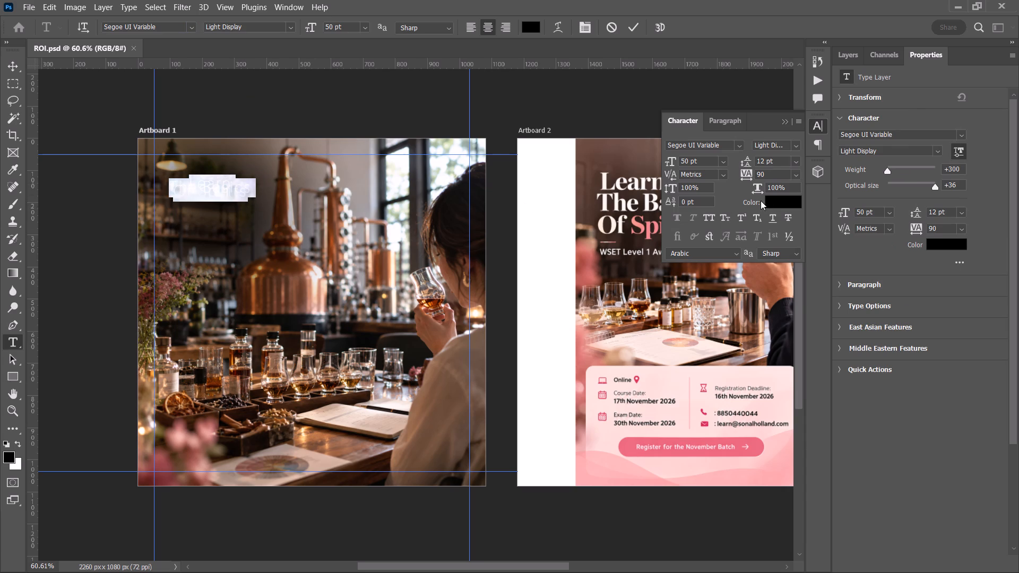
pyautogui.click(771, 198)
pyautogui.moveTo(722, 153); pyautogui.dragTo(578, 0)
pyautogui.click(959, 78)
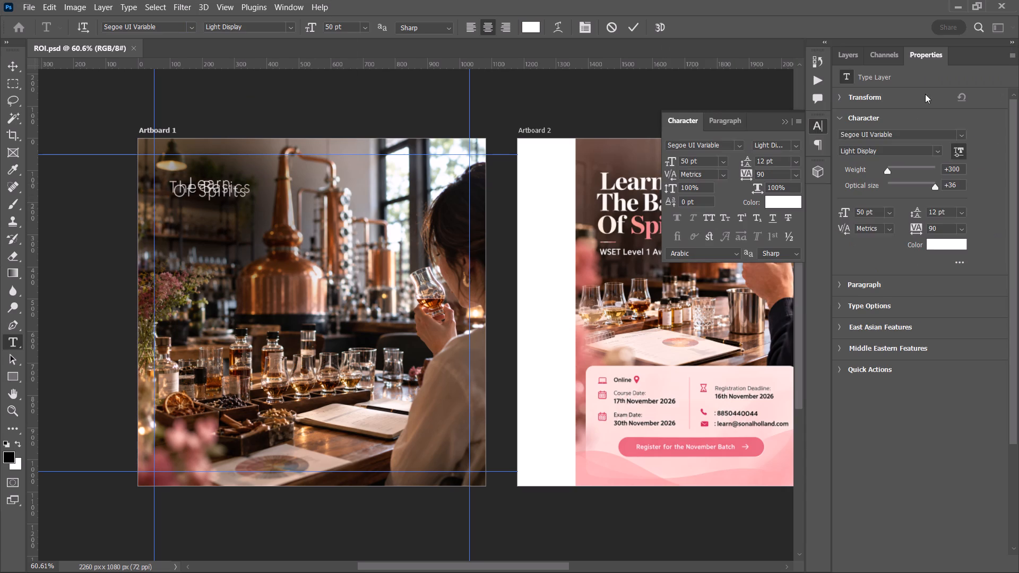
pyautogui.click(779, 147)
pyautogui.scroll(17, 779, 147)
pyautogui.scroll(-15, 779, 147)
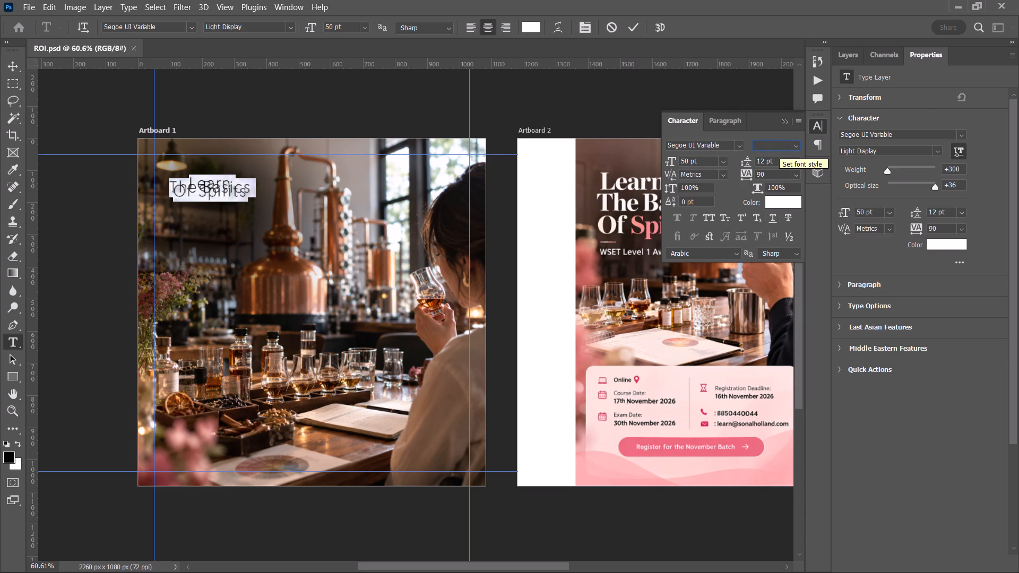
# Set the headline's leading to 60 pt, commit the text and switch to the Move tool.
pyautogui.click(784, 157)
pyautogui.click(782, 161)
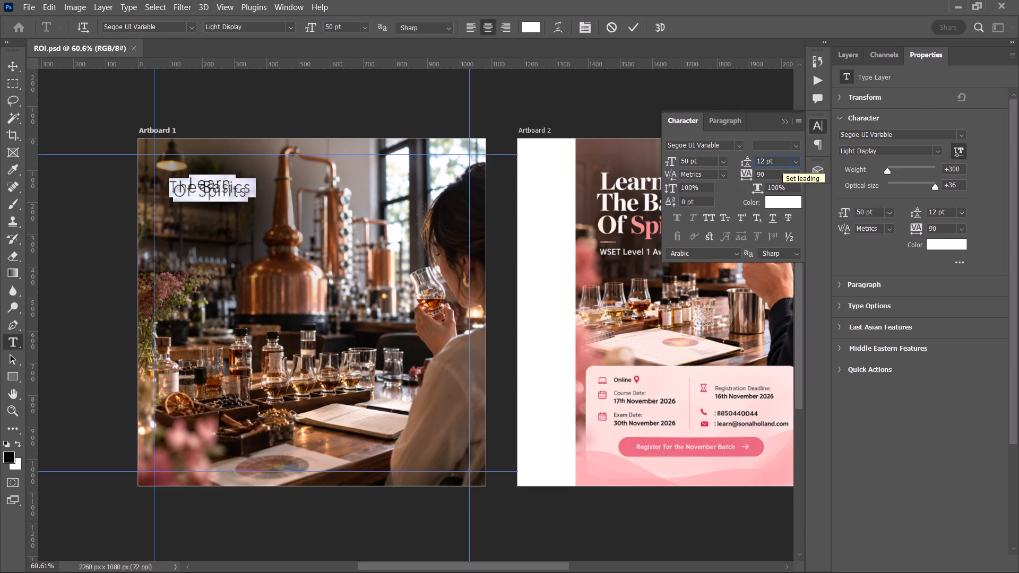
pyautogui.scroll(7, 782, 161)
pyautogui.scroll(20, 782, 161)
pyautogui.scroll(16, 782, 161)
pyautogui.middleClick(782, 161)
pyautogui.middleClick(782, 161)
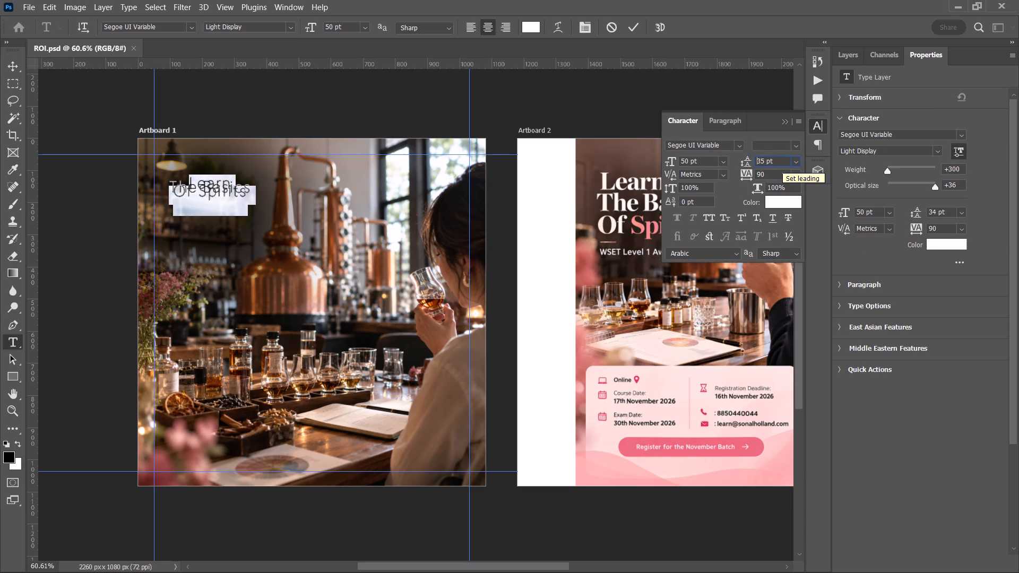
pyautogui.scroll(11, 782, 161)
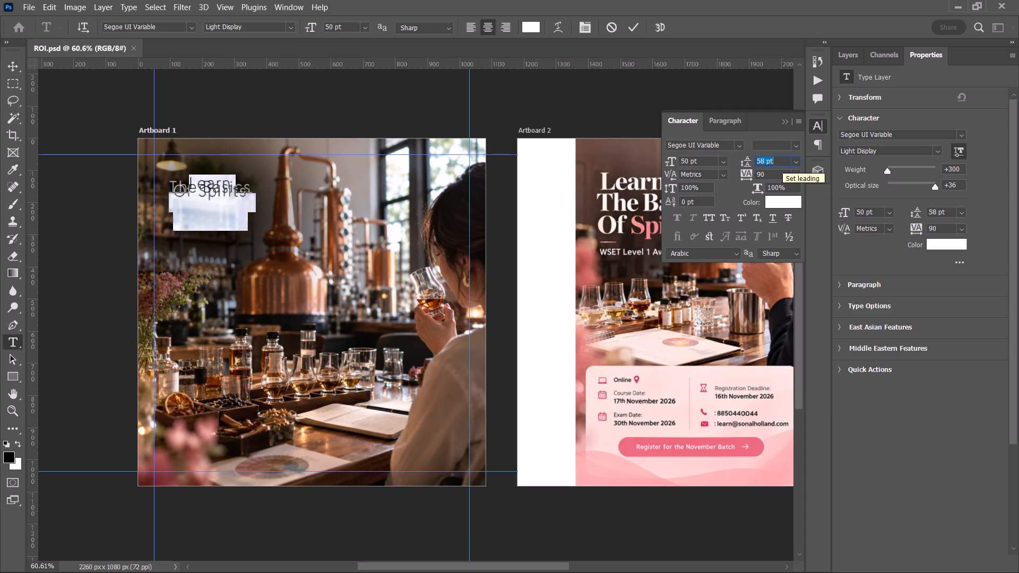
pyautogui.scroll(-6, 782, 161)
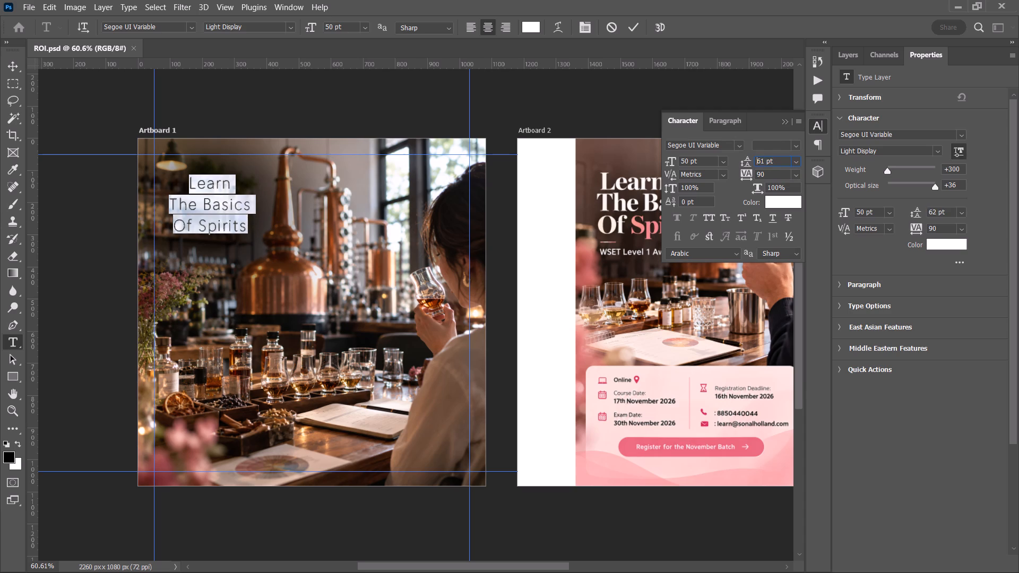
pyautogui.click(628, 24)
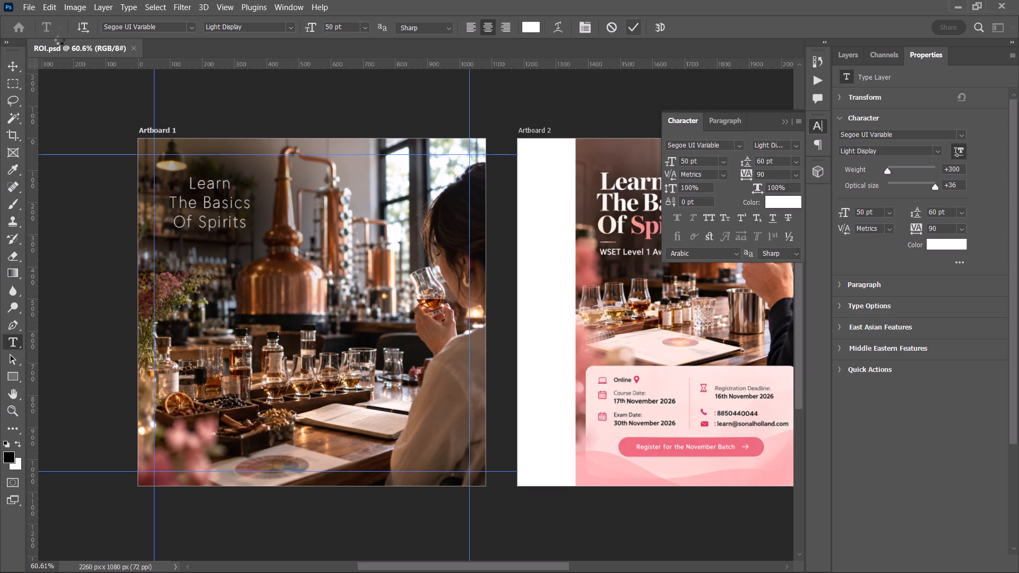
pyautogui.click(20, 67)
pyautogui.click(219, 103)
# Switch to the Chrome window.
pyautogui.hotkey('alt', 'Tab')
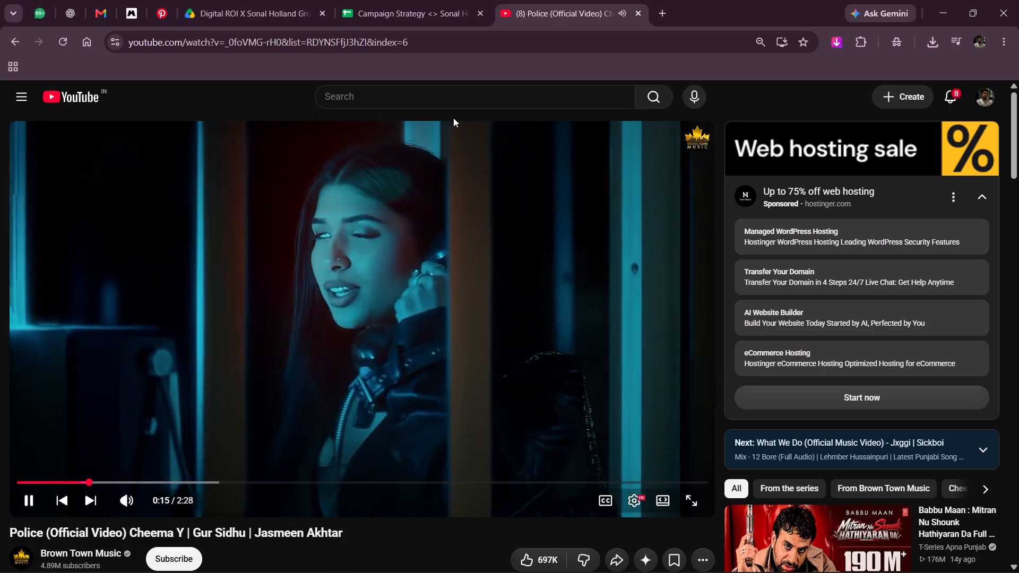
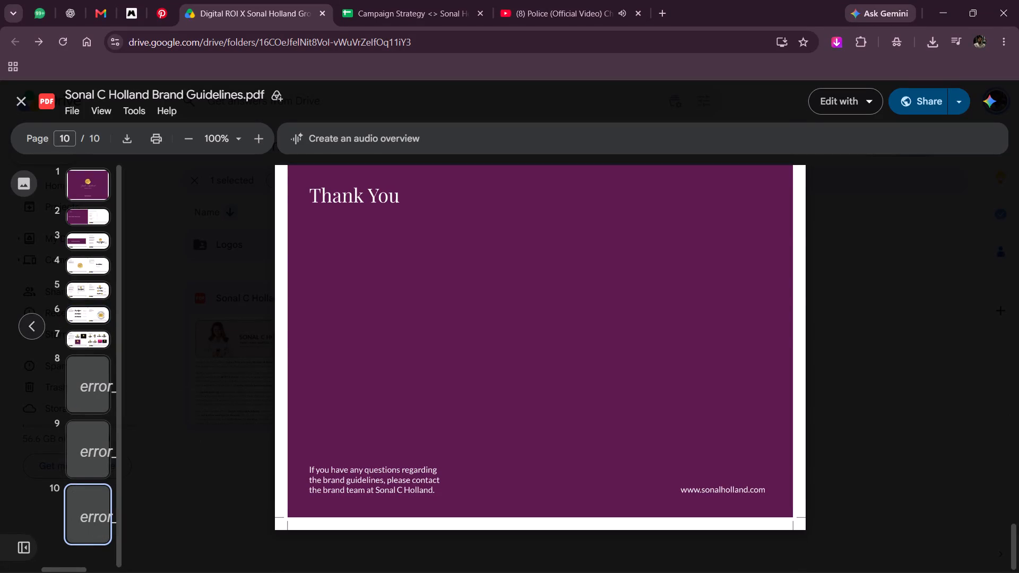
# Examine the typography system and usage pages near the end of the brand guidelines PDF for the prescribed fonts.
pyautogui.scroll(3, 488, 442)
pyautogui.scroll(-1, 488, 442)
pyautogui.keyDown('alt'); pyautogui.scroll(1, 602, 368); pyautogui.keyUp('alt')
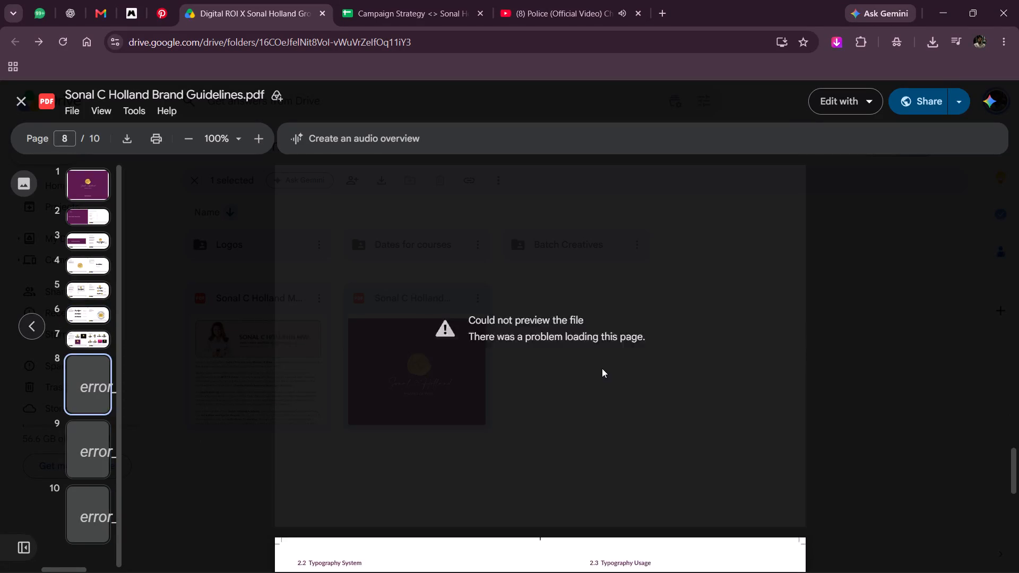
pyautogui.keyDown('alt'); pyautogui.scroll(2, 602, 368); pyautogui.keyUp('alt')
pyautogui.keyDown('alt'); pyautogui.scroll(-4, 602, 368); pyautogui.keyUp('alt')
pyautogui.keyDown('ctrl'); pyautogui.scroll(5, 621, 284); pyautogui.keyUp('ctrl')
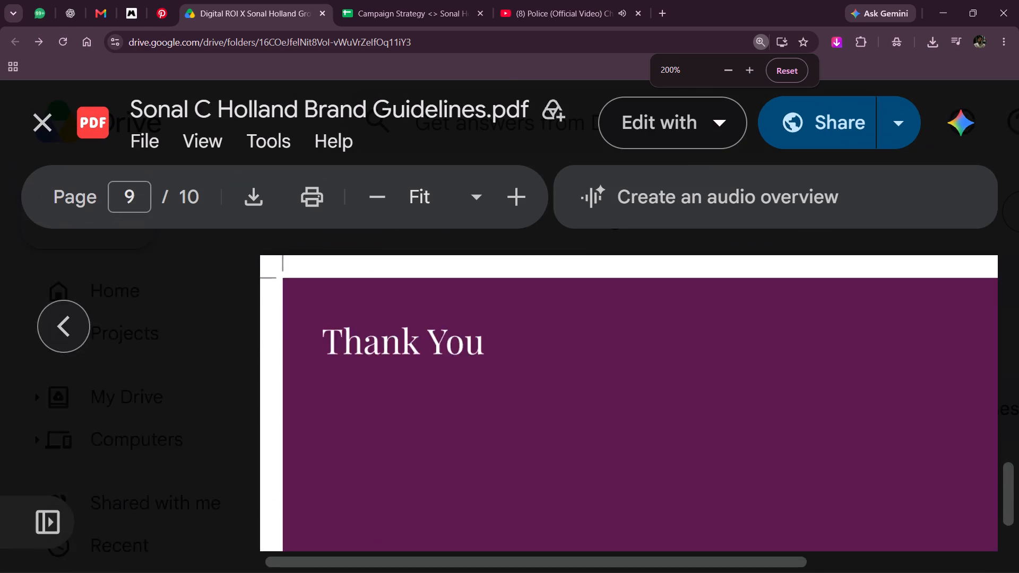
pyautogui.scroll(3, 731, 314)
pyautogui.scroll(-1, 731, 314)
pyautogui.scroll(1, 603, 341)
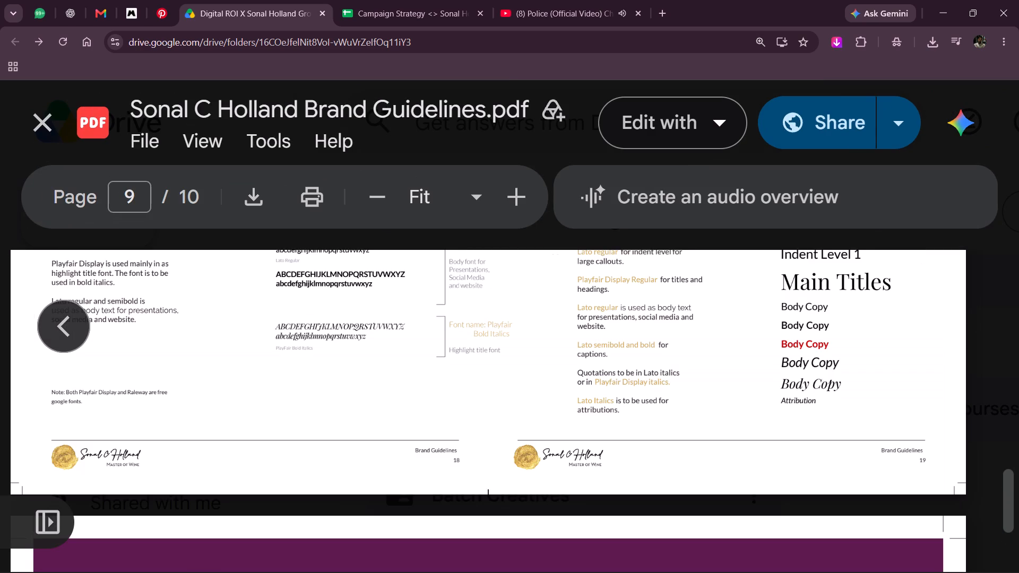
pyautogui.keyDown('ctrl'); pyautogui.scroll(-7, 583, 281); pyautogui.keyUp('ctrl')
# Search Google for "playfair display font" in a new browser tab.
pyautogui.click(661, 0)
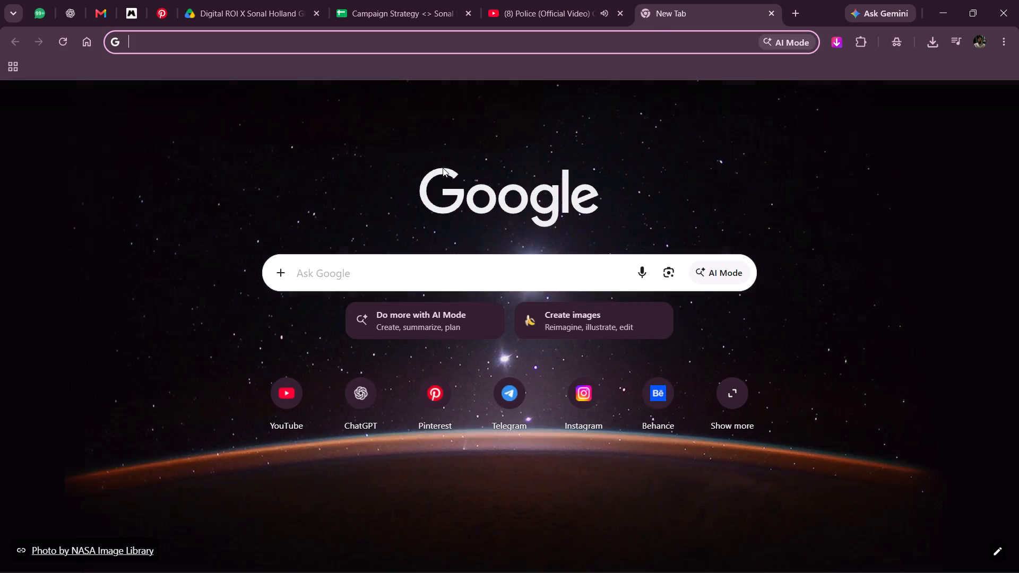
pyautogui.write('plat')
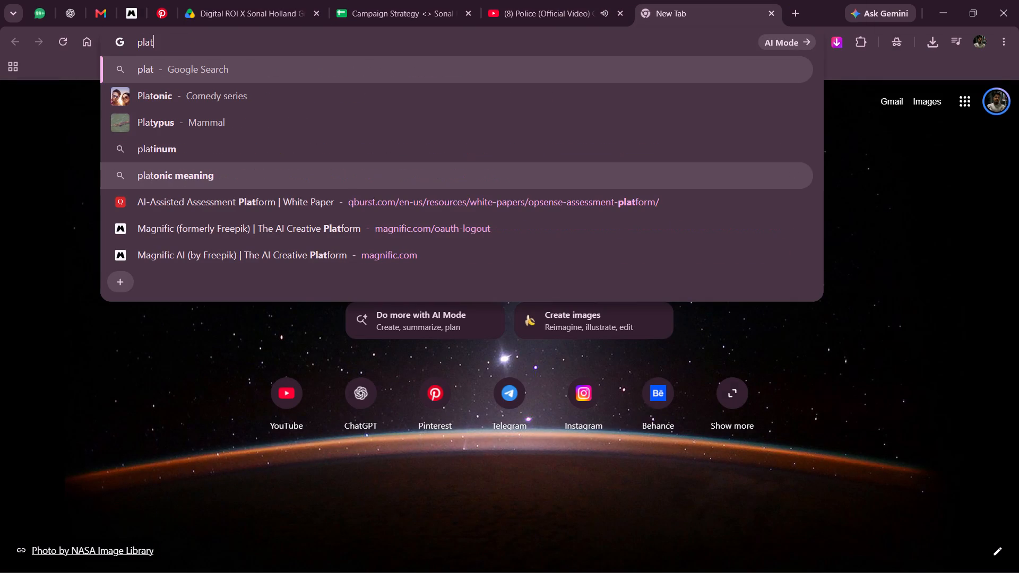
pyautogui.write('==')
pyautogui.press('BackSpace')
pyautogui.press('BackSpace')
pyautogui.press('BackSpace')
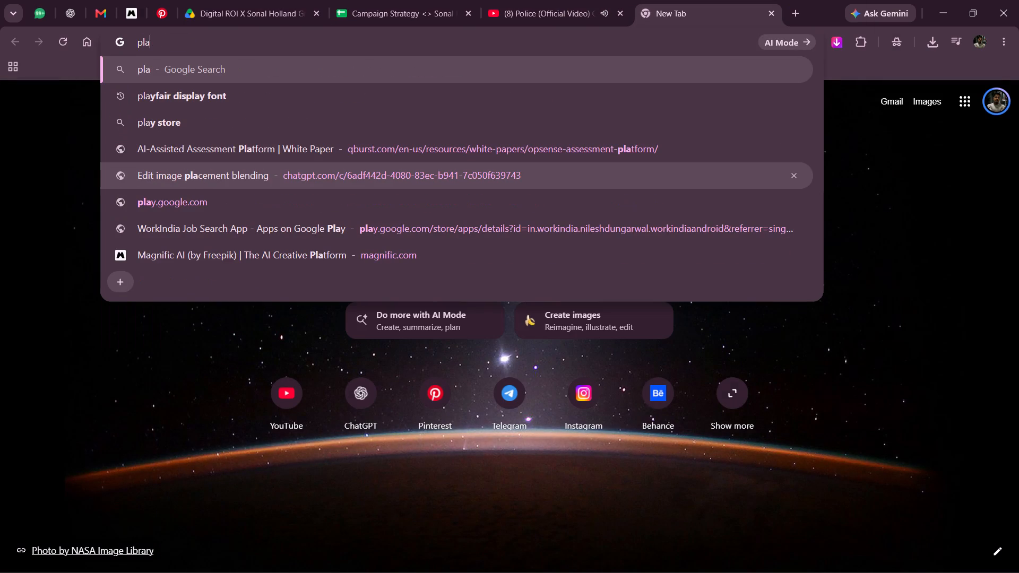
pyautogui.press('Down')
pyautogui.press('Return')
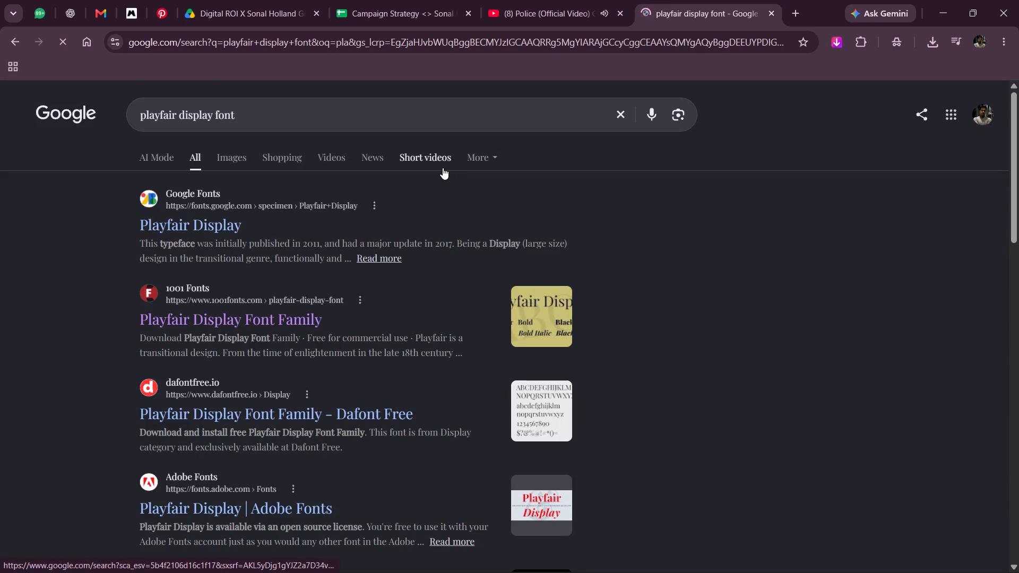
# Open the Playfair Display page on Google Fonts and download the font family.
pyautogui.click(194, 223)
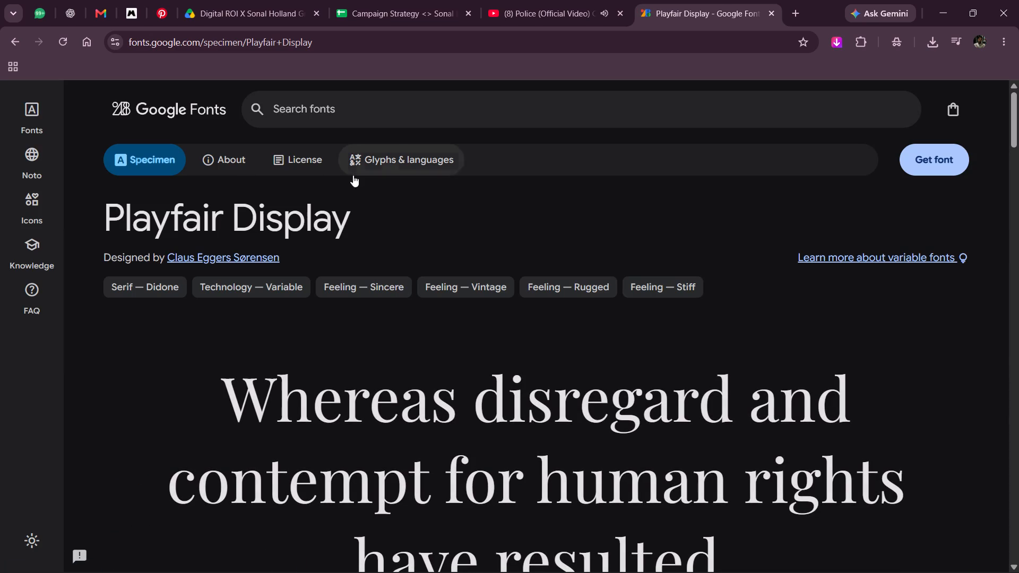
pyautogui.click(930, 155)
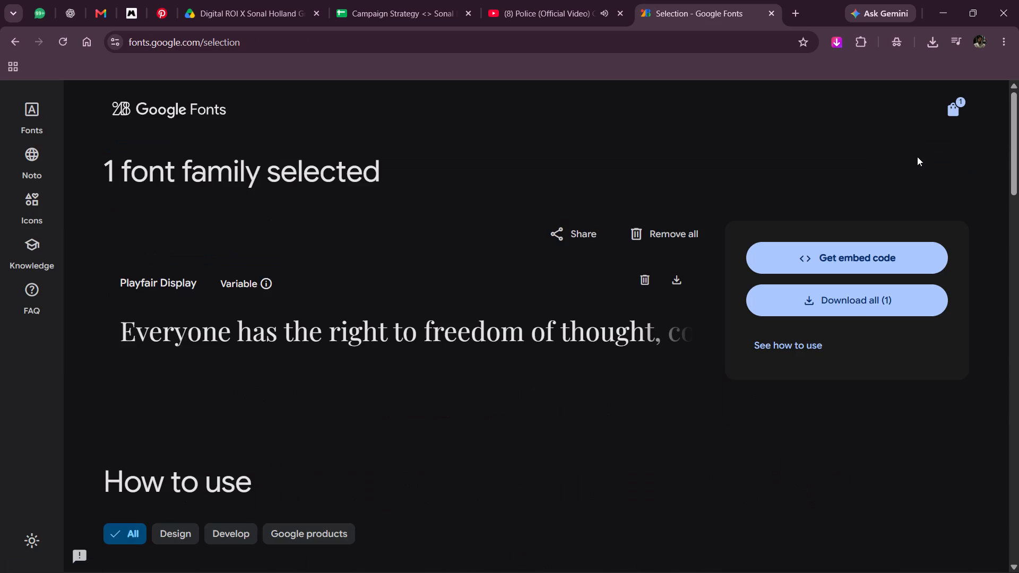
pyautogui.click(853, 293)
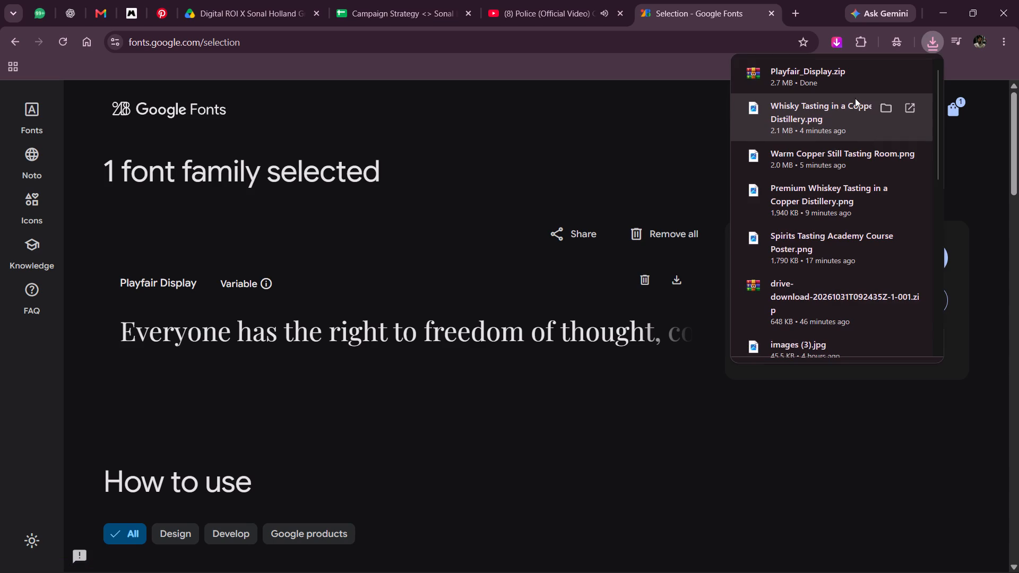
# Open the downloaded Playfair_Display.zip and install the upright Playfair Display variable font from its preview.
pyautogui.click(788, 69)
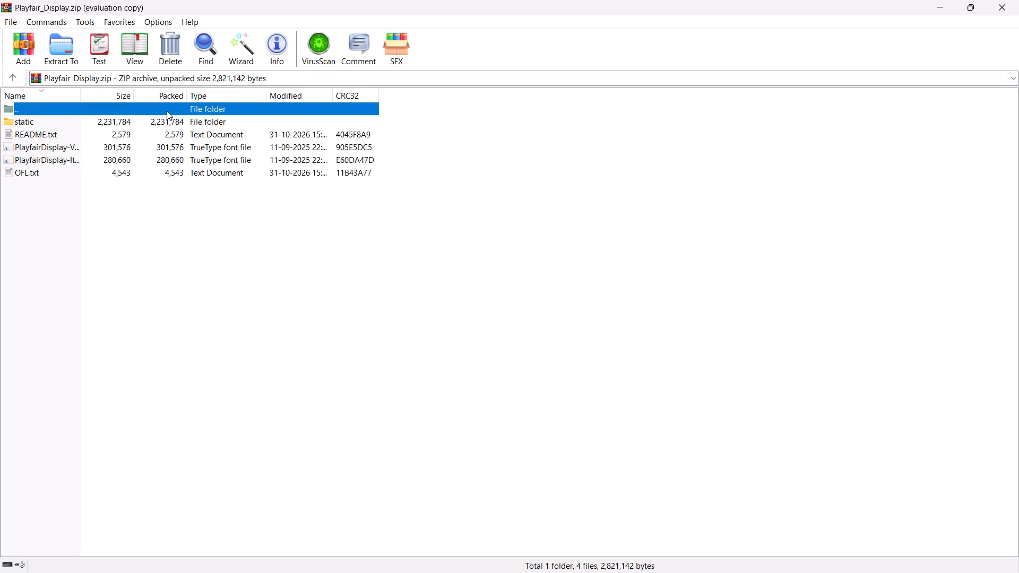
pyautogui.doubleClick(67, 150)
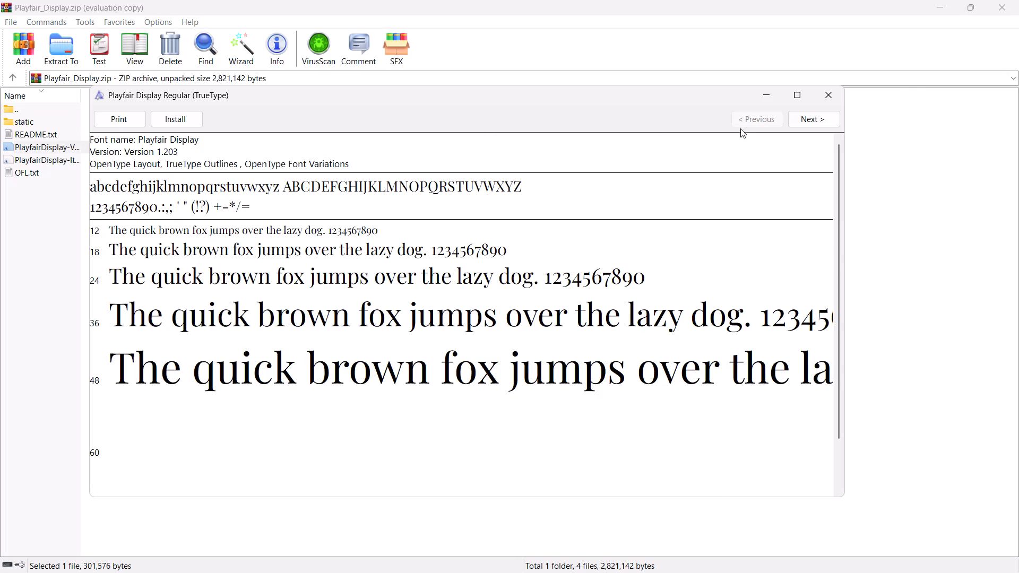
pyautogui.click(817, 118)
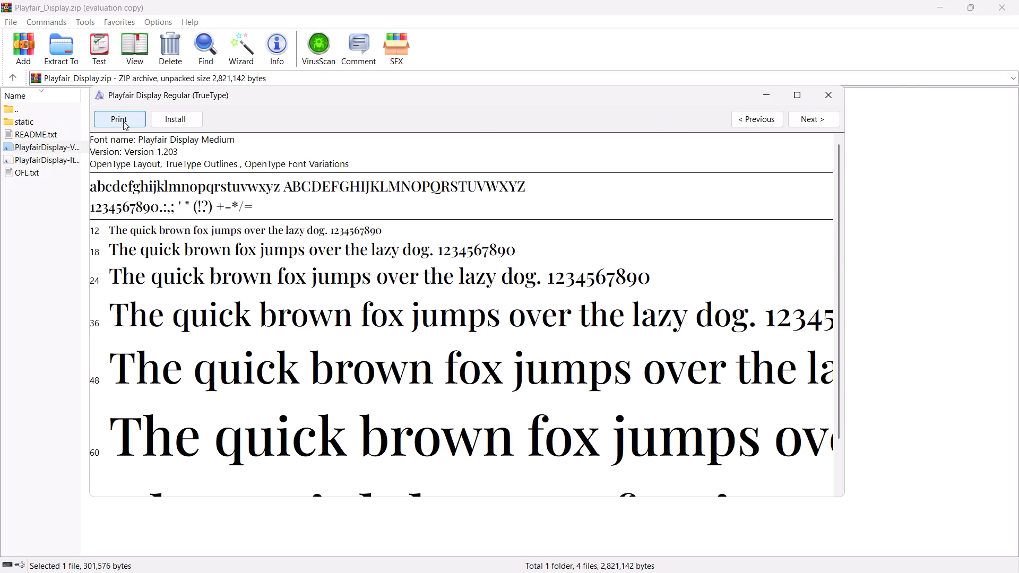
pyautogui.click(163, 130)
pyautogui.click(176, 119)
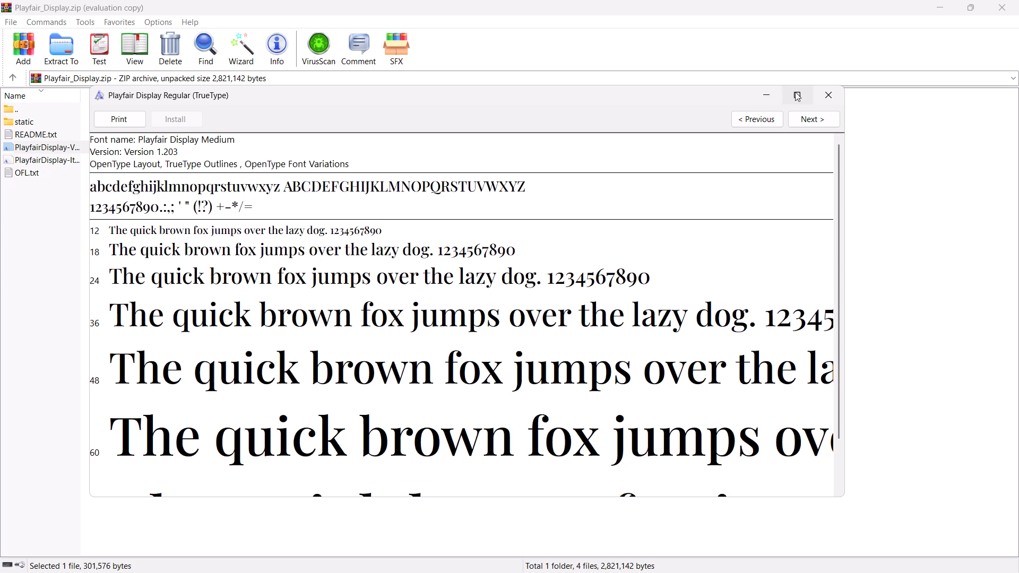
pyautogui.click(831, 87)
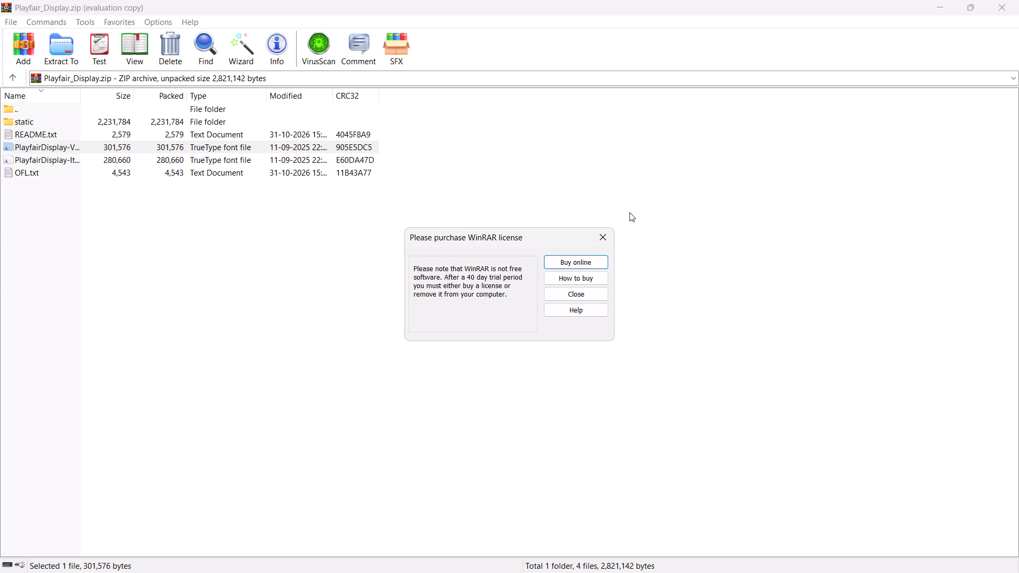
pyautogui.click(598, 237)
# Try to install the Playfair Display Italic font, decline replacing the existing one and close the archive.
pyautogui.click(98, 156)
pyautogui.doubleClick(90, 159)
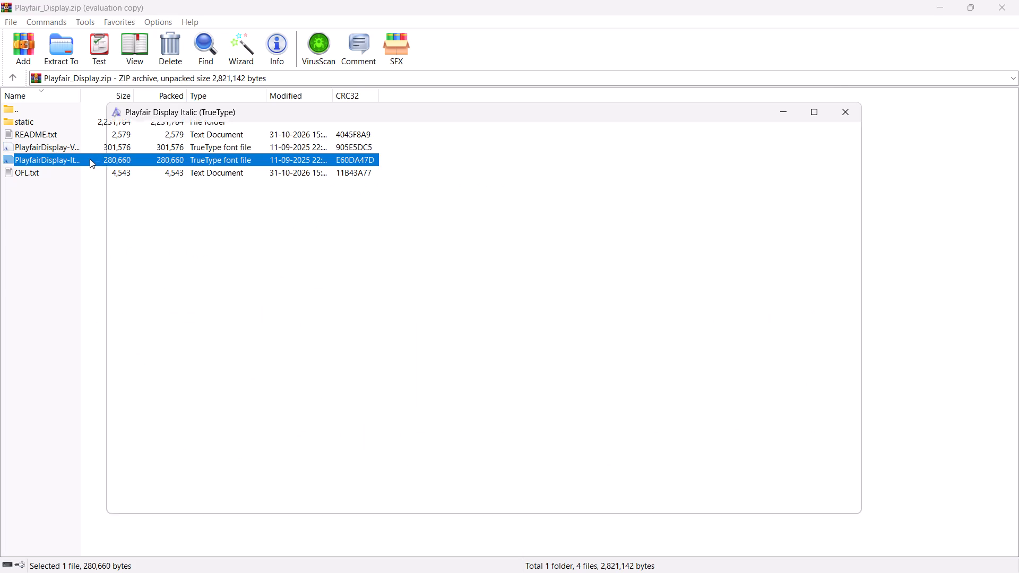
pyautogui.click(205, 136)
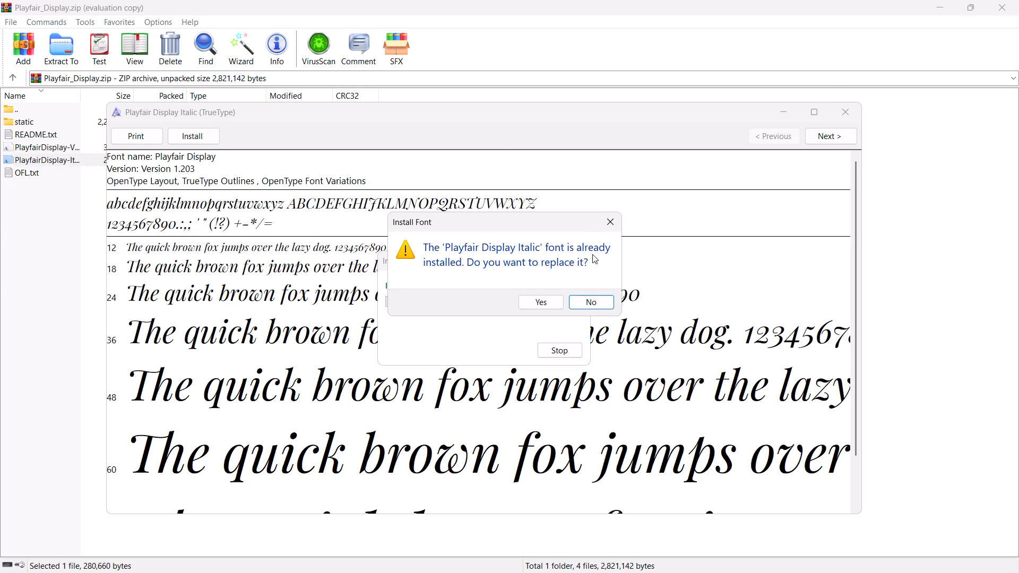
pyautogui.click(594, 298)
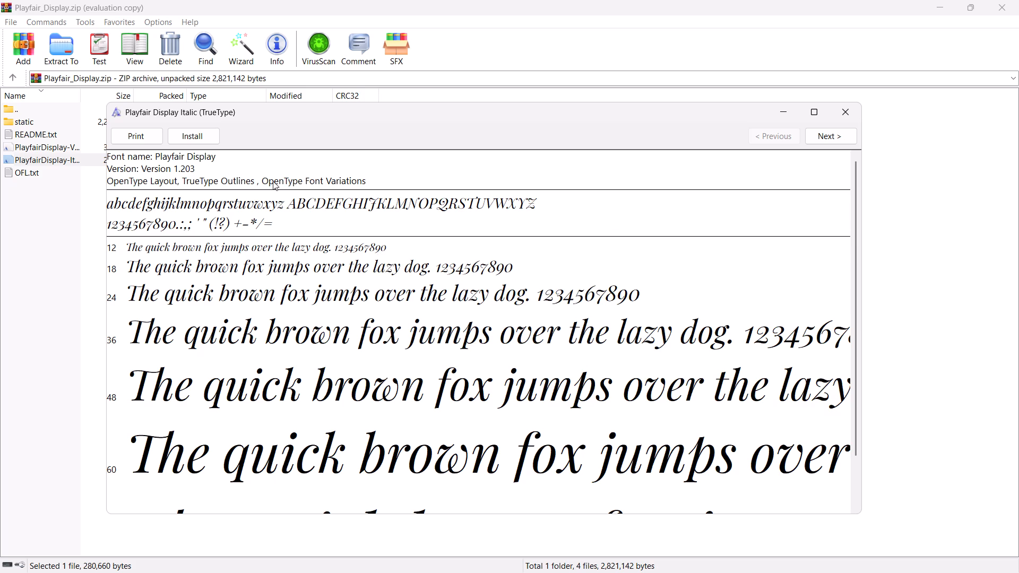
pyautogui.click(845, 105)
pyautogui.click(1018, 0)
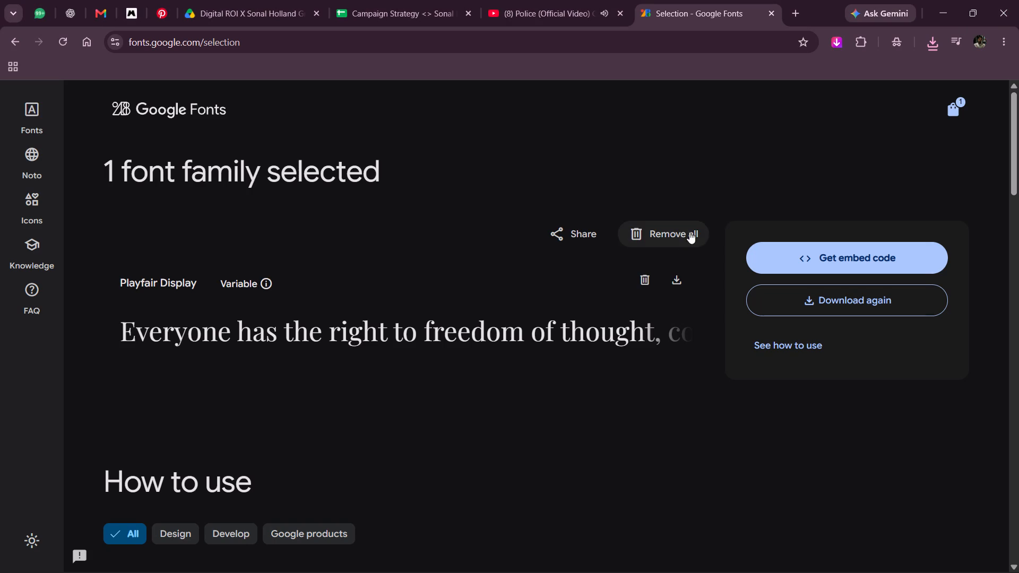
# Remove all fonts from the Google Fonts selection and switch to the Photoshop window.
pyautogui.click(658, 232)
pyautogui.click(930, 0)
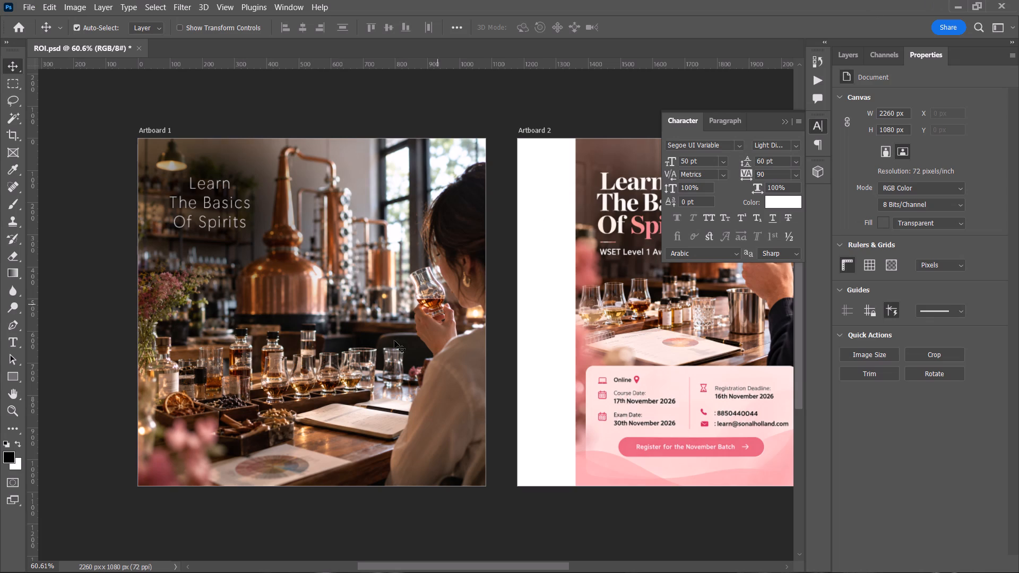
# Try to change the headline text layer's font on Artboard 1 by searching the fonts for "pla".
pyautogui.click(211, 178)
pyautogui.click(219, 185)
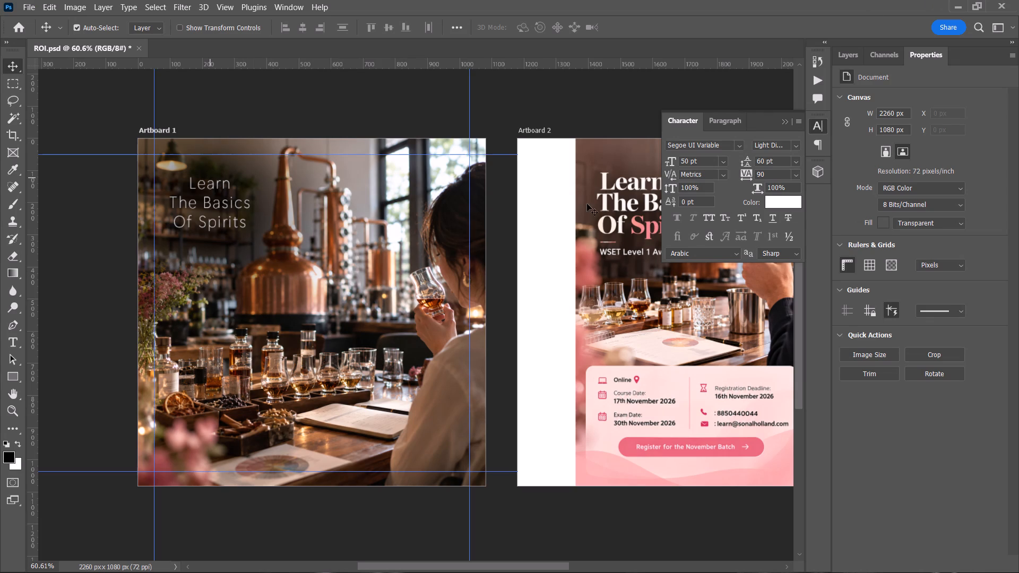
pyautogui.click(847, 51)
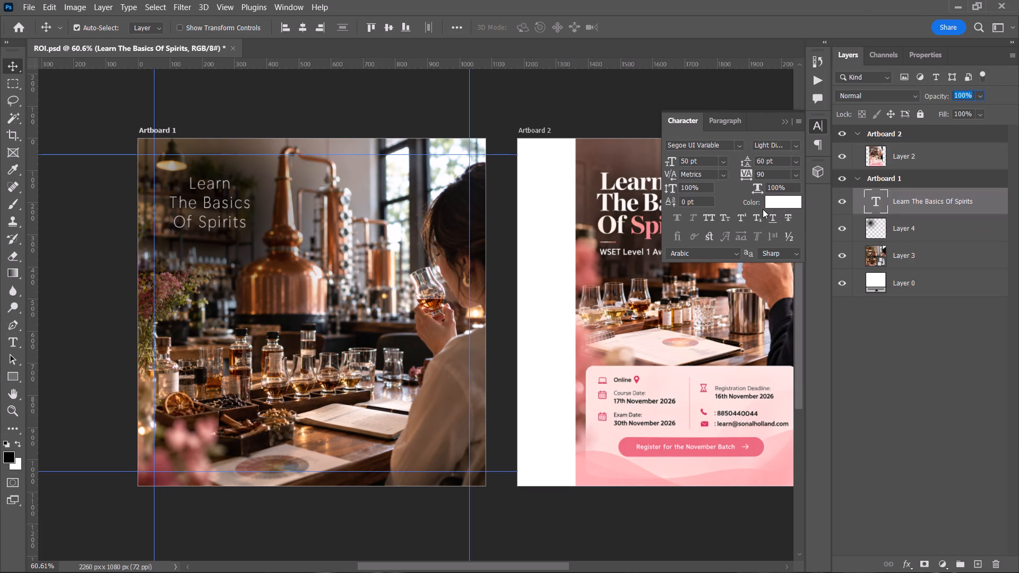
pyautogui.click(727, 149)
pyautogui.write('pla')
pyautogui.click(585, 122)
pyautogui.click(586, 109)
# Save ROI.psd.
pyautogui.hotkey('ctrl', 's')
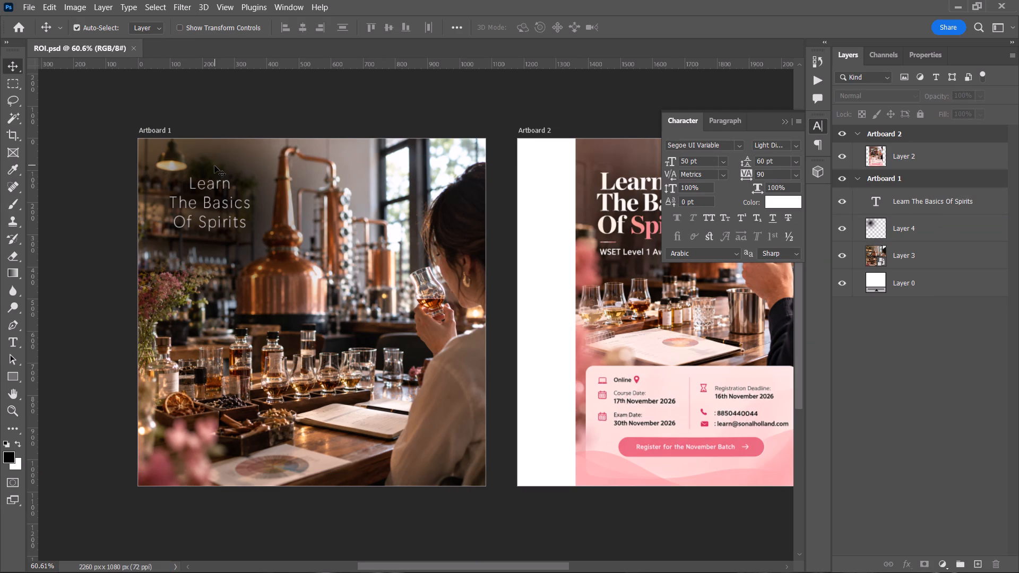
# Change the font class filter to All Classes and set the Artboard 1 headline's font to against.
pyautogui.click(212, 181)
pyautogui.click(737, 149)
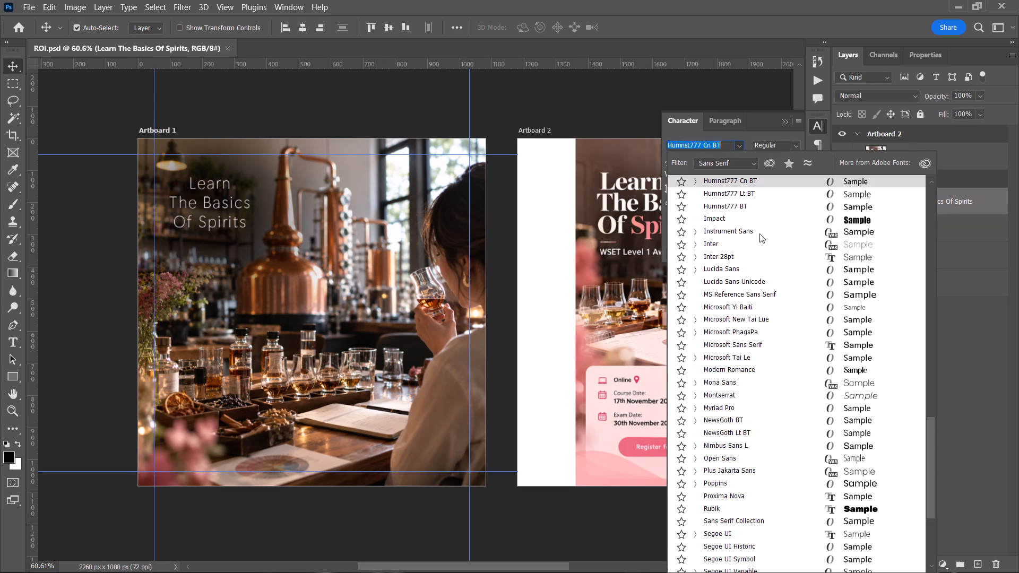
pyautogui.scroll(10, 813, 232)
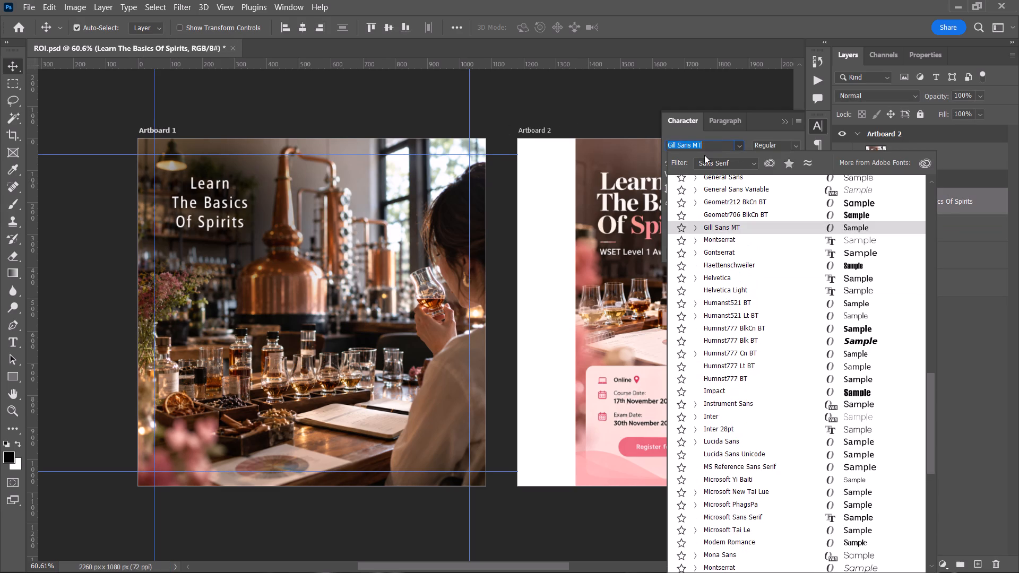
pyautogui.click(748, 163)
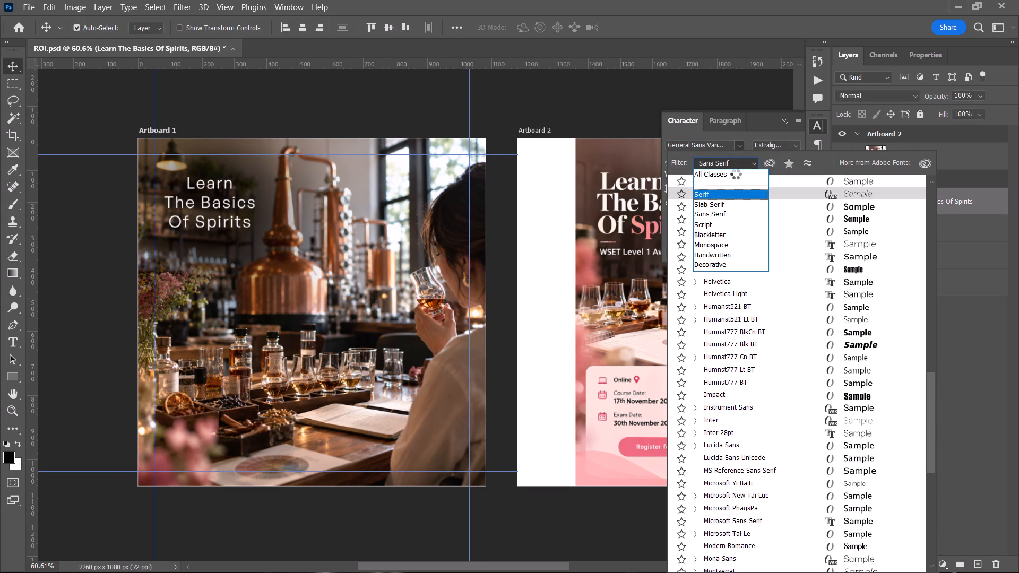
pyautogui.click(736, 173)
pyautogui.scroll(3, 817, 227)
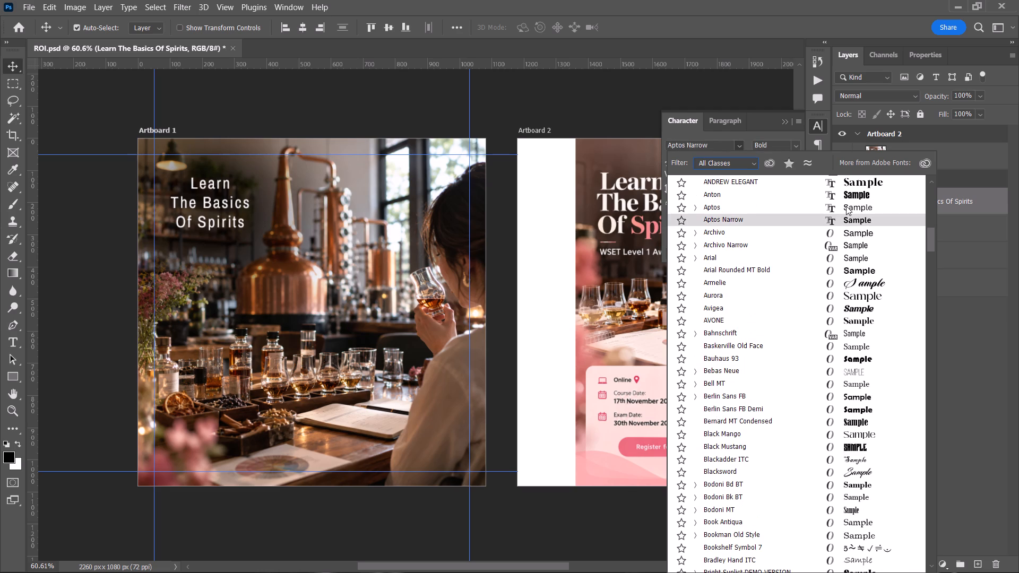
pyautogui.scroll(4, 838, 318)
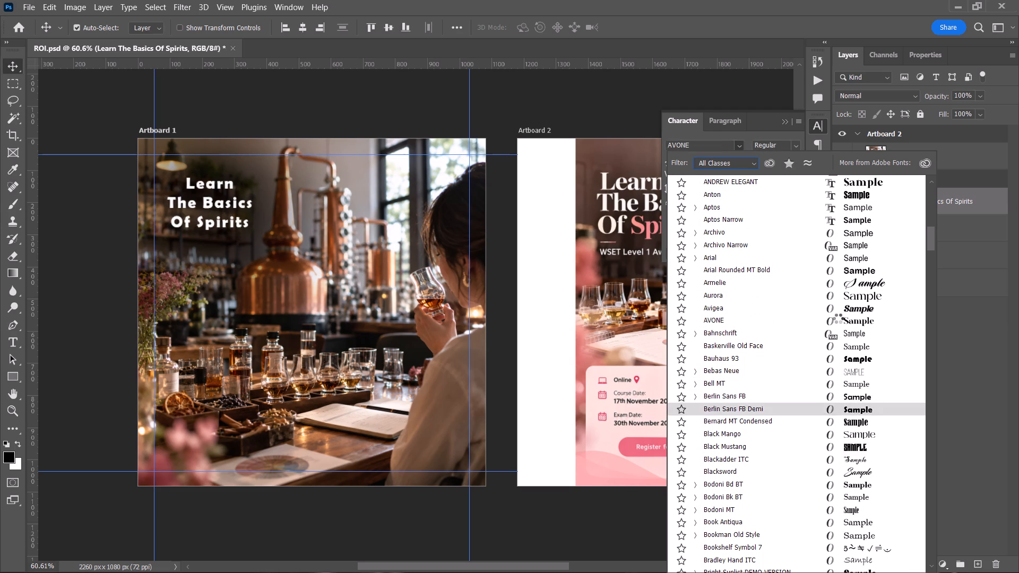
pyautogui.scroll(20, 837, 315)
pyautogui.scroll(6, 837, 315)
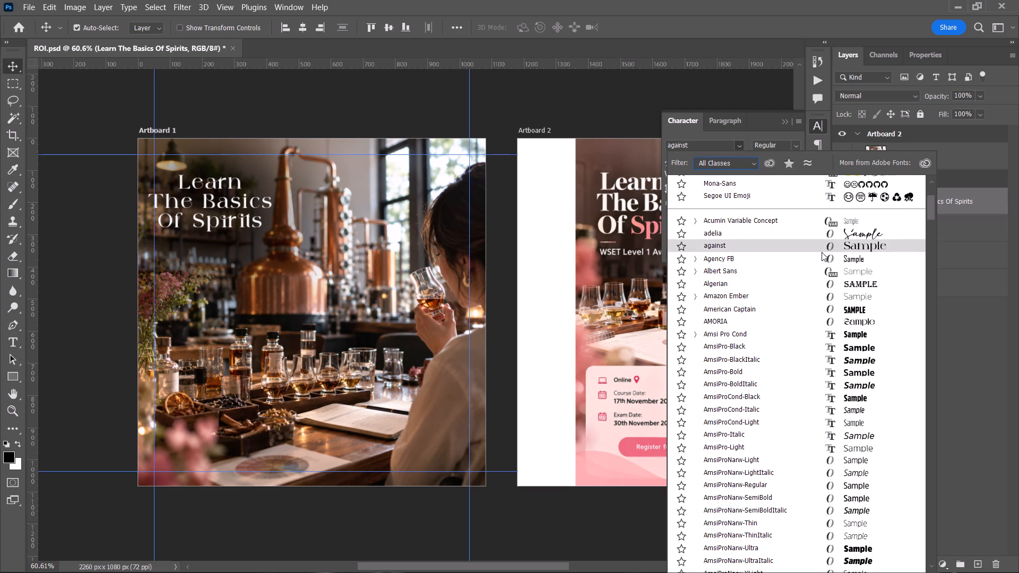
pyautogui.click(817, 250)
pyautogui.click(347, 109)
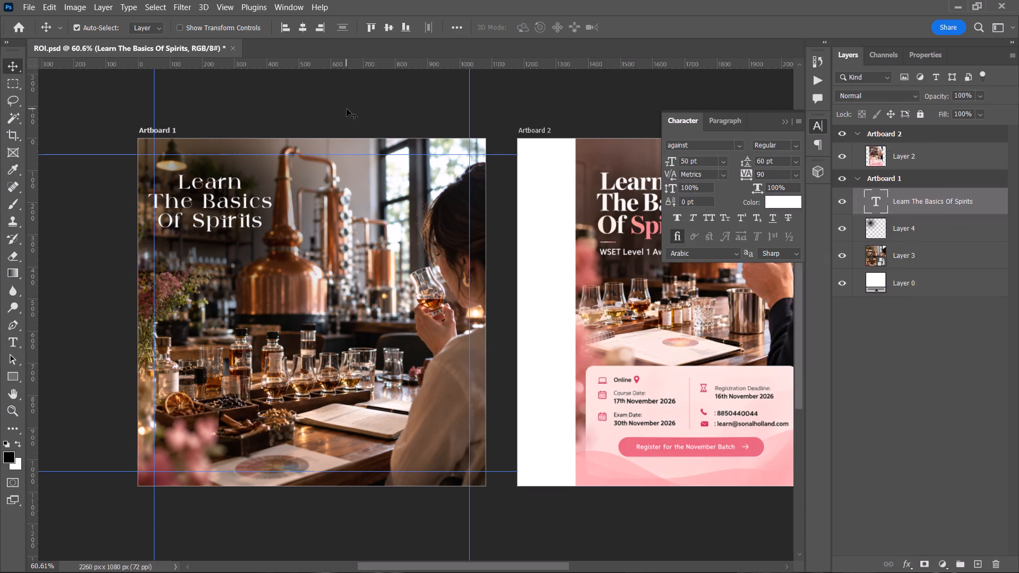
# Left-align the headline's paragraph text and move it so it starts at Artboard 1's left margin guide.
pyautogui.click(218, 194)
pyautogui.click(715, 117)
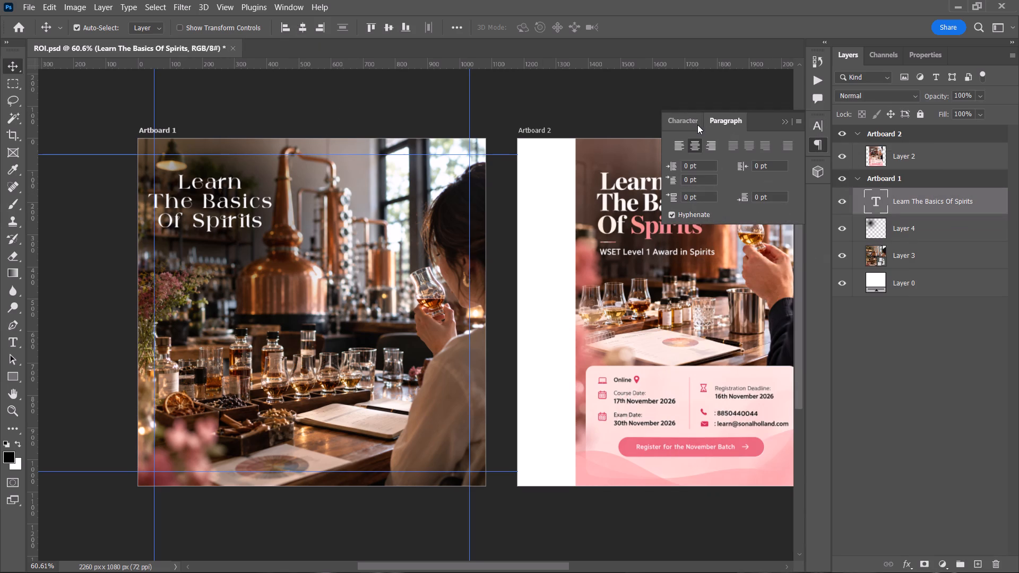
pyautogui.click(681, 148)
pyautogui.click(282, 30)
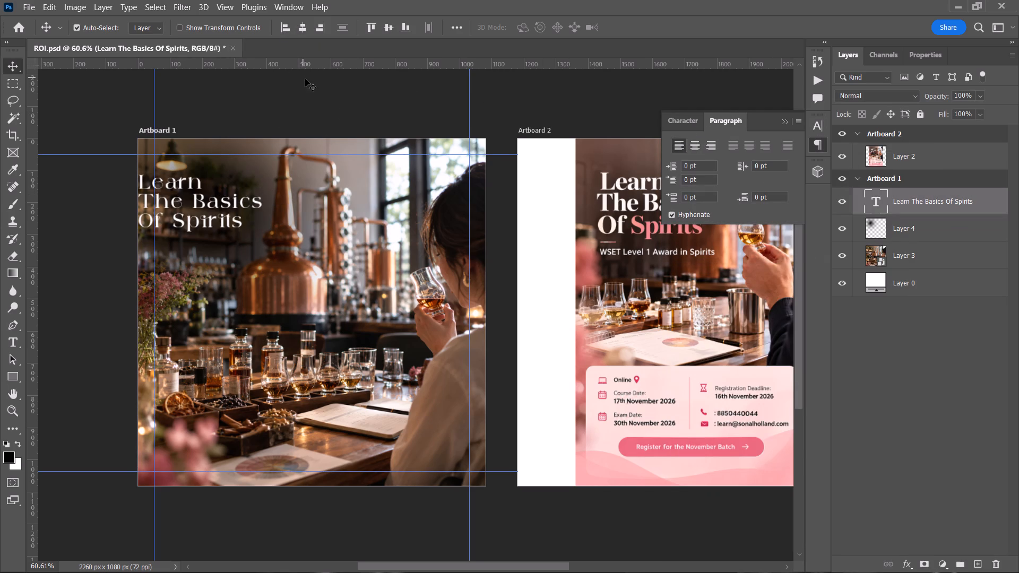
pyautogui.moveTo(193, 188); pyautogui.dragTo(210, 188)
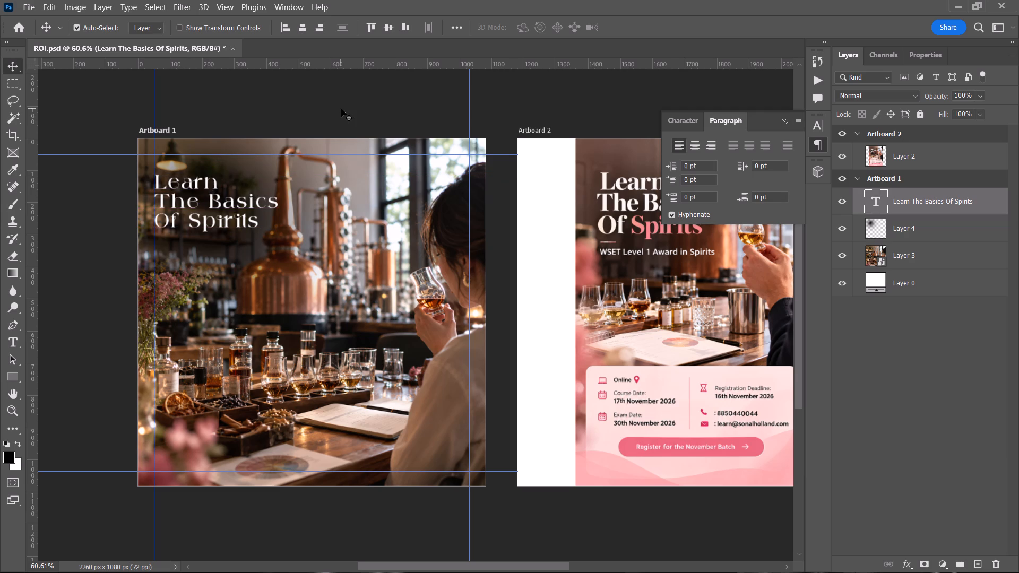
# Deselect the headline, save ROI.psd and close Photoshop.
pyautogui.click(346, 108)
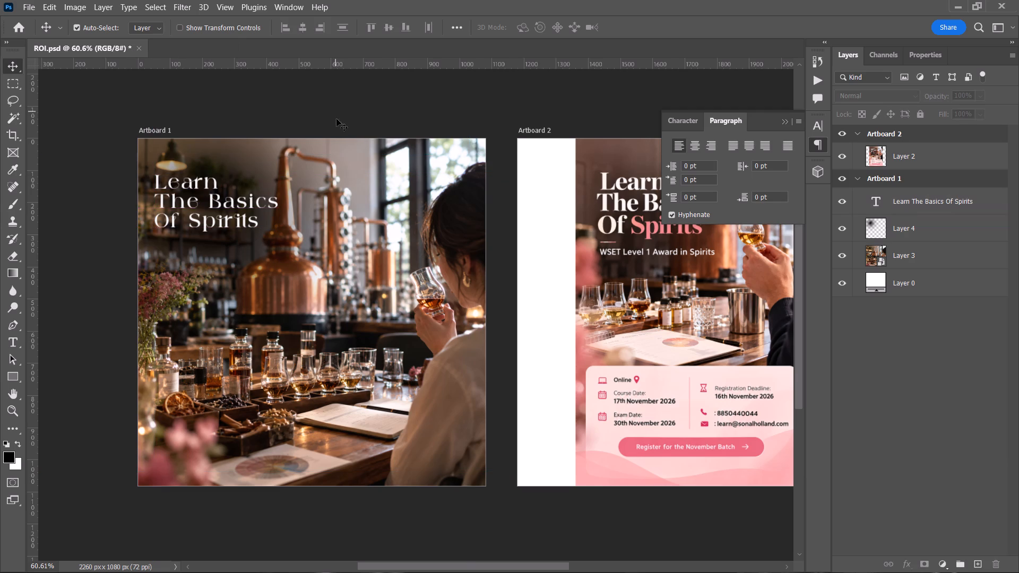
pyautogui.hotkey('ctrl', 's')
pyautogui.click(1005, 0)
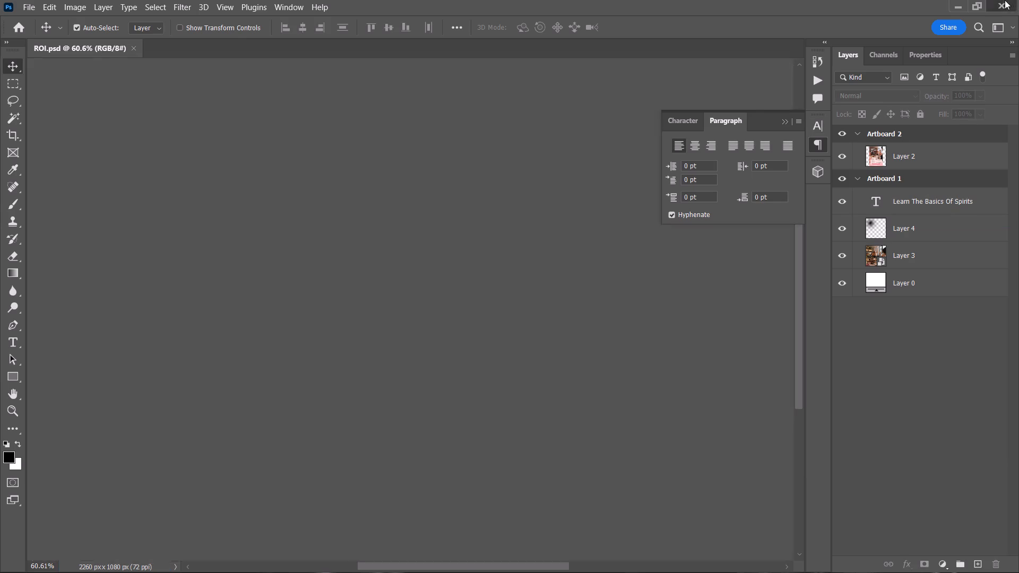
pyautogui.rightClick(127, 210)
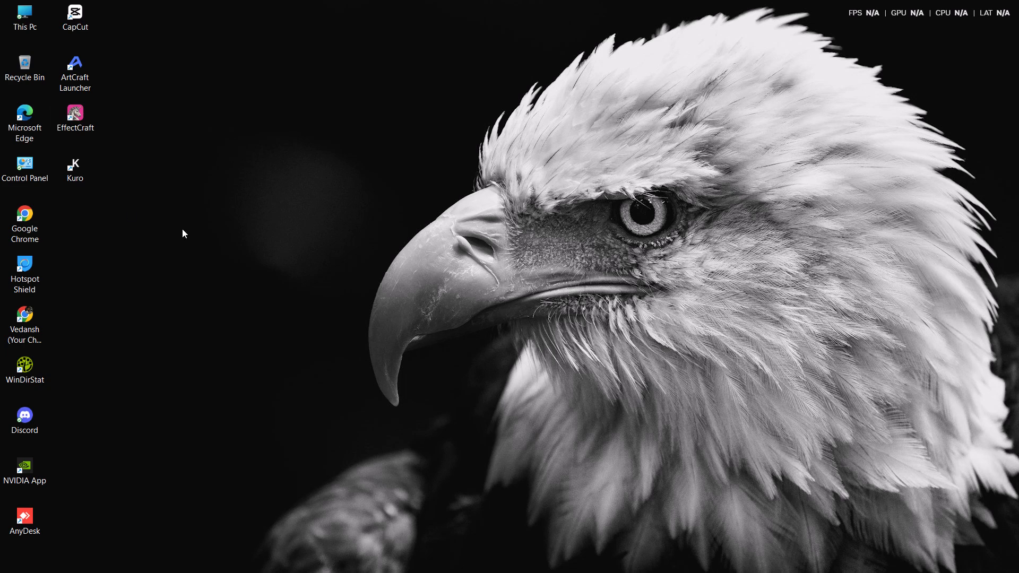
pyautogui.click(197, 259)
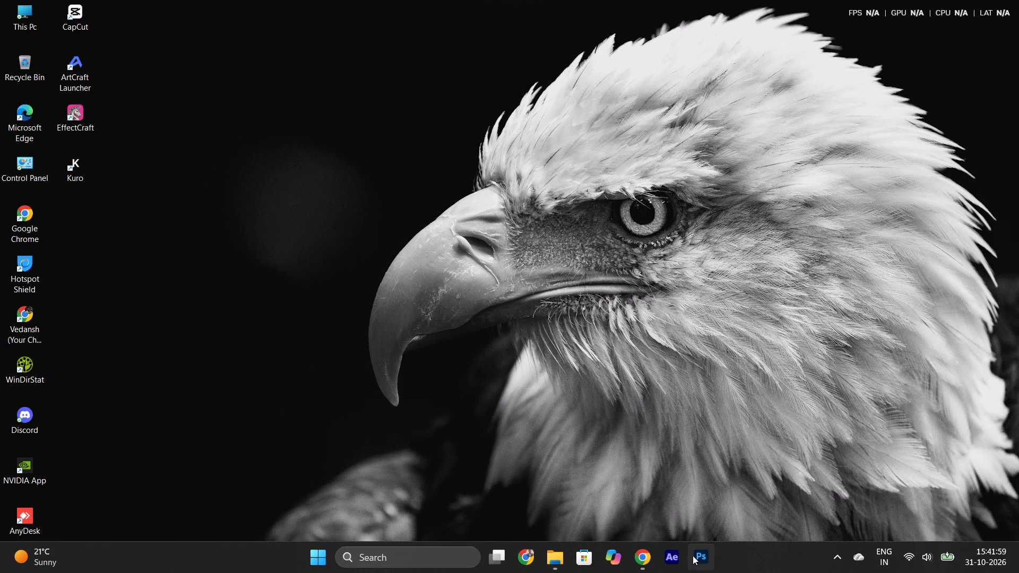
# Launch Photoshop again.
pyautogui.click(700, 555)
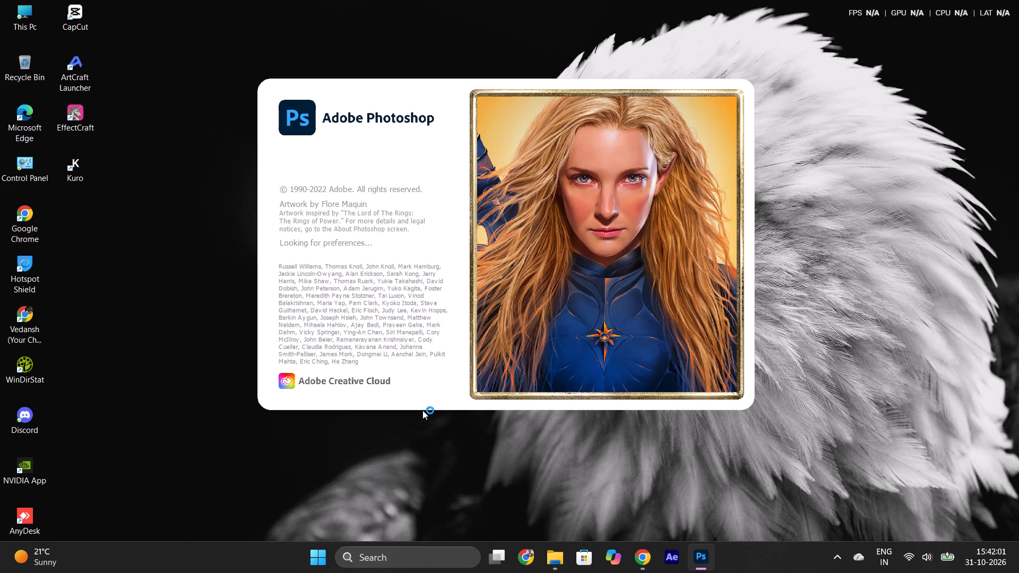
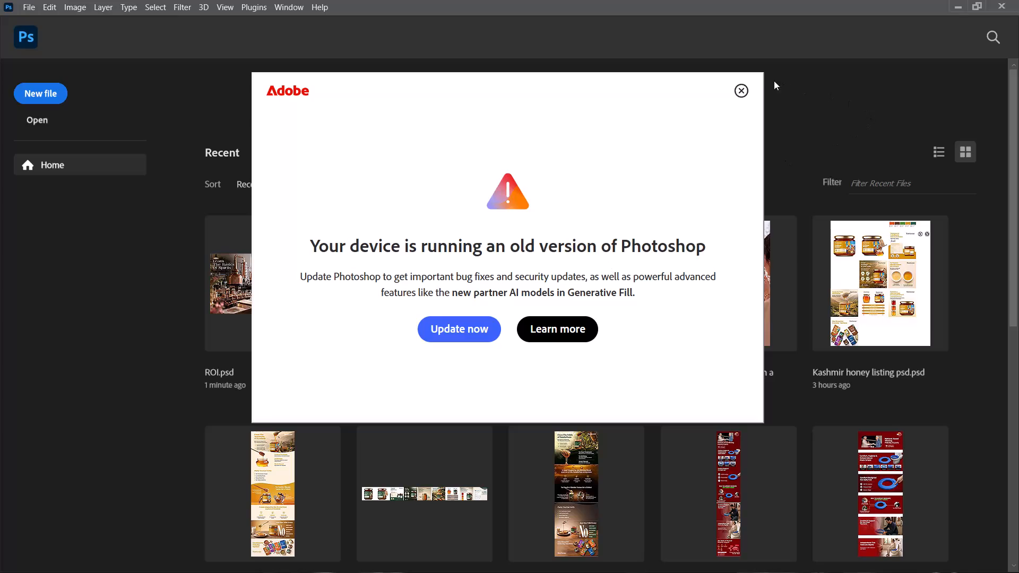
# Dismiss the update notice and reopen ROI.psd from the recent files.
pyautogui.click(740, 86)
pyautogui.click(299, 274)
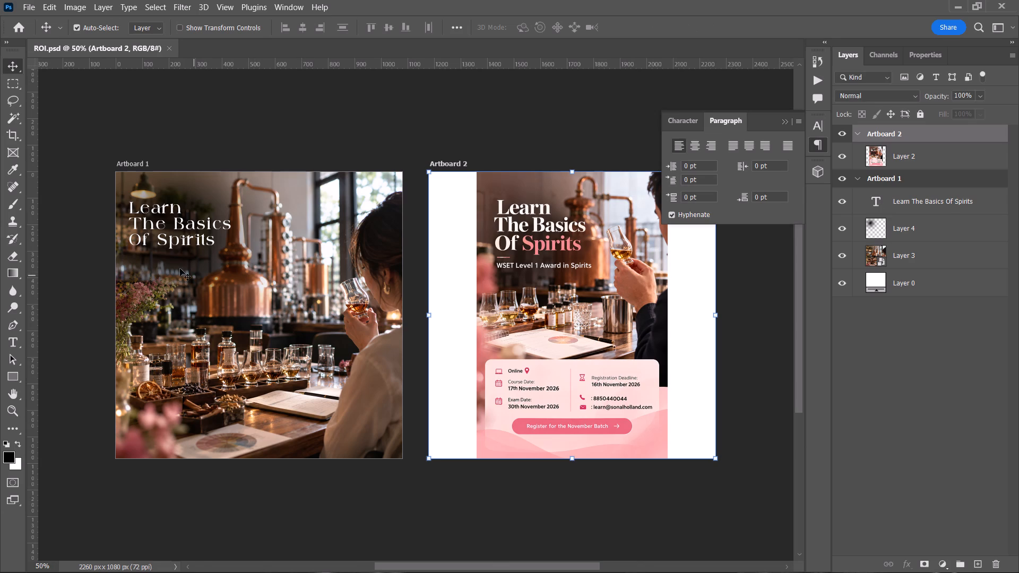
# Set the font of the whole Artboard 1 headline, Learn The Basics Of Spirits, to Playfair Display Regular.
pyautogui.click(162, 222)
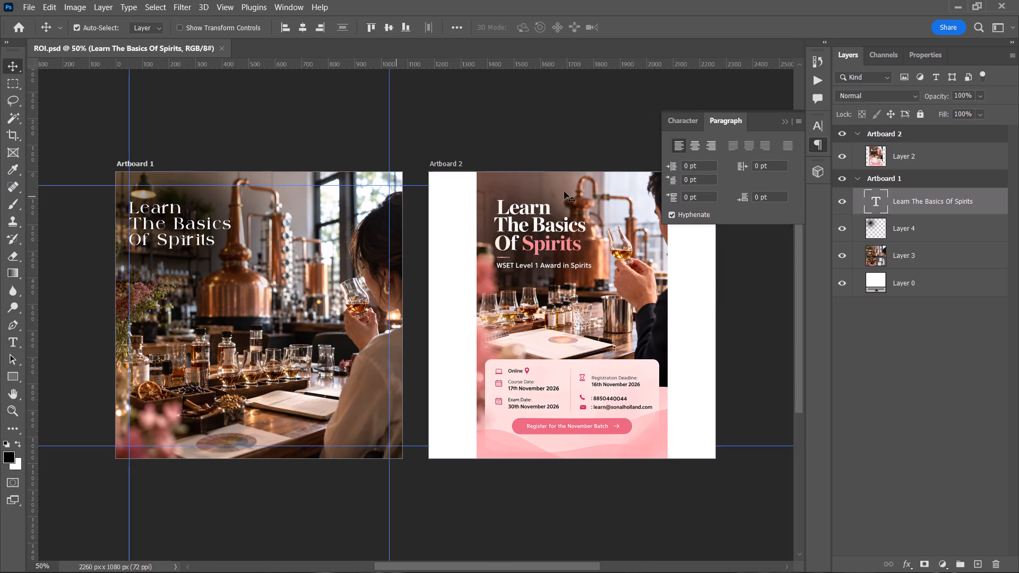
pyautogui.click(690, 121)
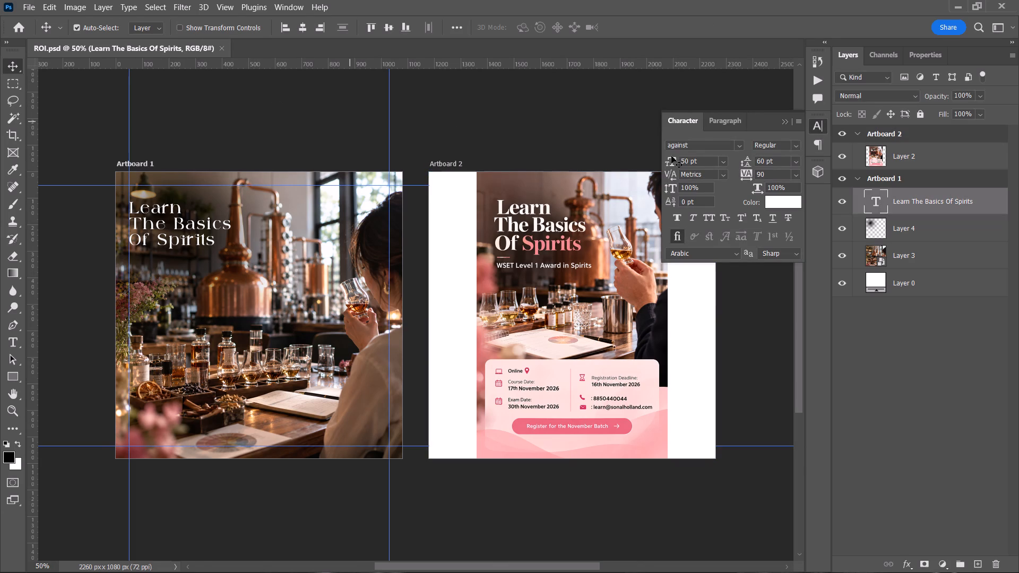
pyautogui.click(695, 151)
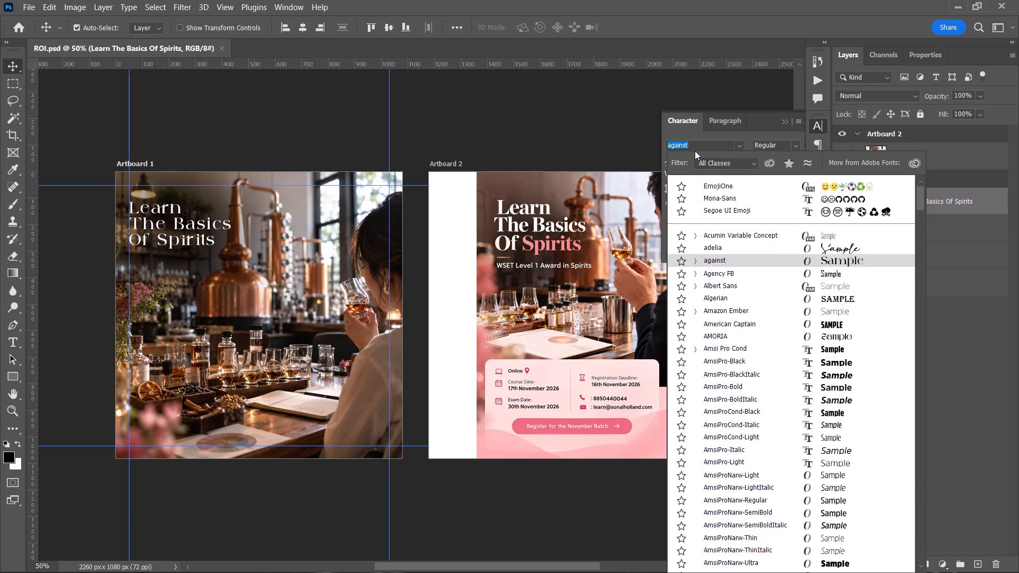
pyautogui.click(140, 207)
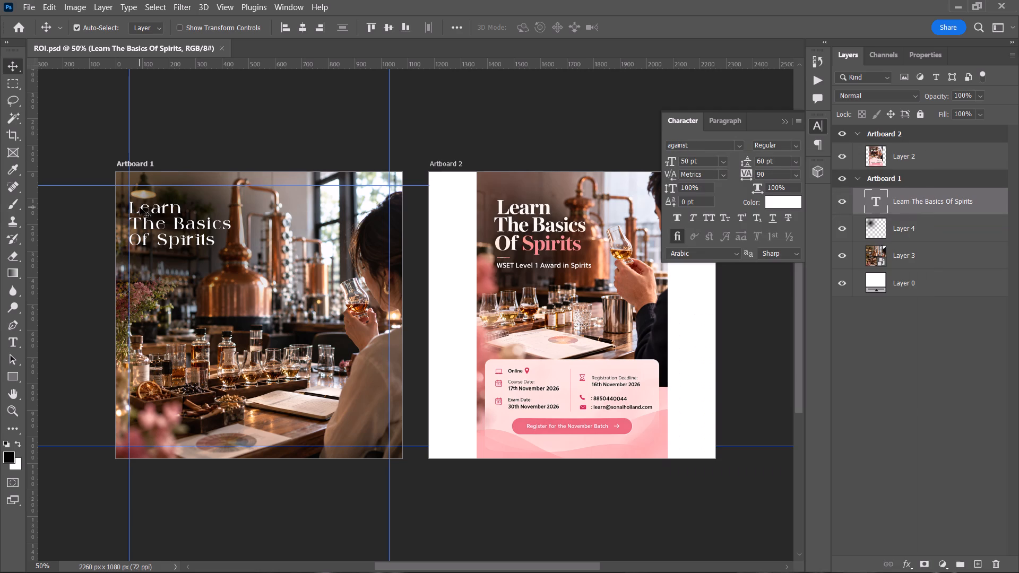
pyautogui.press('t')
pyautogui.tripleClick(140, 207)
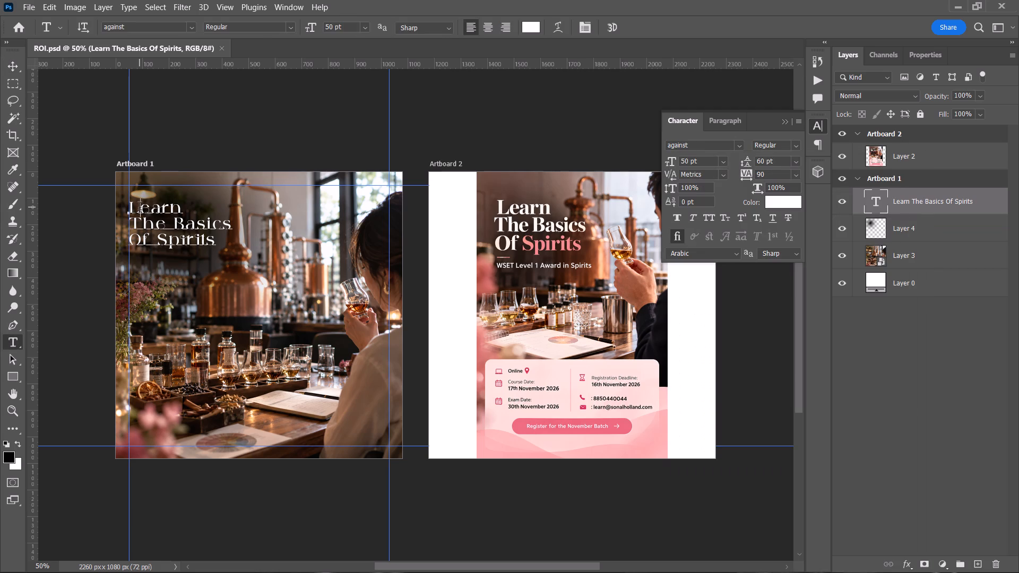
pyautogui.tripleClick(140, 207)
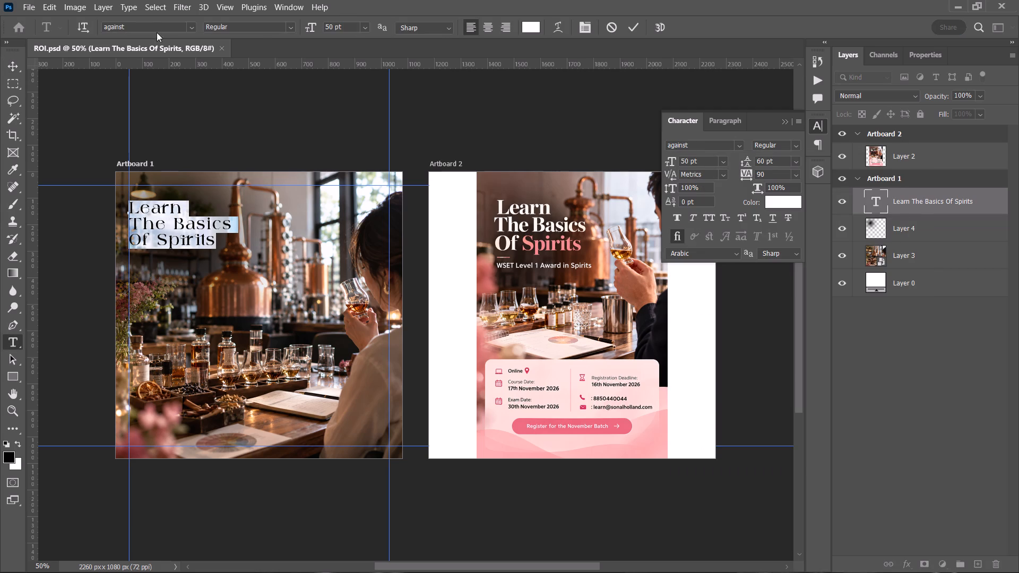
pyautogui.click(148, 22)
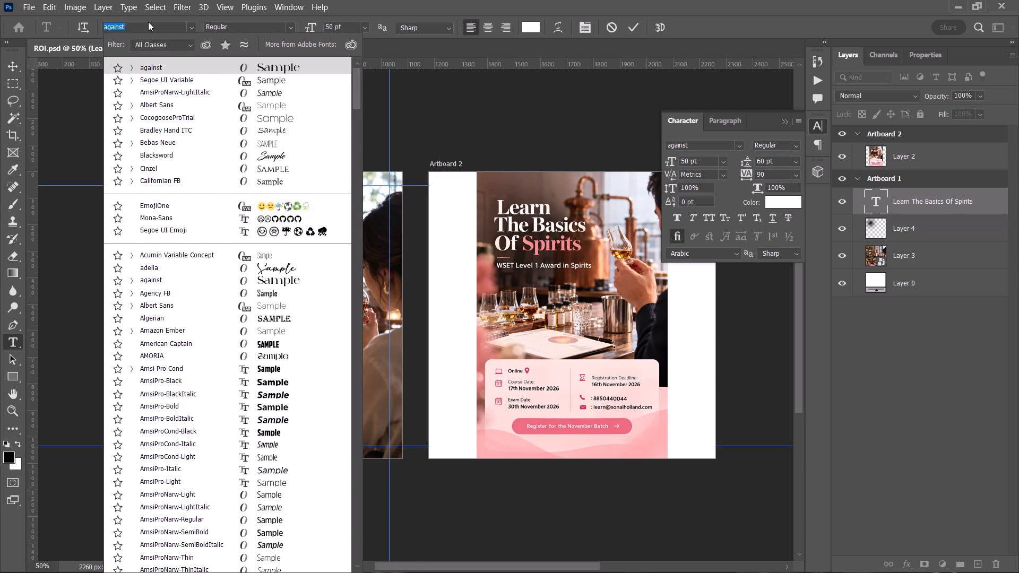
pyautogui.write('pla')
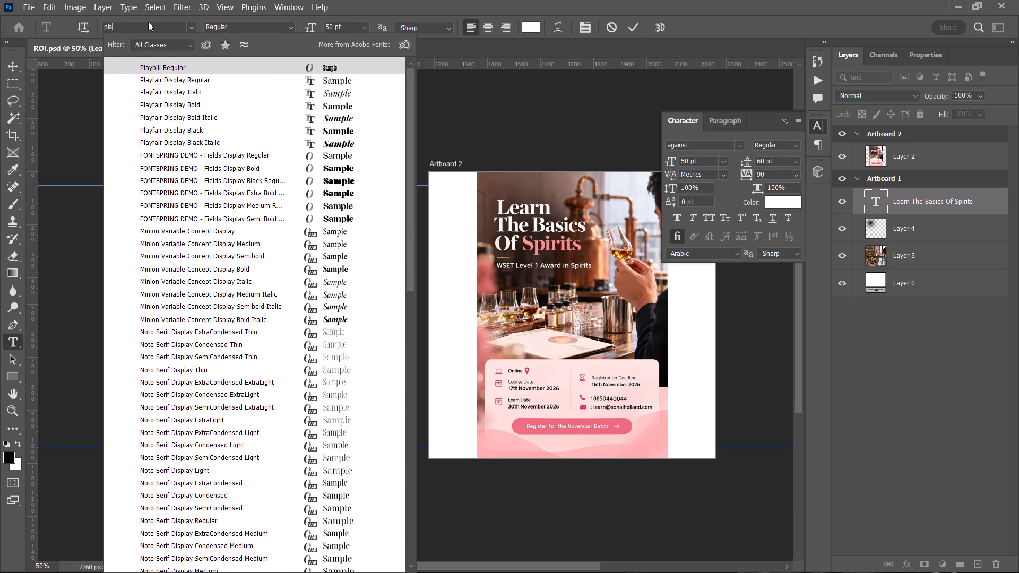
pyautogui.click(200, 81)
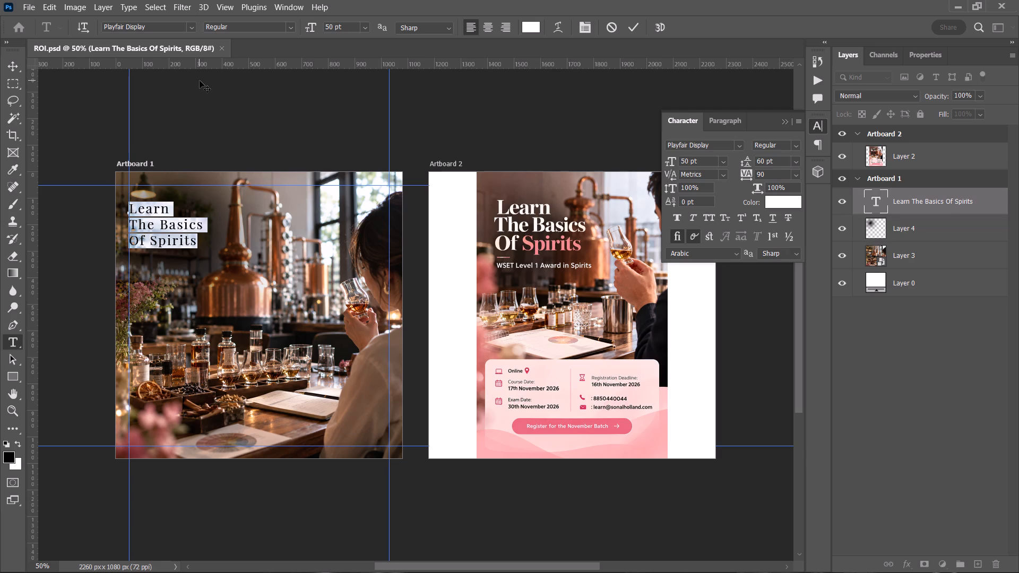
# Set the headline's size to 60 pt and, after trying Bold, set its font style to Black.
pyautogui.click(721, 162)
pyautogui.click(713, 319)
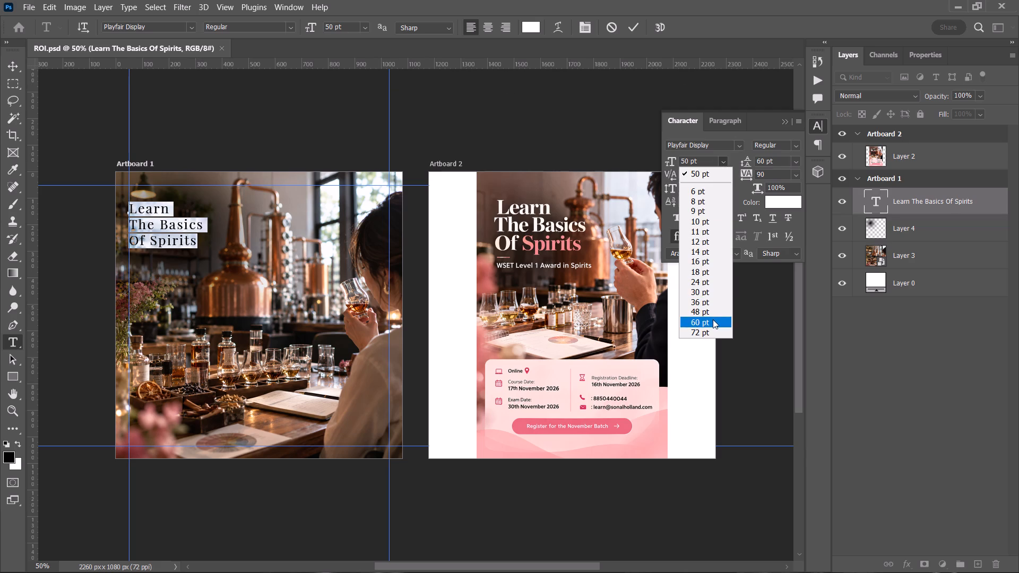
pyautogui.click(796, 147)
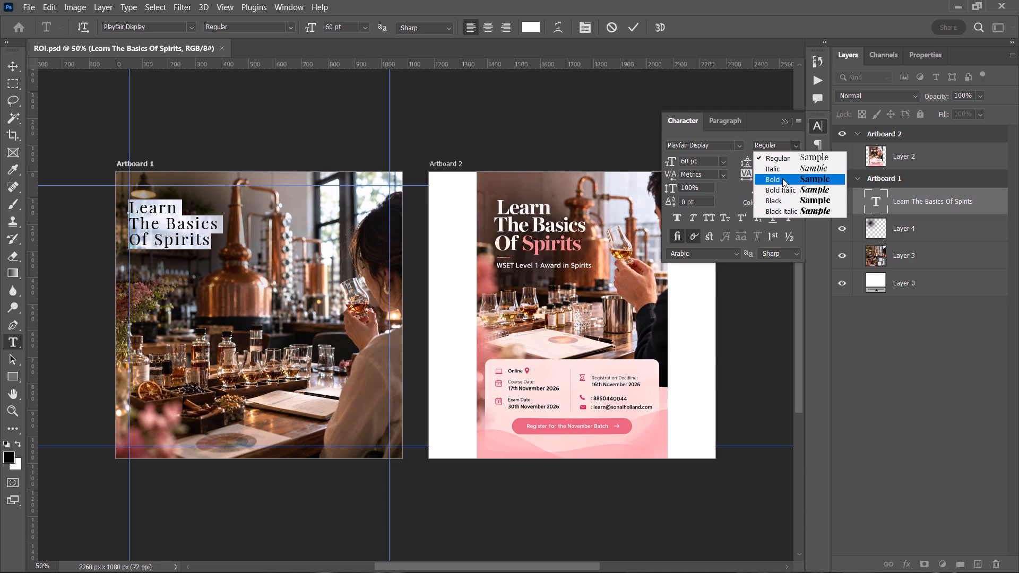
pyautogui.click(782, 178)
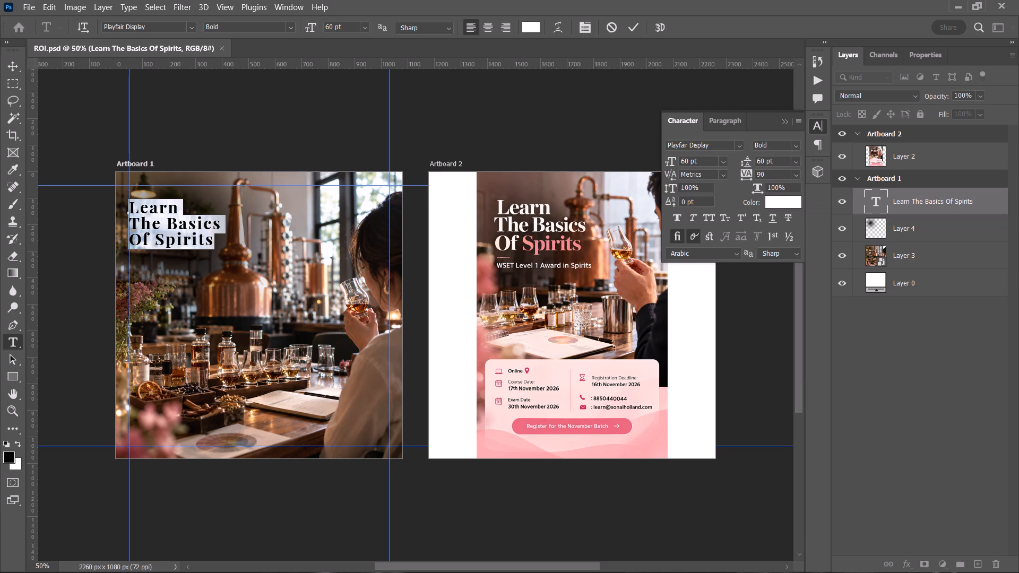
pyautogui.click(794, 141)
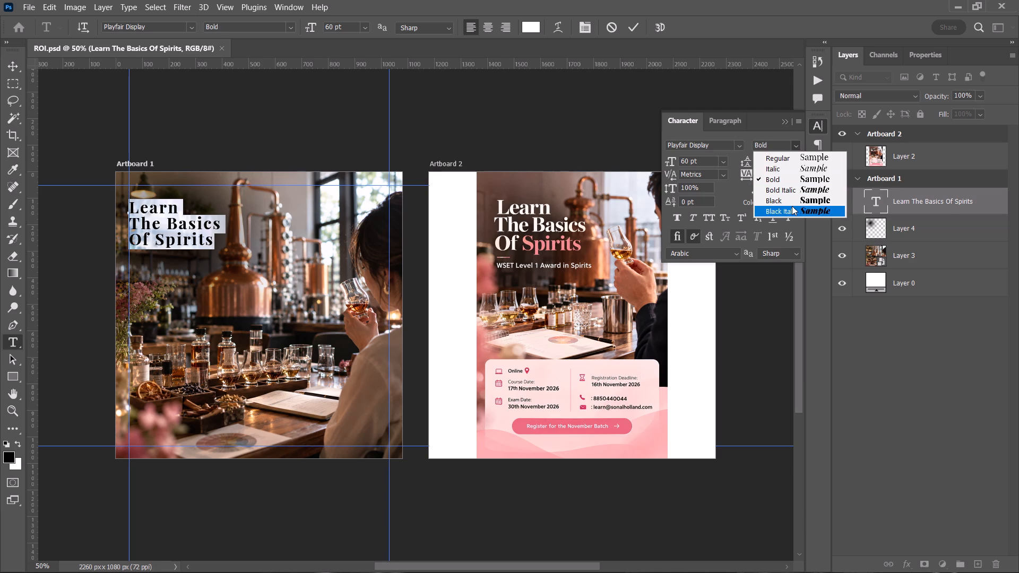
pyautogui.click(792, 203)
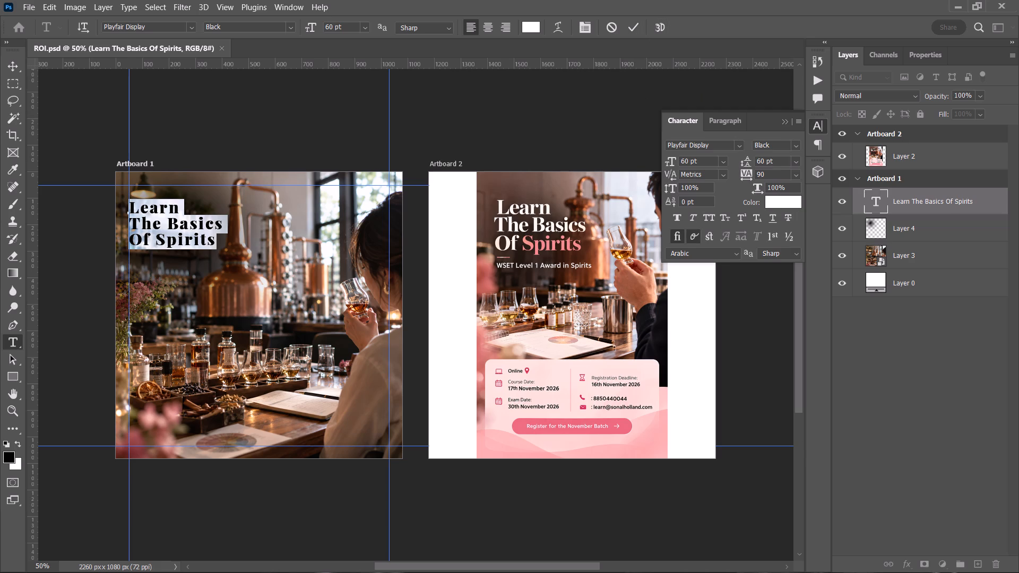
# Set the headline's tracking to 0 and commit the text edit.
pyautogui.click(765, 171)
pyautogui.scroll(-7, 765, 171)
pyautogui.scroll(4, 765, 171)
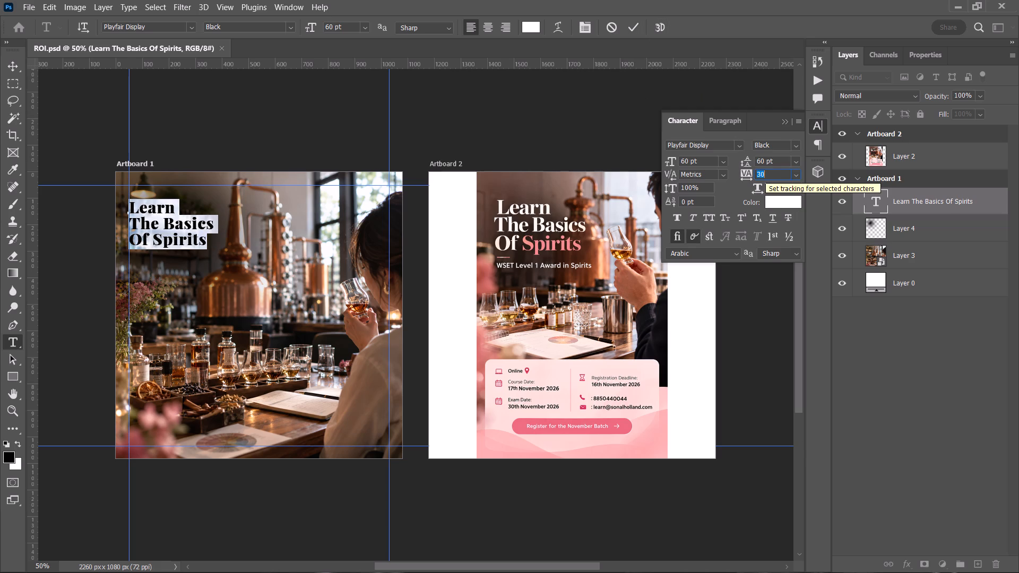
pyautogui.press('0')
pyautogui.press('Return')
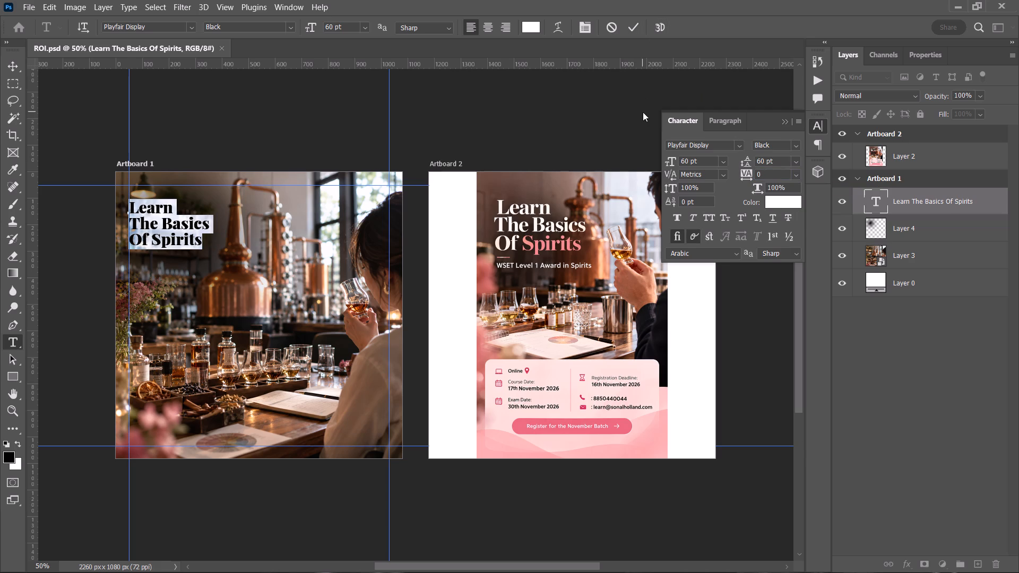
pyautogui.click(632, 25)
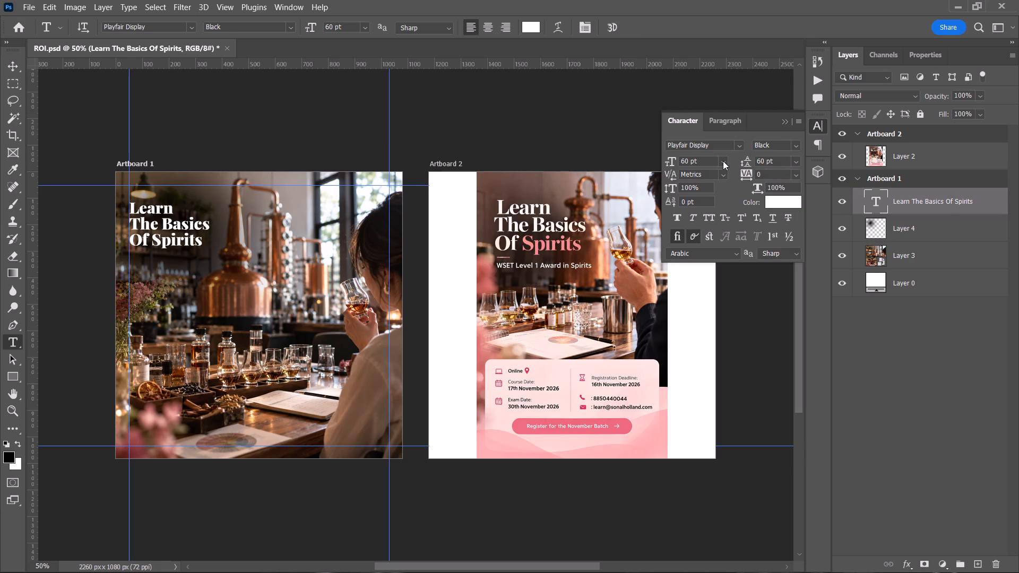
# Enlarge the headline to 72 pt and set its leading to 73 pt.
pyautogui.click(723, 161)
pyautogui.click(701, 331)
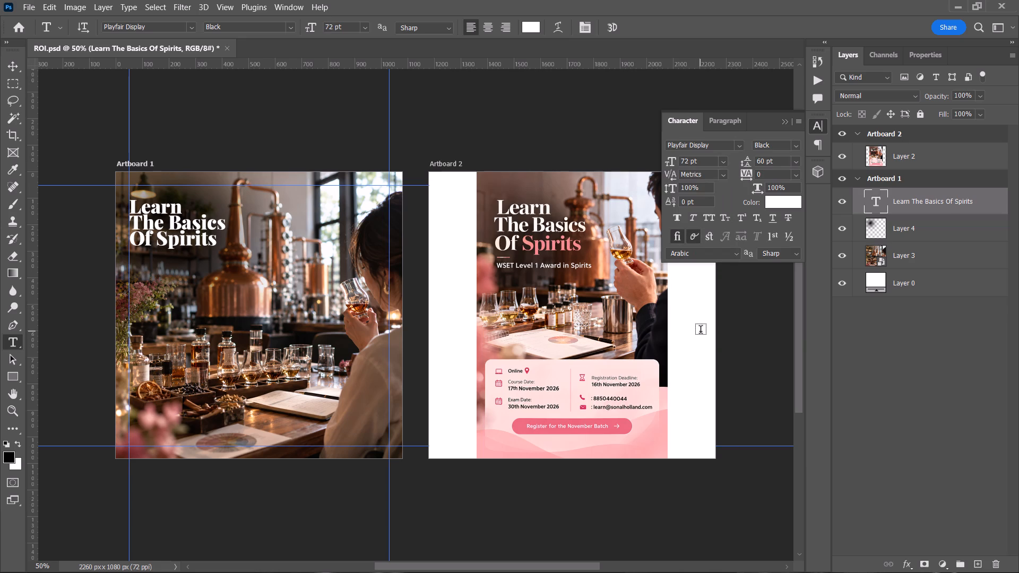
pyautogui.click(781, 160)
pyautogui.scroll(12, 781, 160)
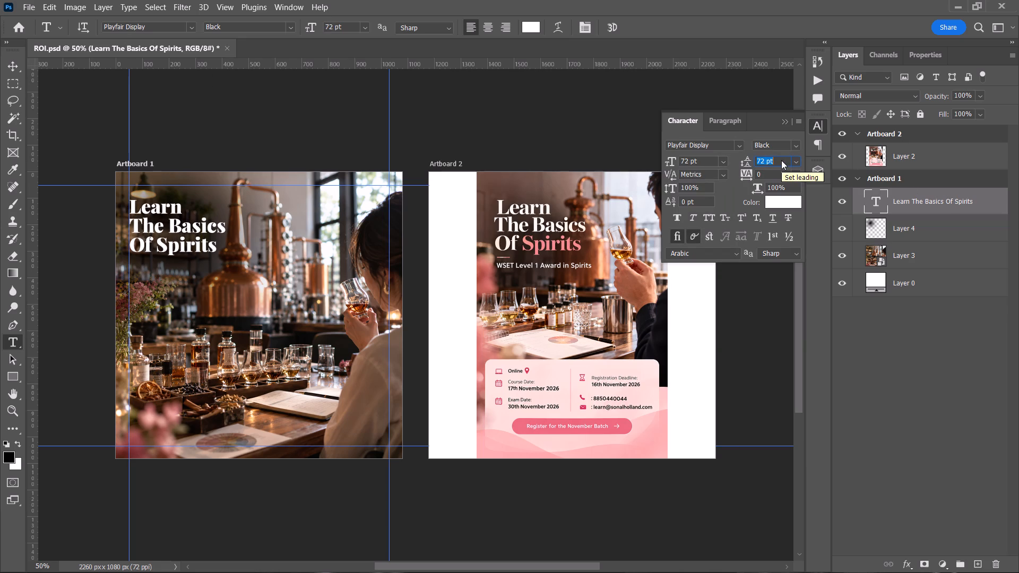
pyautogui.scroll(1, 781, 160)
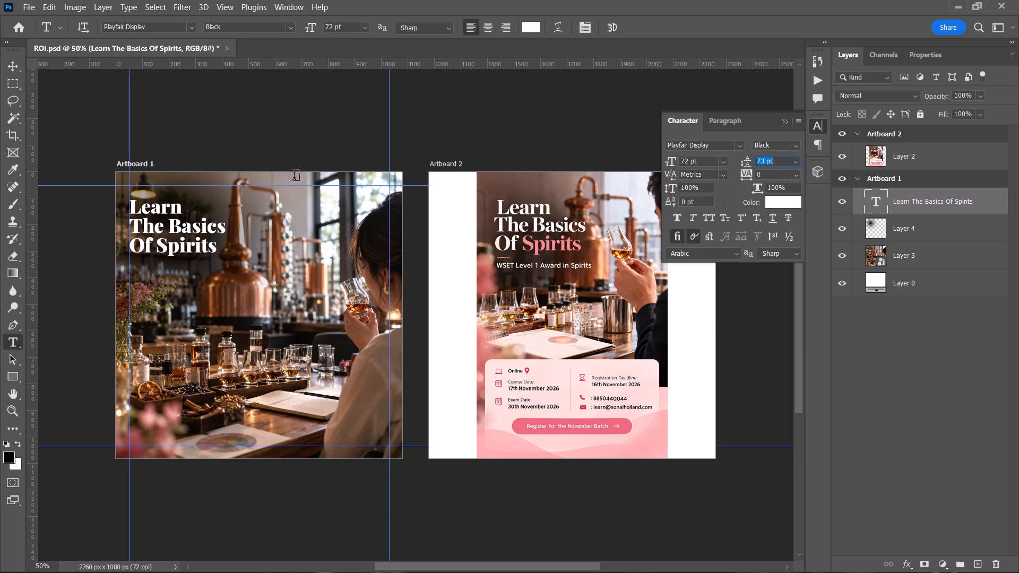
# Select only the word Spirits in the headline's last line for separate formatting.
pyautogui.press('t')
pyautogui.moveTo(156, 245); pyautogui.dragTo(201, 245)
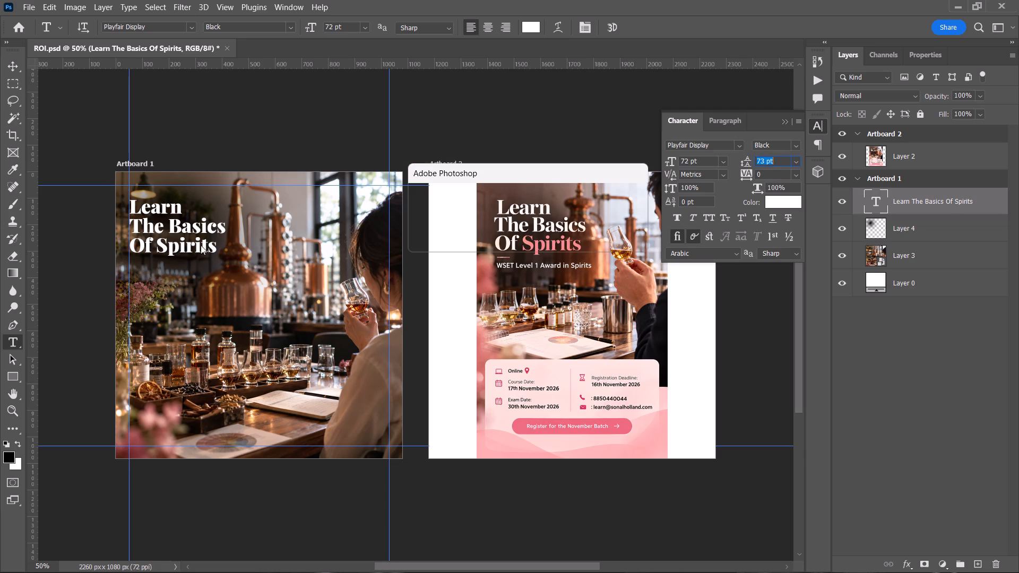
pyautogui.moveTo(201, 245); pyautogui.dragTo(214, 245)
pyautogui.click(541, 242)
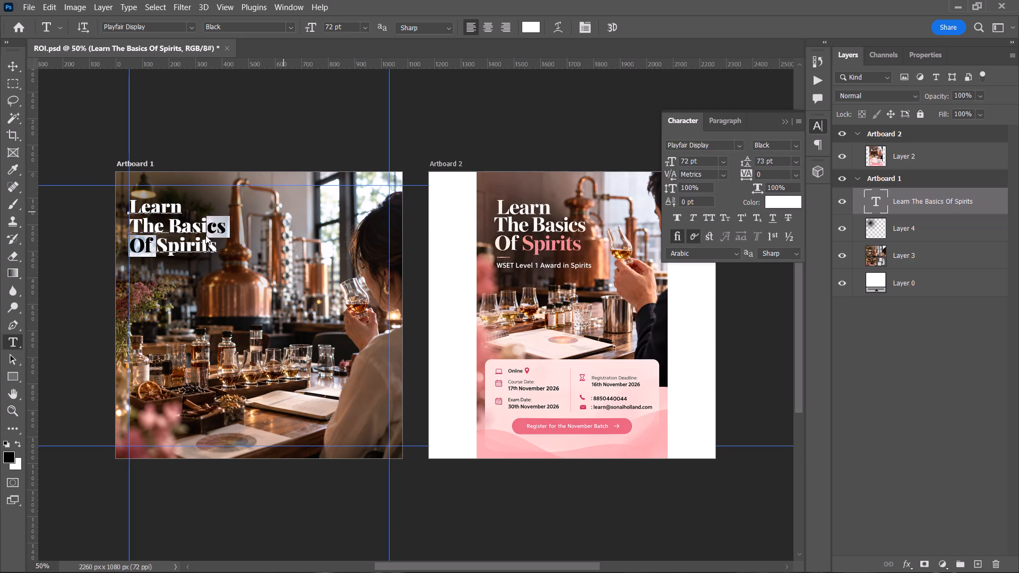
pyautogui.click(222, 250)
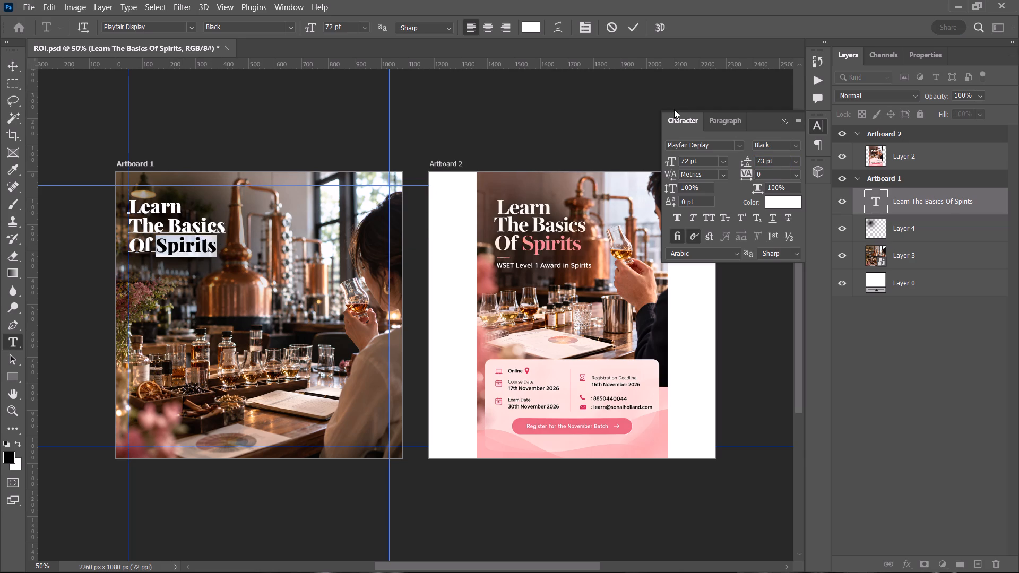
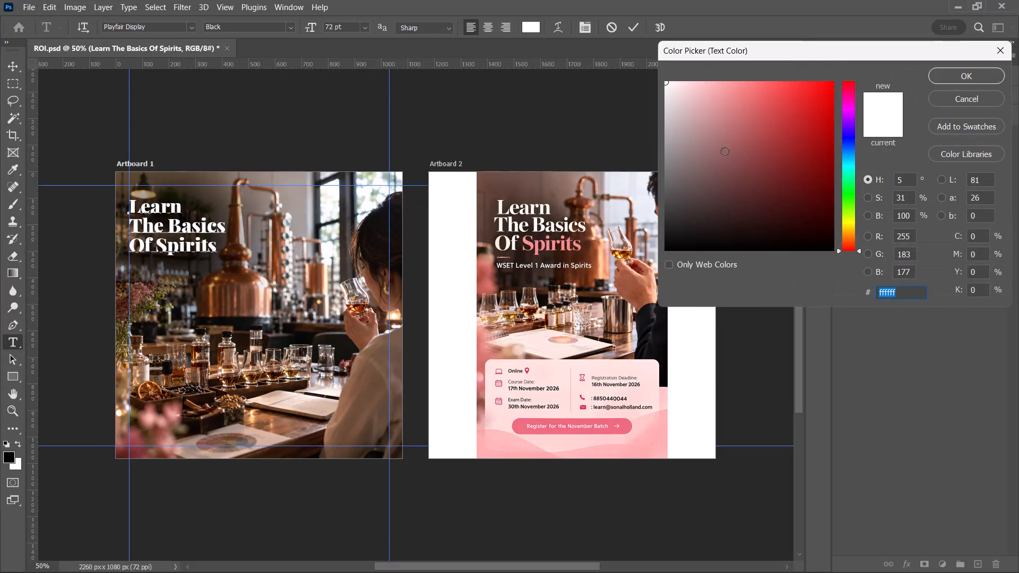
# Recolour the selected word Spirits to light pink (RGB 255, 183, 177), commit the text edit and deselect the headline layer.
pyautogui.click(940, 76)
pyautogui.click(633, 30)
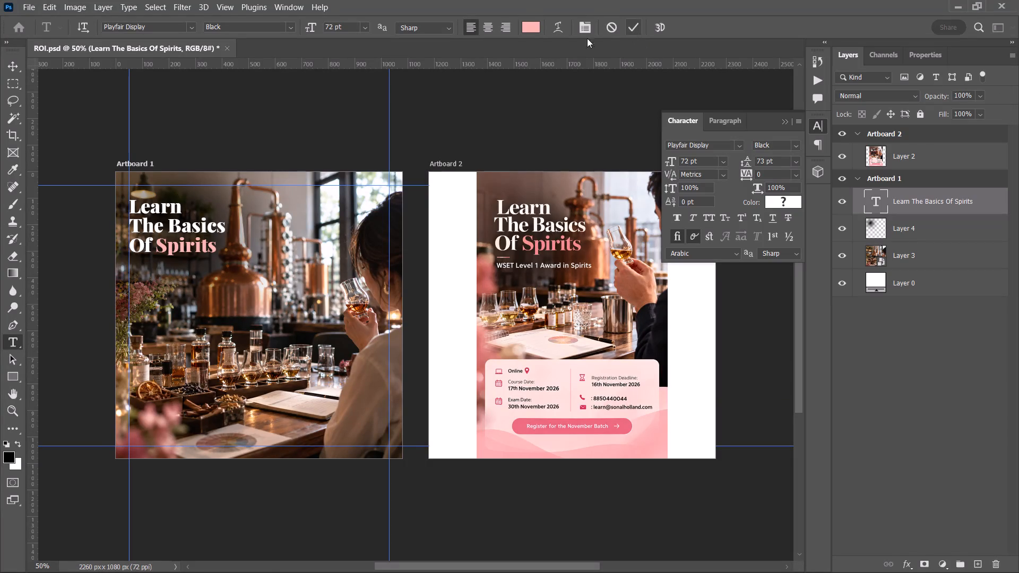
pyautogui.click(16, 63)
pyautogui.click(225, 89)
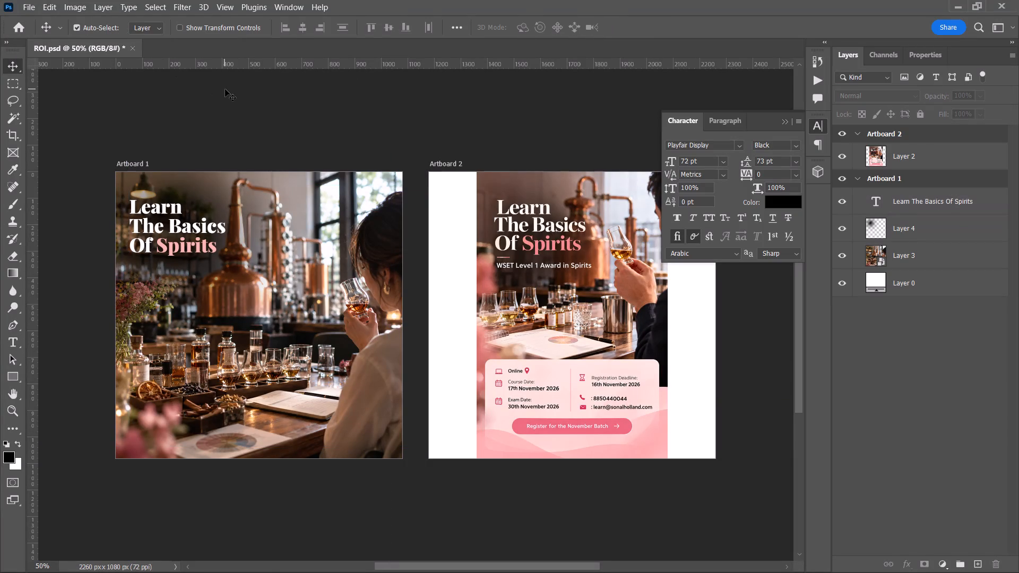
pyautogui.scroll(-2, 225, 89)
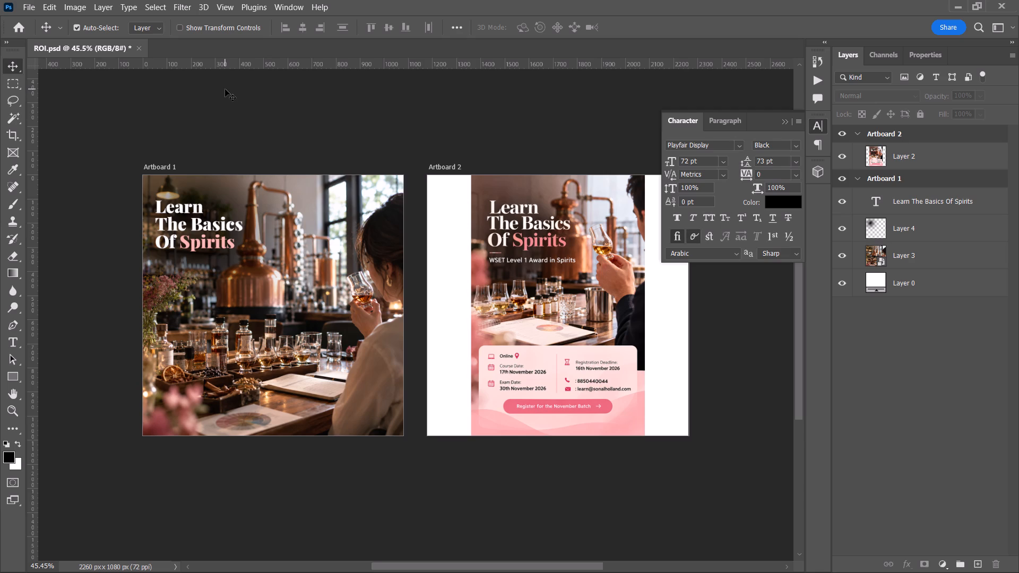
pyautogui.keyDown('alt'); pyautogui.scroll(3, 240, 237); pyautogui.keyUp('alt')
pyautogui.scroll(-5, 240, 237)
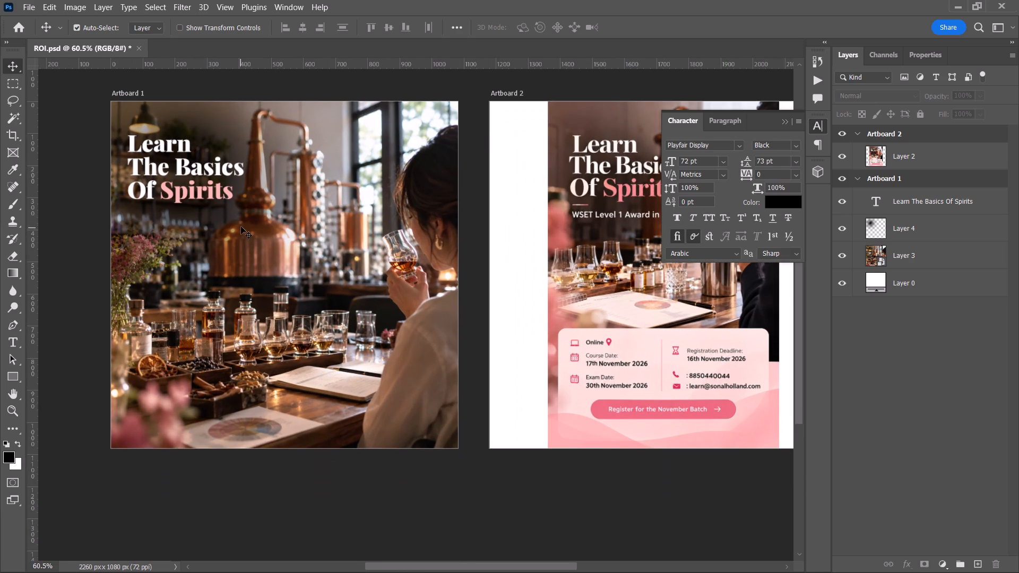
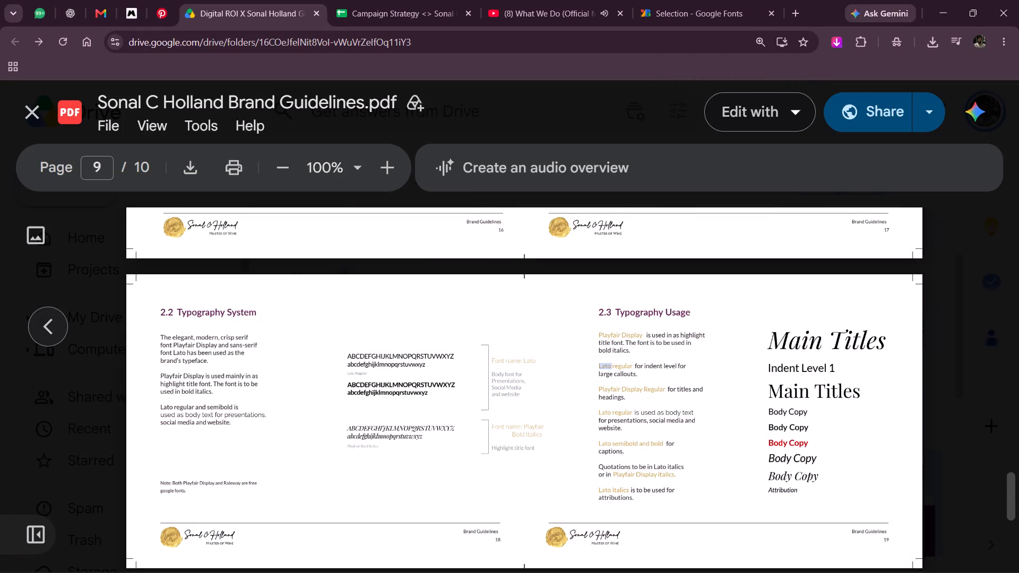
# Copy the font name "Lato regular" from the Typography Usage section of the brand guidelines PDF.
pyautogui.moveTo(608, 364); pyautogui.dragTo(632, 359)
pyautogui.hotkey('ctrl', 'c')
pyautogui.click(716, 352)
# Switch to Photoshop and duplicate Artboard 1's headline text, placing the copy directly beneath the original.
pyautogui.hotkey('alt', 'Tab')
pyautogui.press('space')
pyautogui.press('space')
pyautogui.press('space')
pyautogui.press('space')
pyautogui.moveTo(135, 228); pyautogui.dragTo(237, 228)
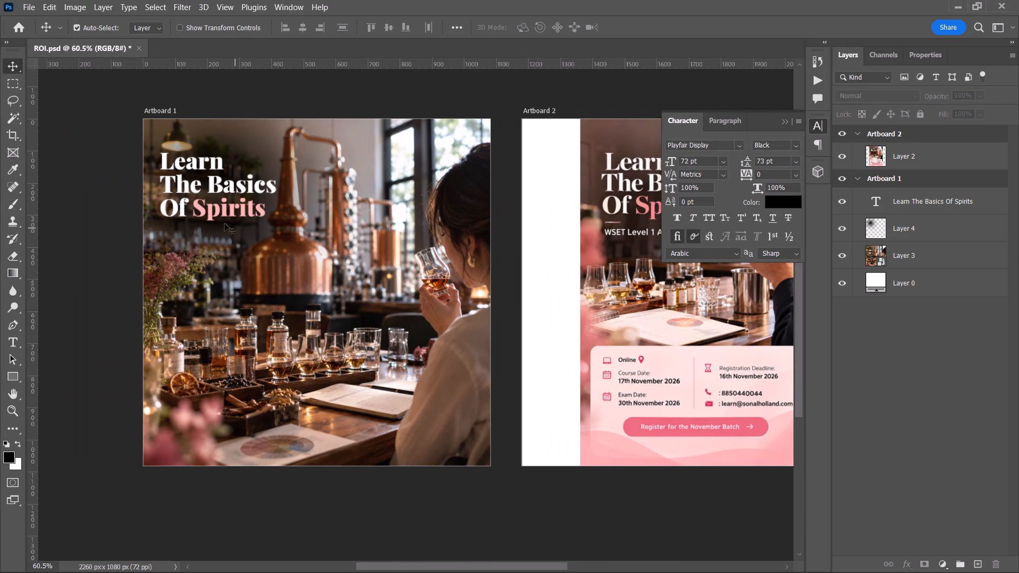
pyautogui.keyDown('alt'); pyautogui.moveTo(199, 211); pyautogui.dragTo(201, 283); pyautogui.keyUp('alt')
# Copy the row 7 sub-headline "WSET Level 1 Award in Spirits" from the Campaign Strategy spreadsheet in the browser.
pyautogui.hotkey('alt', 'Tab')
pyautogui.click(424, 0)
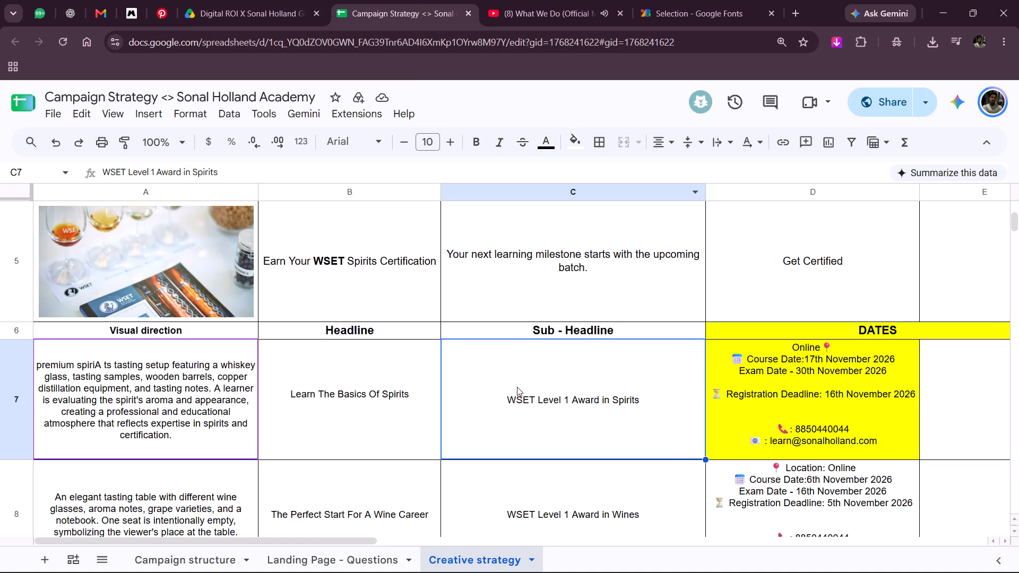
pyautogui.tripleClick(513, 402)
pyautogui.rightClick(526, 389)
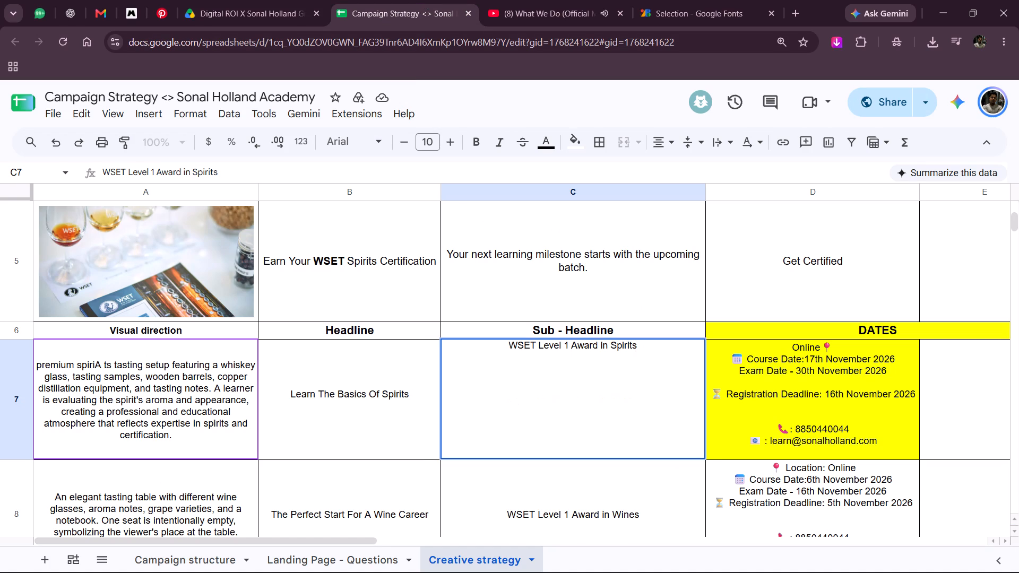
pyautogui.rightClick(557, 391)
pyautogui.hotkey('alt', 'Tab')
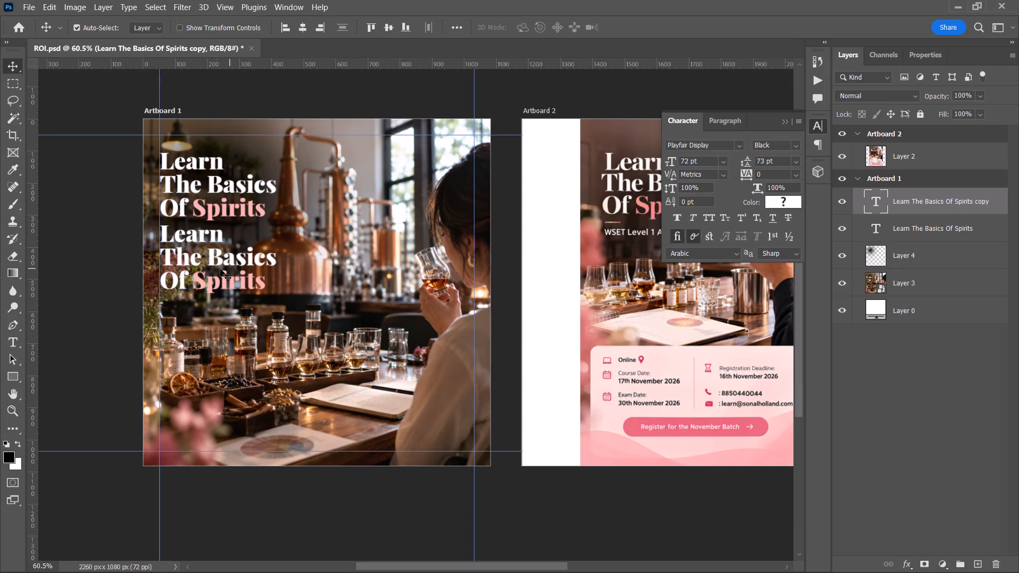
pyautogui.click(164, 231)
pyautogui.hotkey('alt', 'Tab')
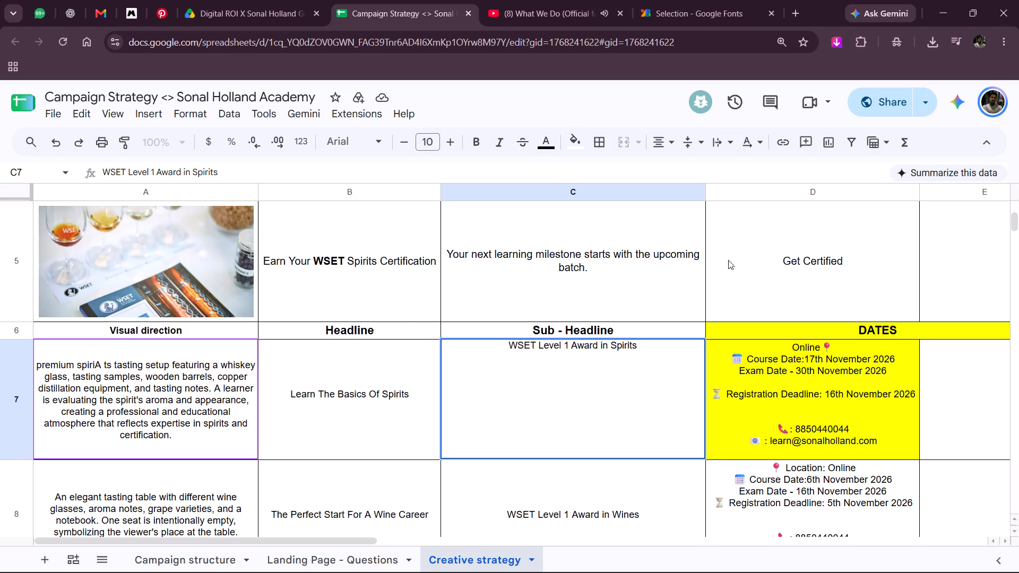
pyautogui.click(764, 240)
pyautogui.rightClick(541, 400)
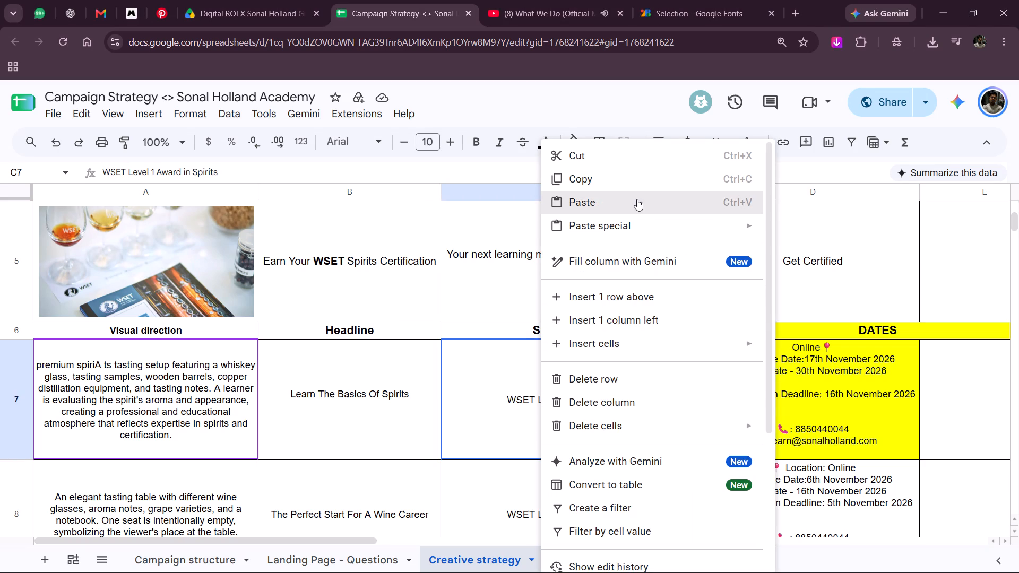
pyautogui.click(631, 179)
# Back in Photoshop, replace the duplicated headline's text with the copied "WSET Level 1 Award in Spirits".
pyautogui.hotkey('alt', 'Tab')
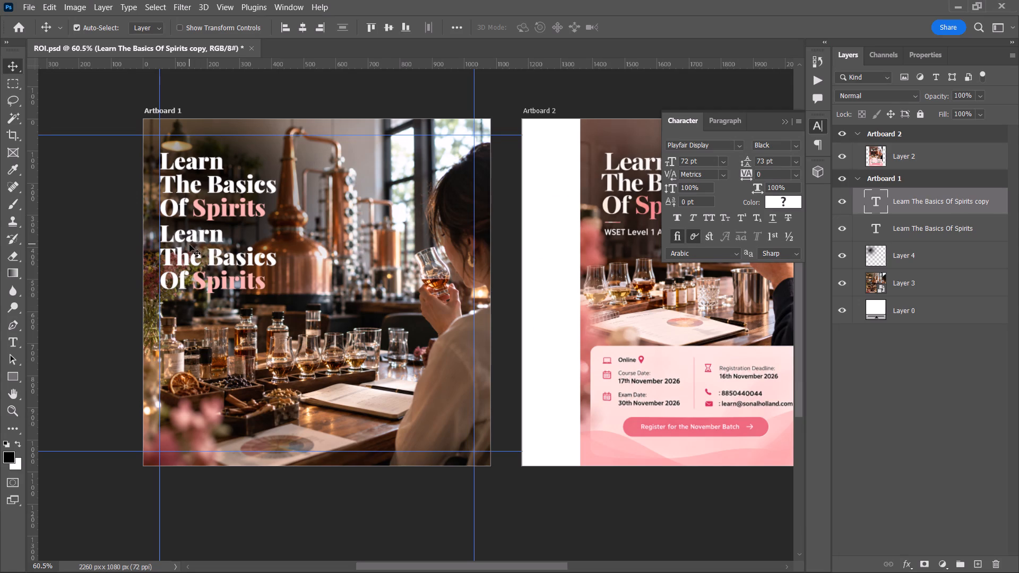
pyautogui.press('t')
pyautogui.moveTo(163, 235); pyautogui.dragTo(295, 308)
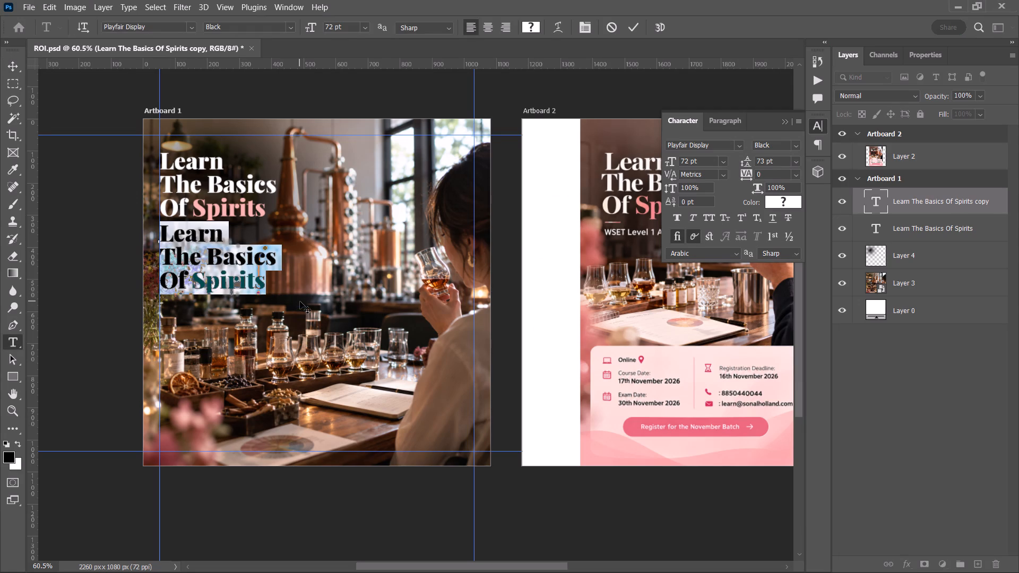
pyautogui.hotkey('ctrl', 'v')
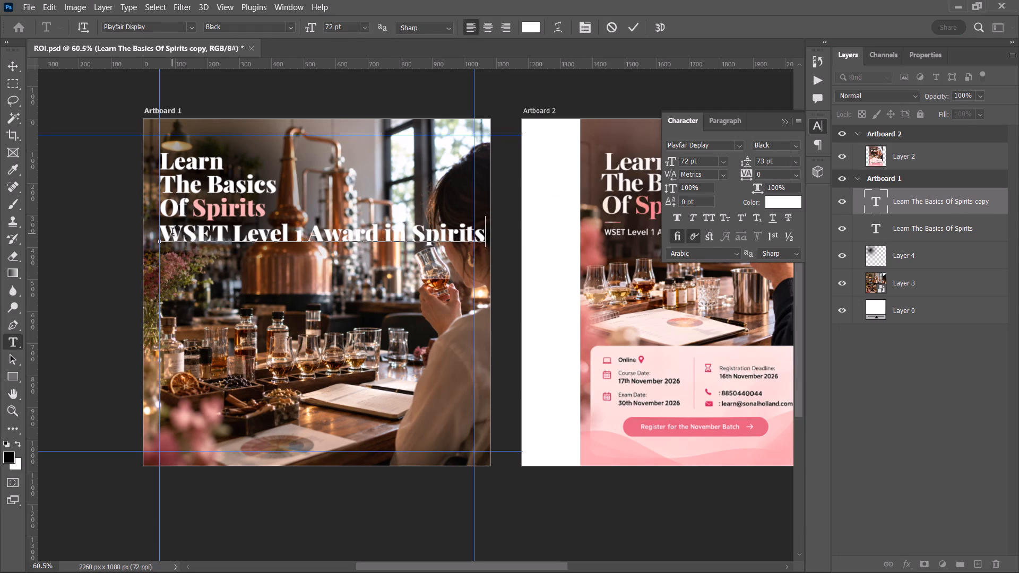
# Set the sub-headline text in CocogooseProTrial at 30 pt and commit the text edit.
pyautogui.moveTo(168, 235); pyautogui.dragTo(546, 246)
pyautogui.click(736, 147)
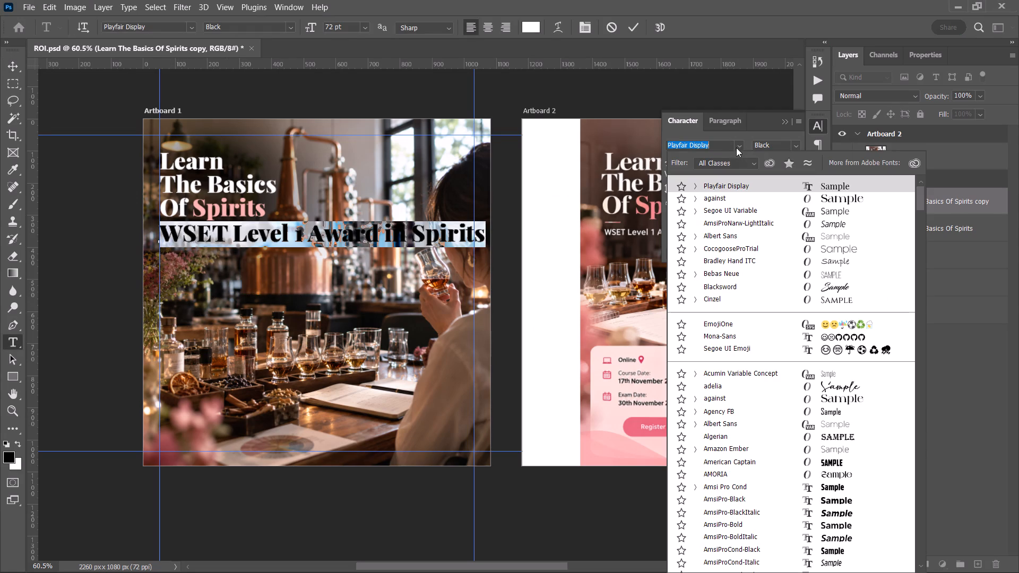
pyautogui.click(749, 246)
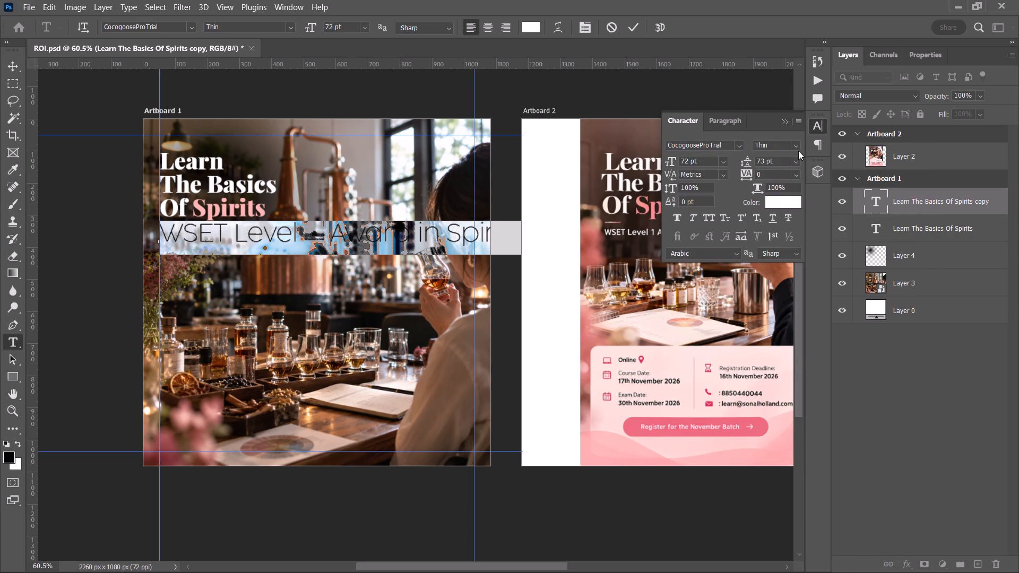
pyautogui.click(724, 162)
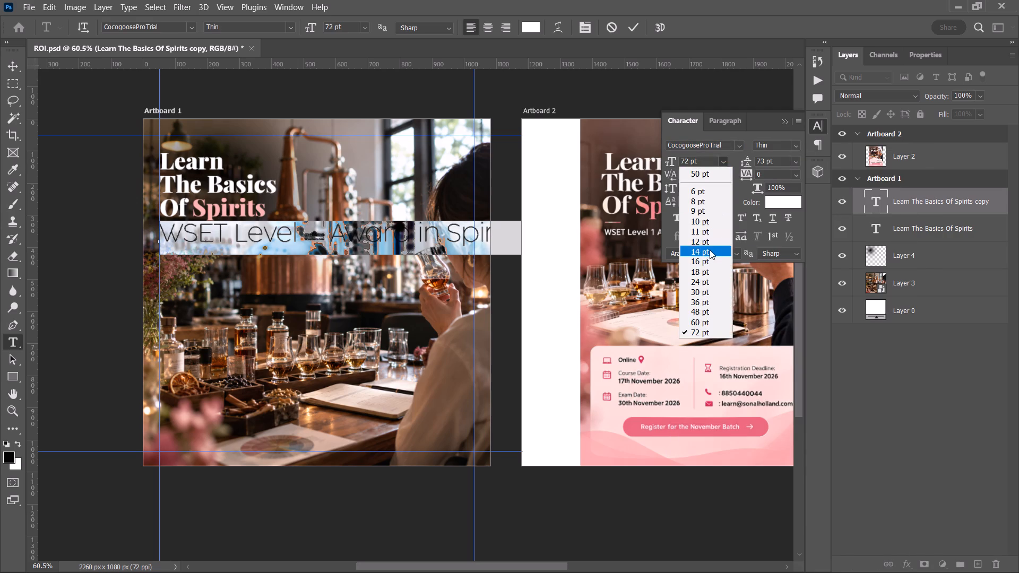
pyautogui.click(710, 259)
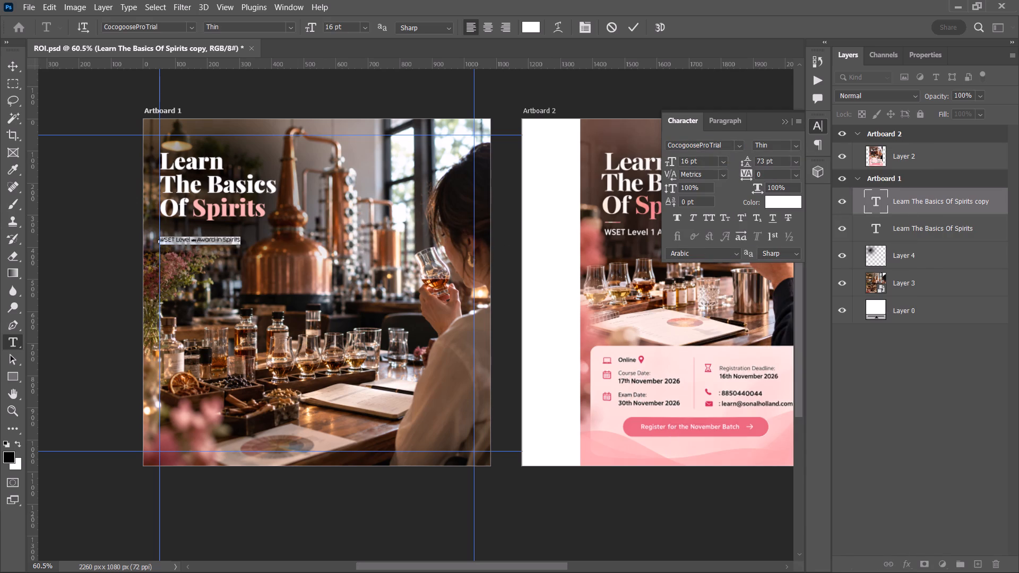
pyautogui.click(726, 167)
pyautogui.click(705, 292)
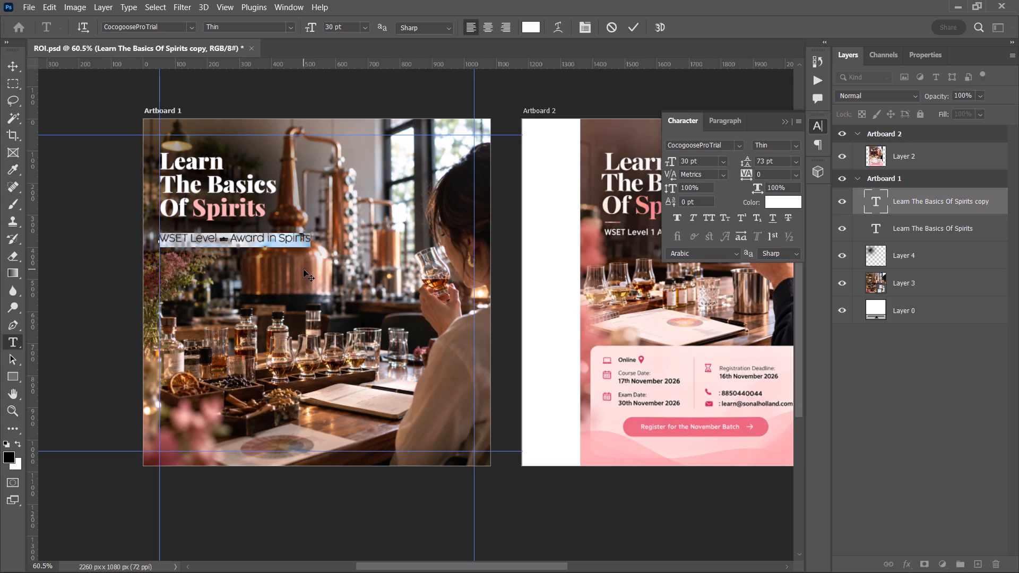
pyautogui.click(304, 270)
pyautogui.click(638, 23)
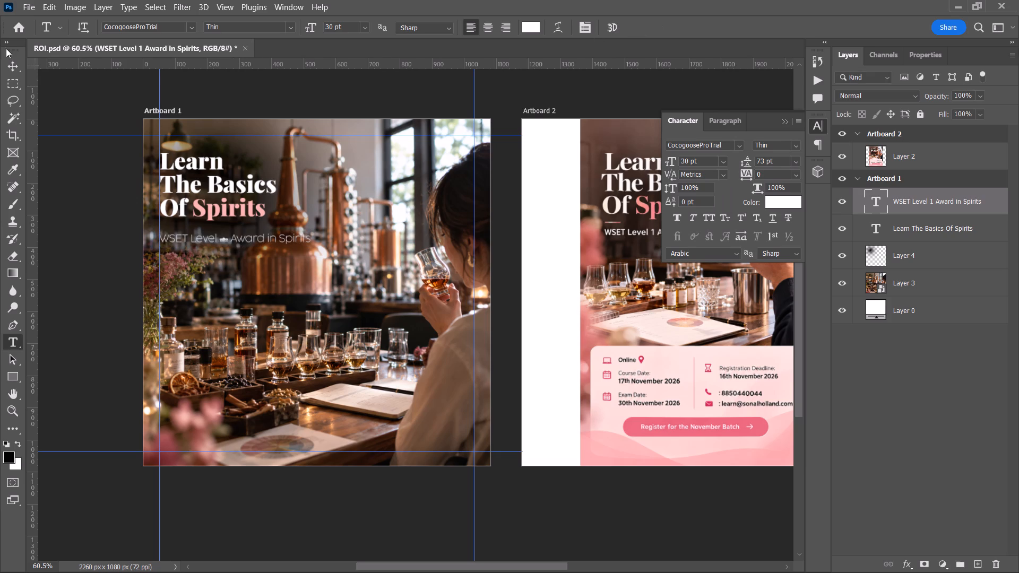
# Change the sub-headline's font to Acumin Variable Concept Condensed Medium, deselect the layer and save the document.
pyautogui.click(10, 65)
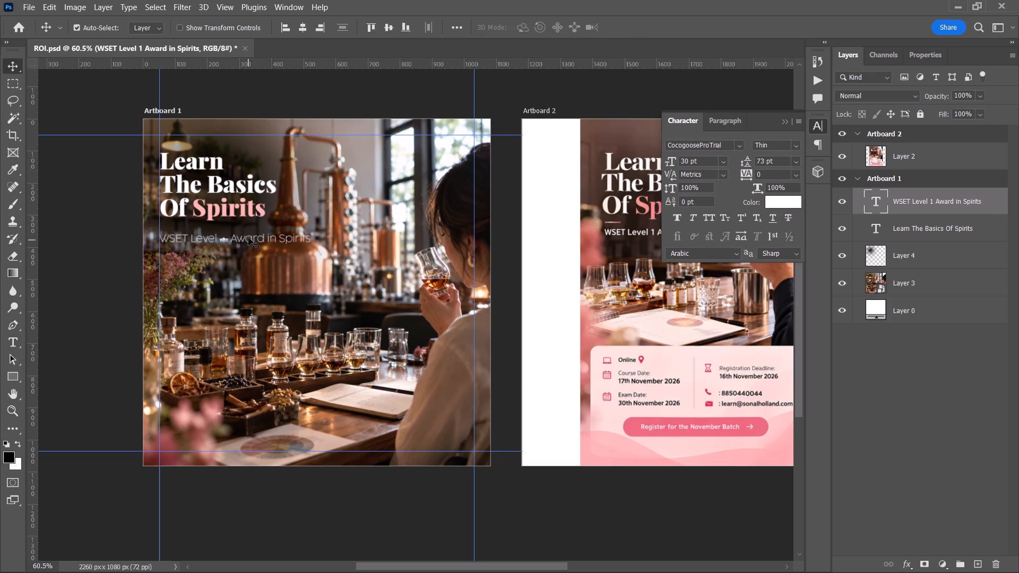
pyautogui.click(248, 238)
pyautogui.click(741, 144)
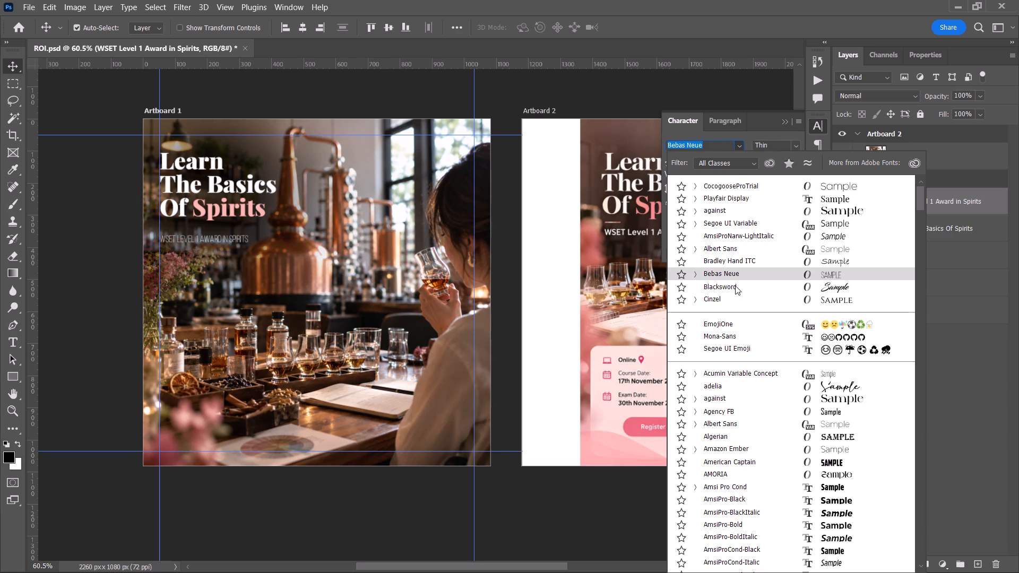
pyautogui.click(736, 370)
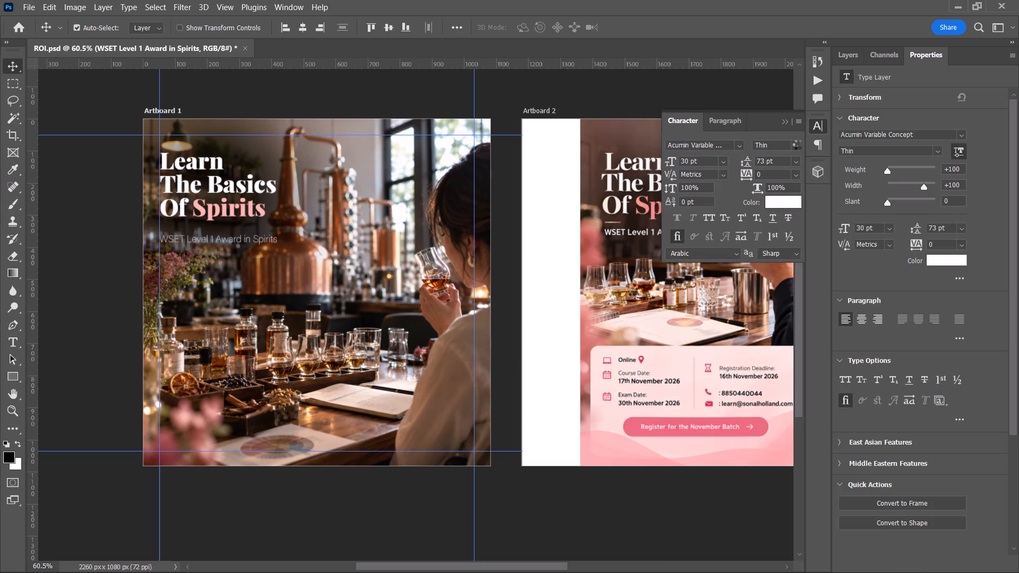
pyautogui.click(798, 144)
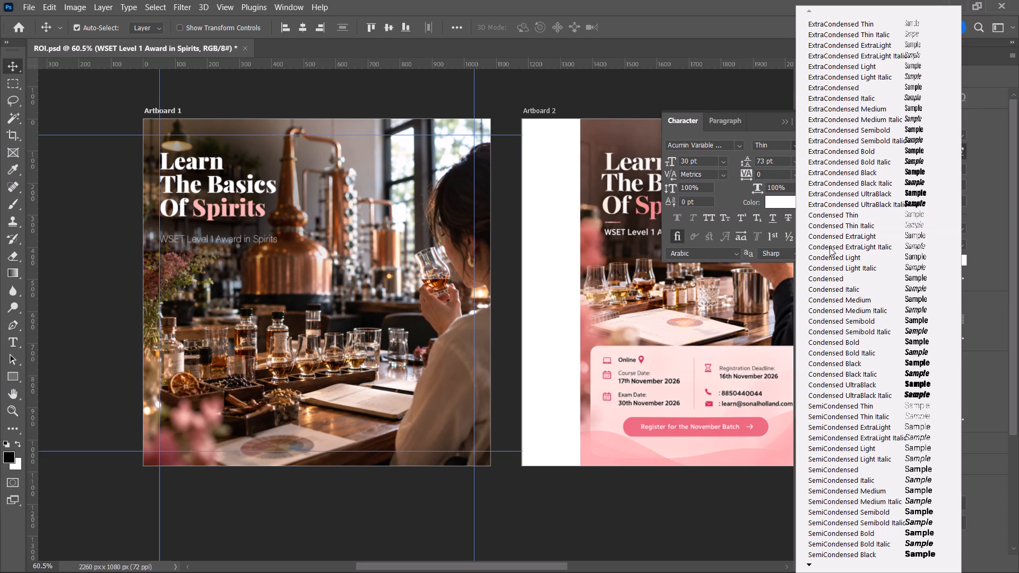
pyautogui.click(825, 296)
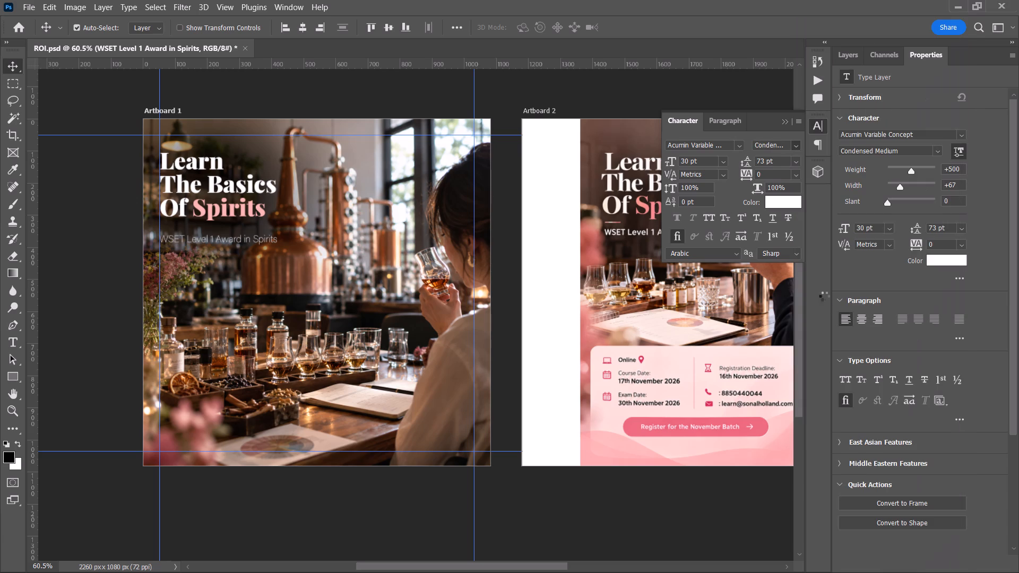
pyautogui.click(331, 488)
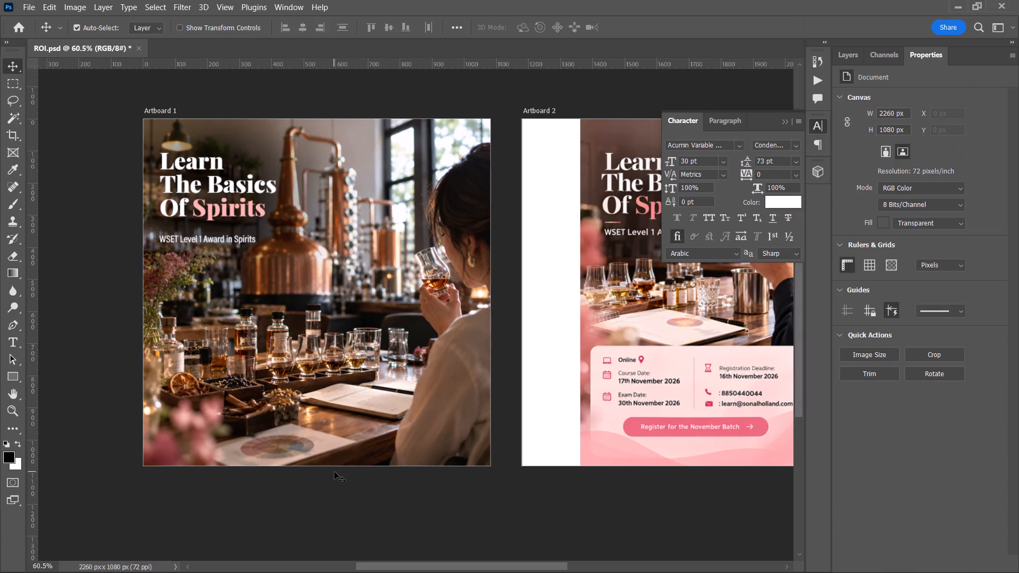
pyautogui.hotkey('ctrl', 's')
# Switch to the browser and replace the earlier Playfair Display search with a Google search for "lato font".
pyautogui.hotkey('alt', 'Tab')
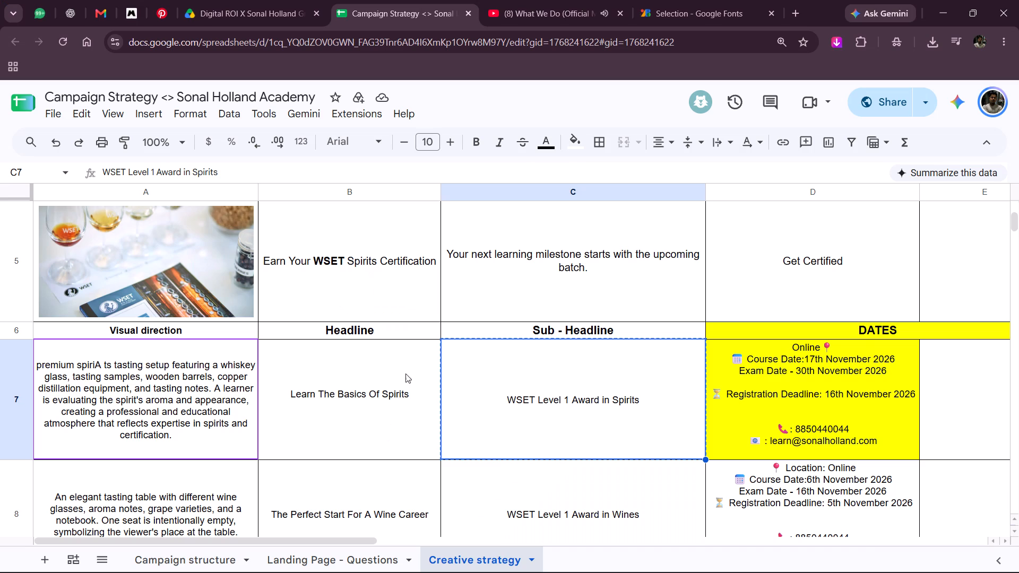
pyautogui.click(247, 0)
pyautogui.click(688, 0)
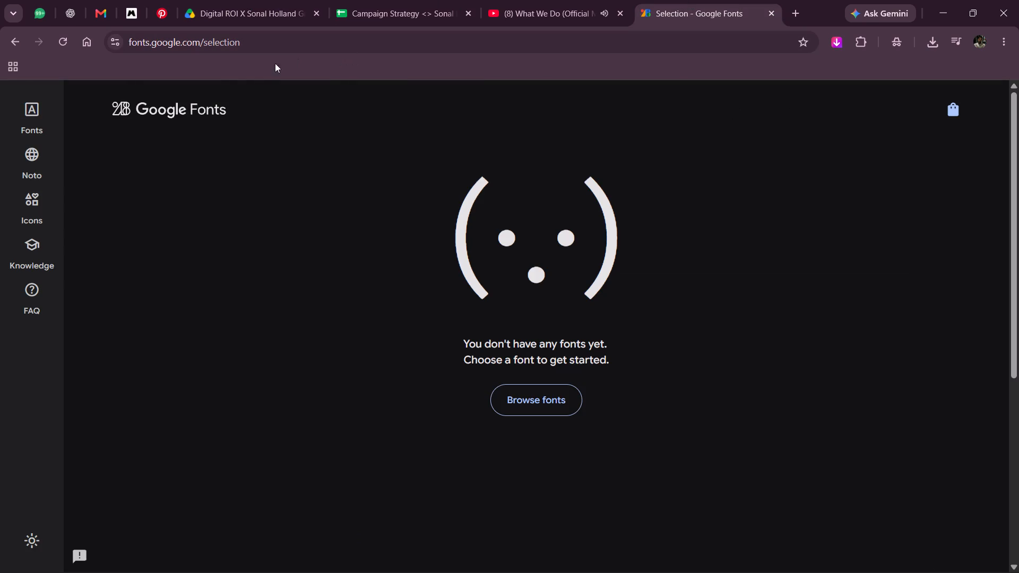
pyautogui.click(12, 46)
pyautogui.click(0, 49)
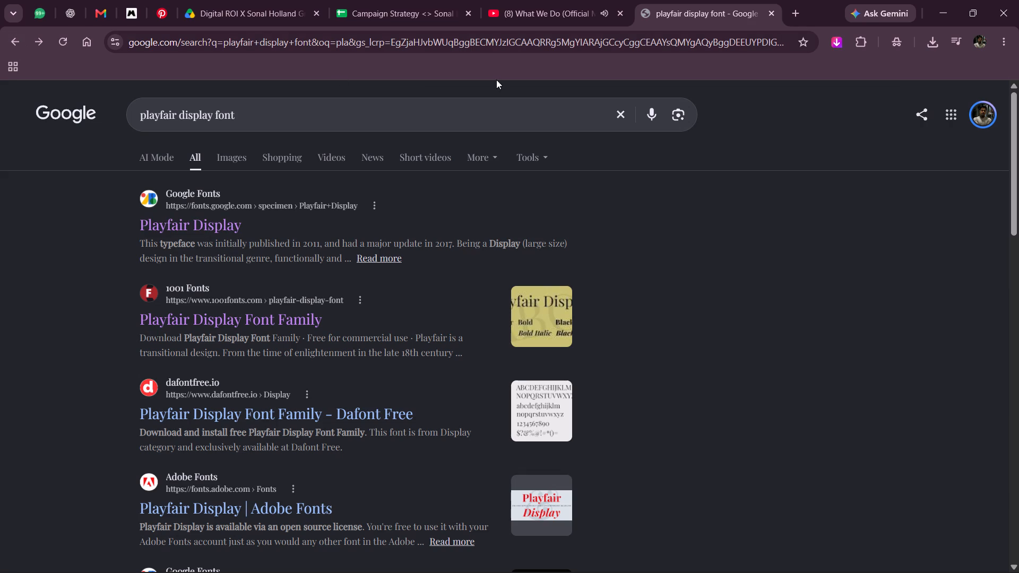
pyautogui.moveTo(261, 121); pyautogui.dragTo(0, 117)
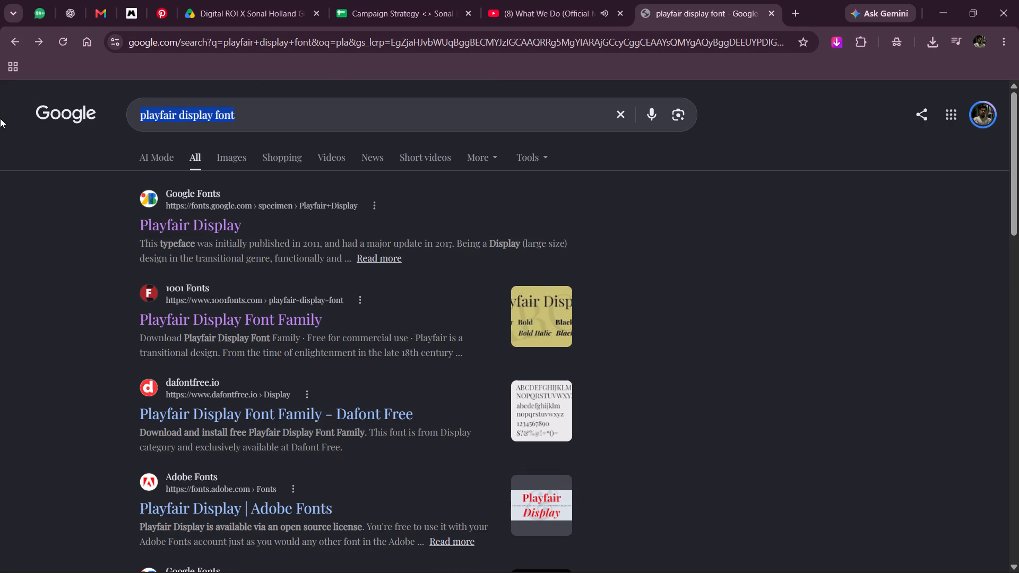
pyautogui.hotkey('ctrl', 'v')
pyautogui.hotkey('ctrl', 'z')
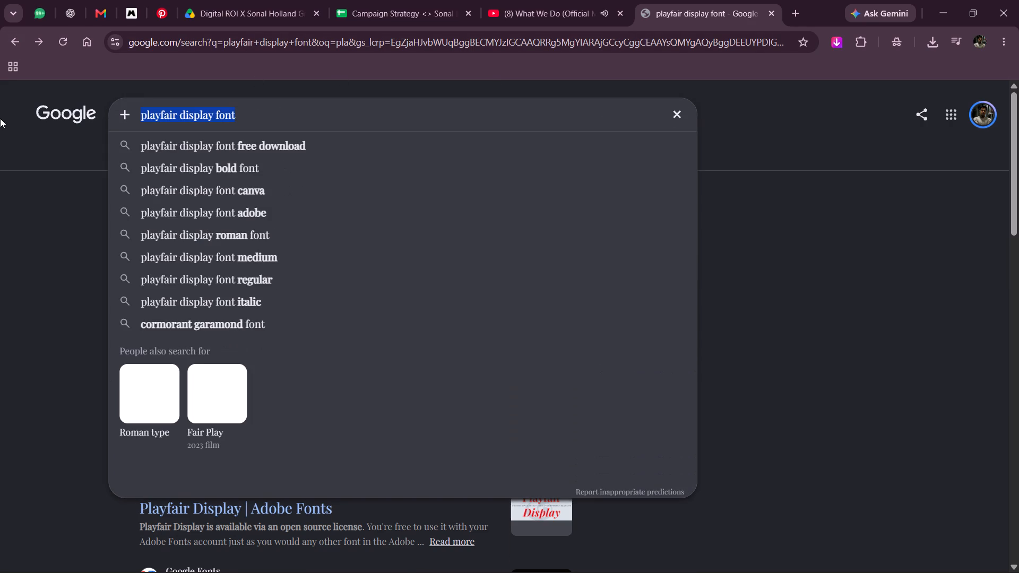
pyautogui.press('super+v')
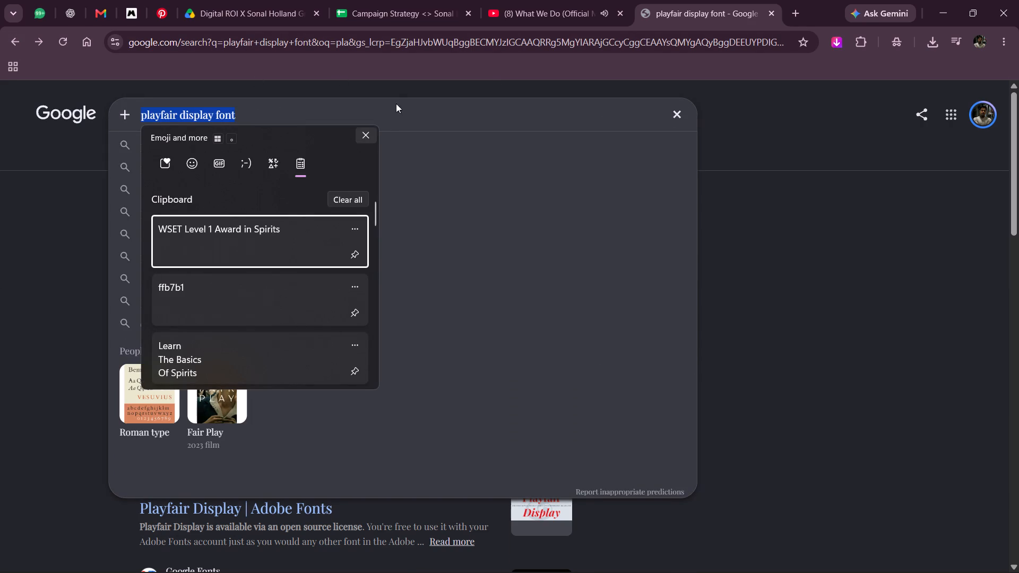
pyautogui.write('lato')
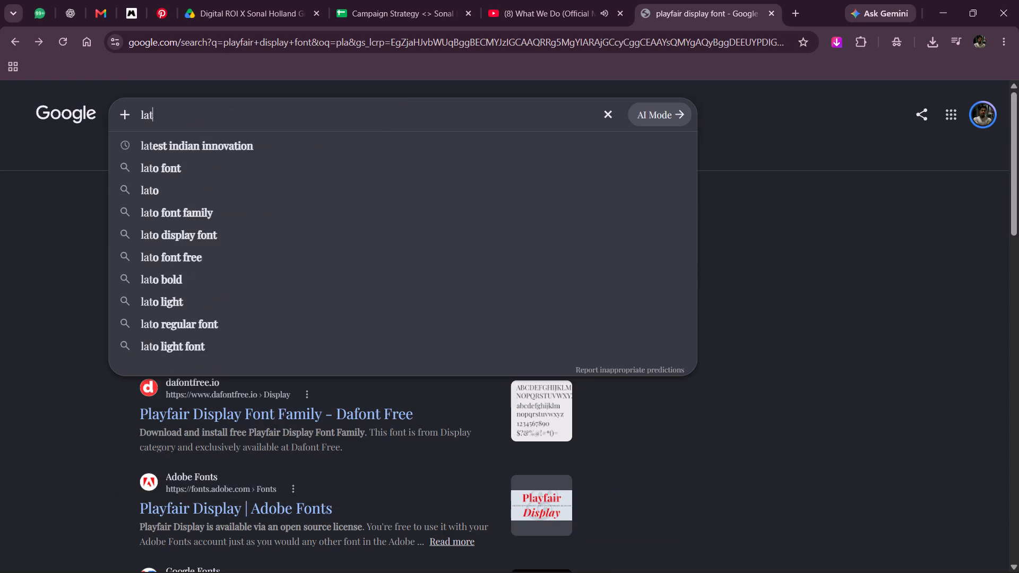
pyautogui.press('space')
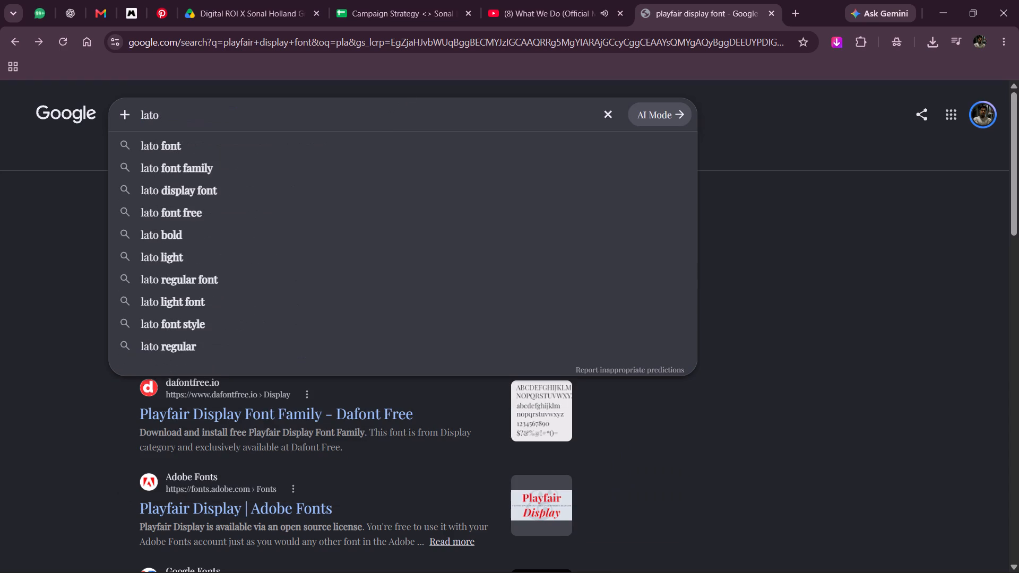
pyautogui.press('Down')
pyautogui.press('Return')
# Open Lato on Google Fonts, add it to the font selection and download the family.
pyautogui.click(245, 224)
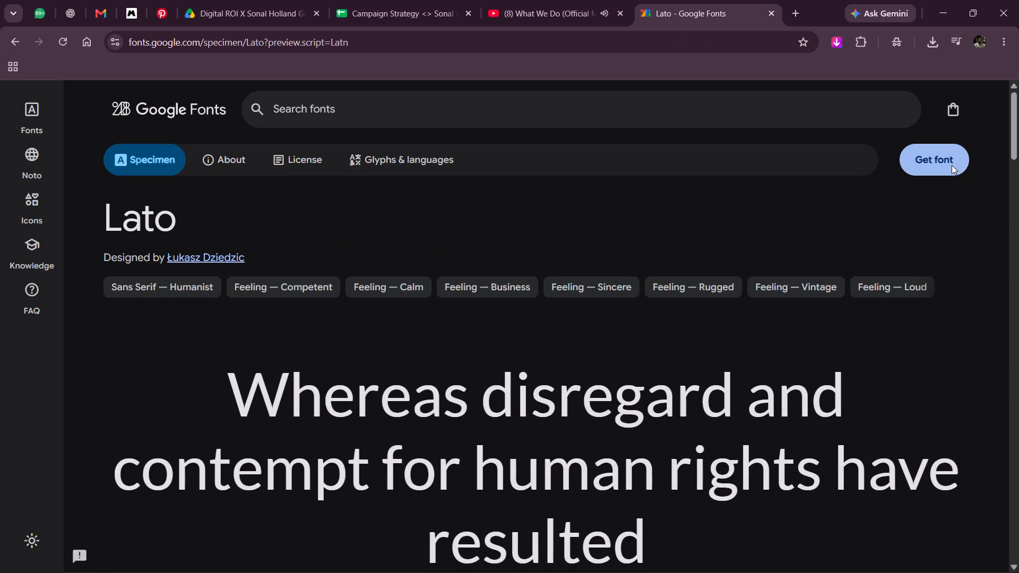
pyautogui.click(950, 161)
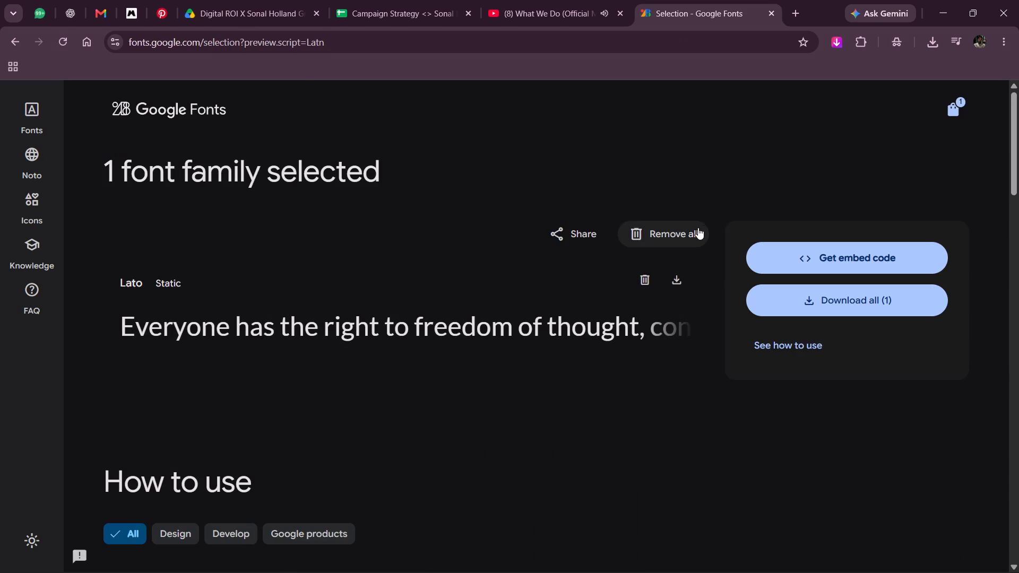
pyautogui.click(679, 277)
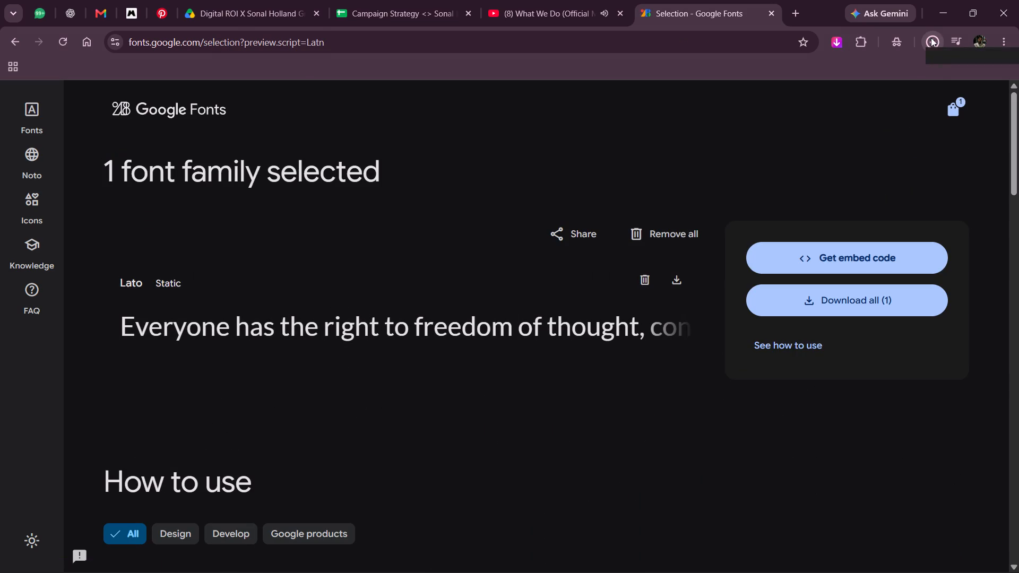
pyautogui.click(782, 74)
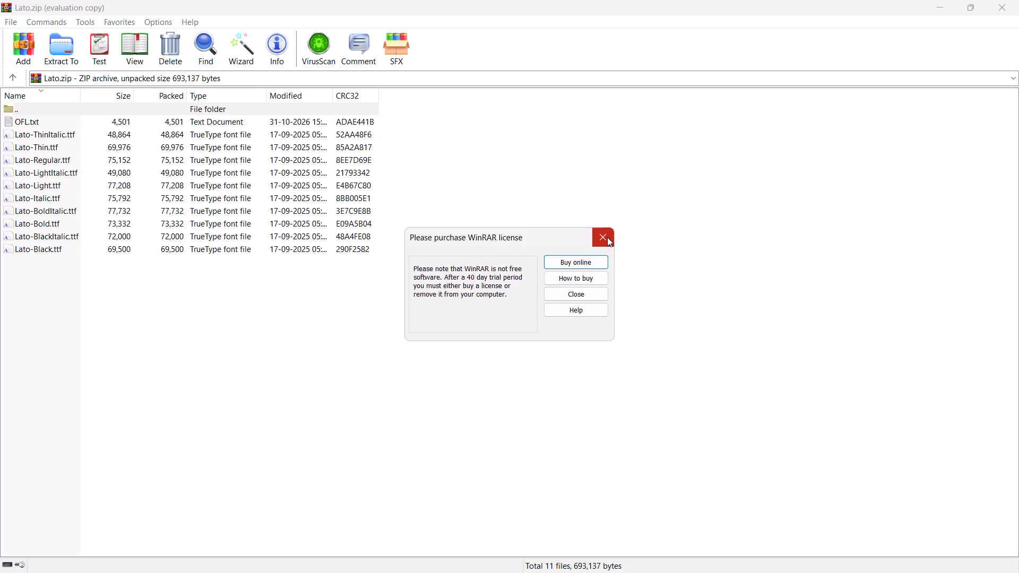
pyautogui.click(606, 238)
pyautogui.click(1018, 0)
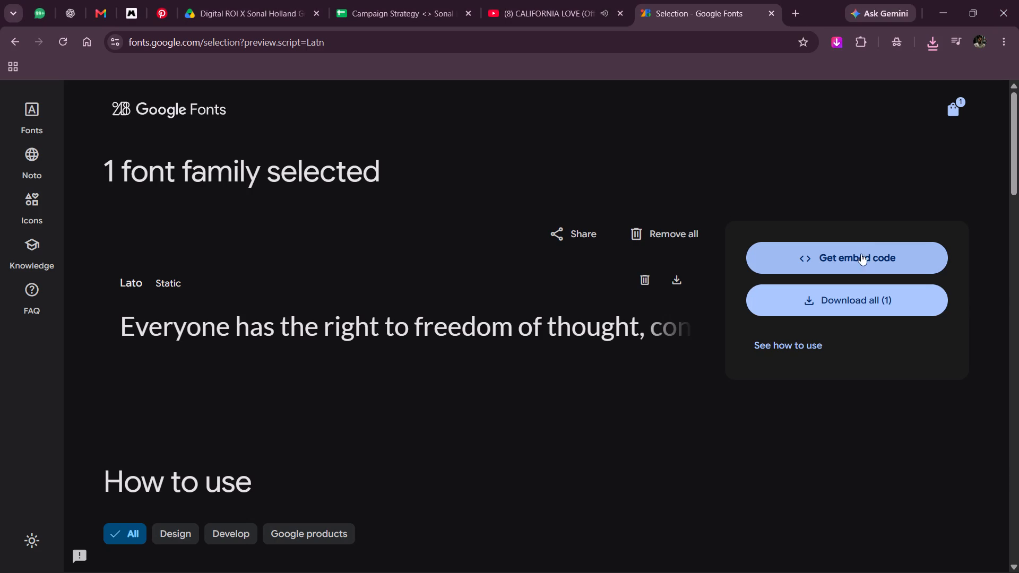
# Download the Lato family again from Google Fonts and open the Lato (1).zip archive, dismissing the licence reminder.
pyautogui.click(841, 299)
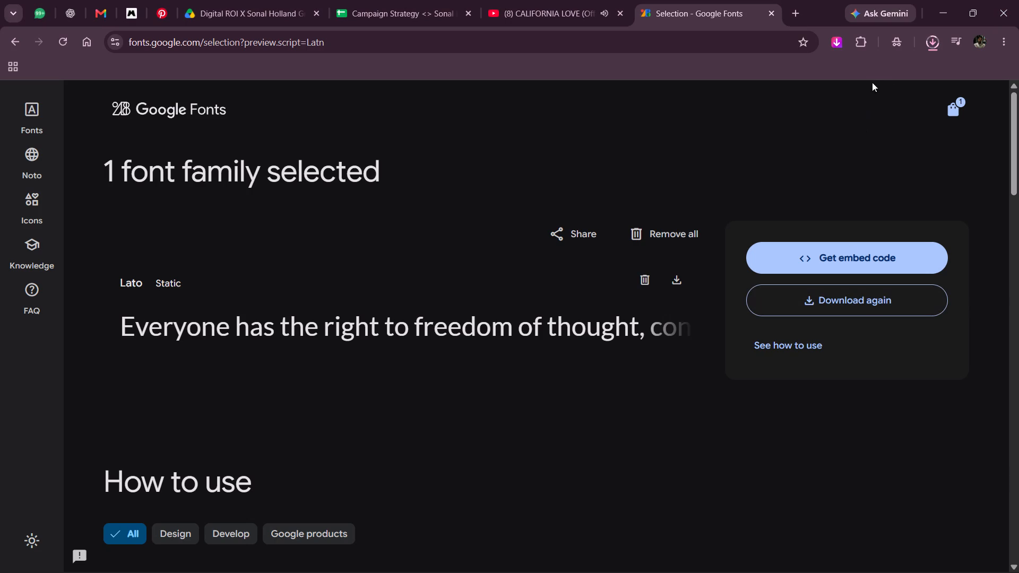
pyautogui.click(935, 44)
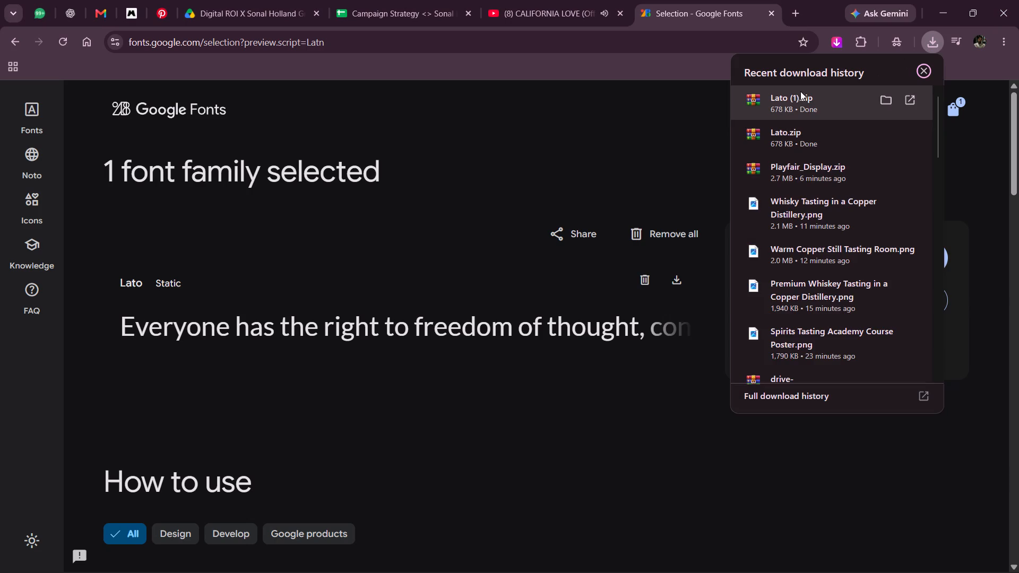
pyautogui.click(790, 94)
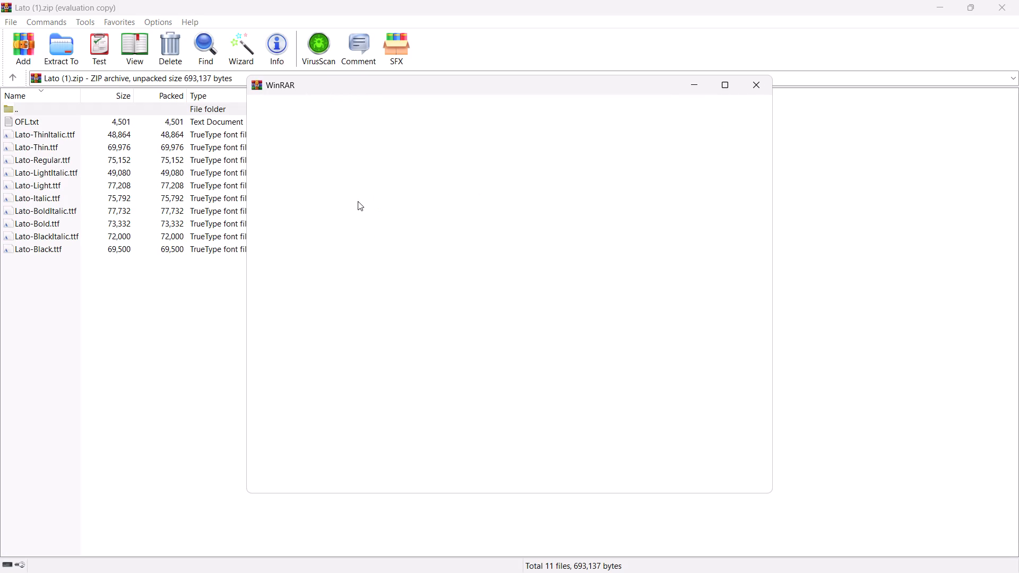
pyautogui.click(767, 81)
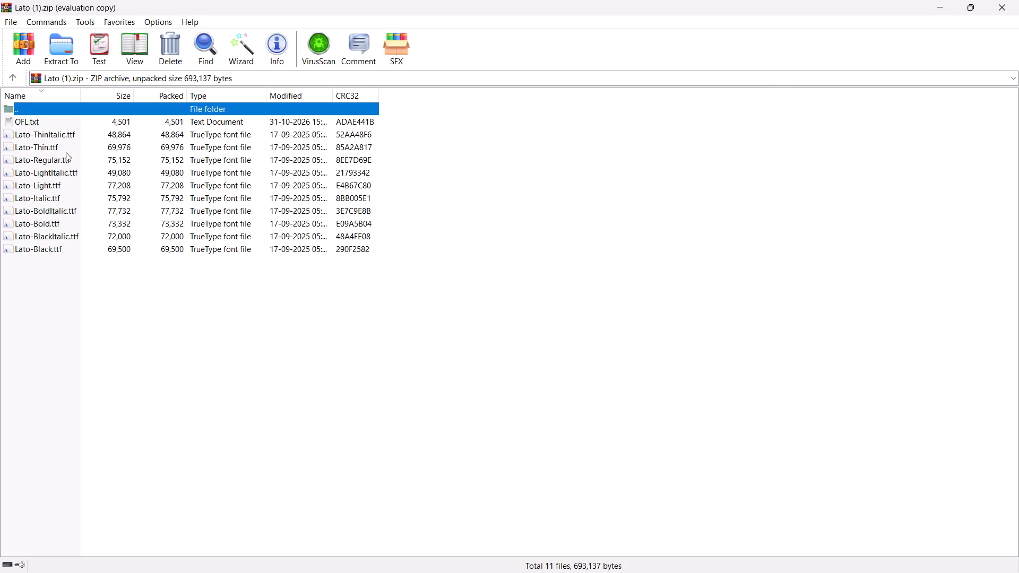
# Install the Lato-ThinItalic.ttf and Lato-Thin.ttf fonts from the archive, closing each font preview.
pyautogui.doubleClick(51, 136)
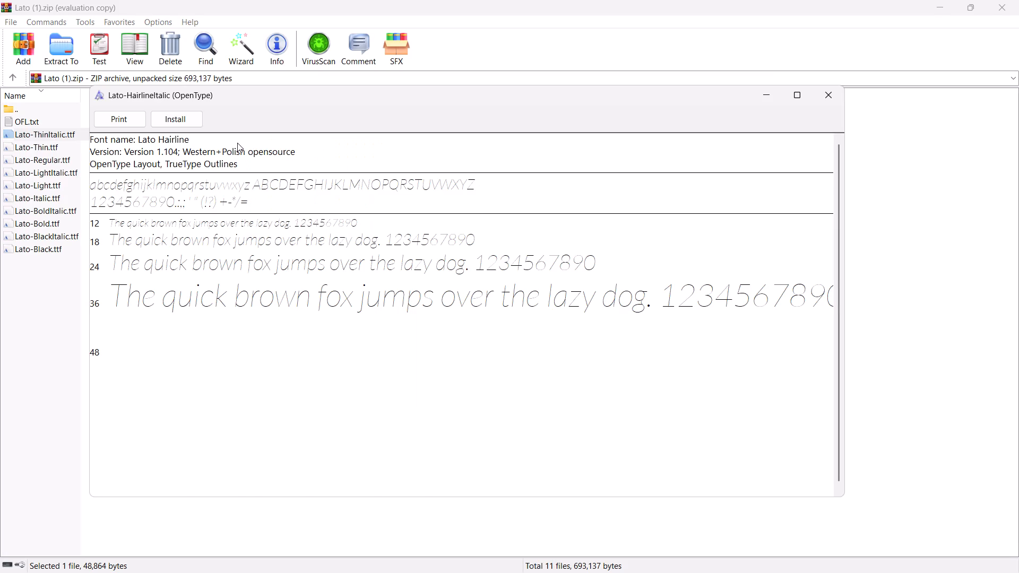
pyautogui.click(179, 119)
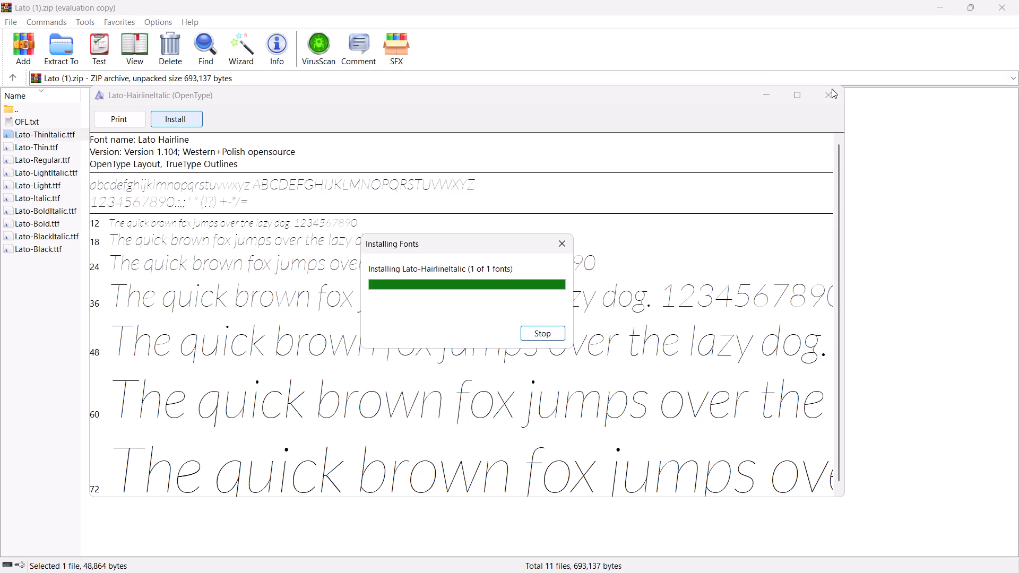
pyautogui.click(826, 96)
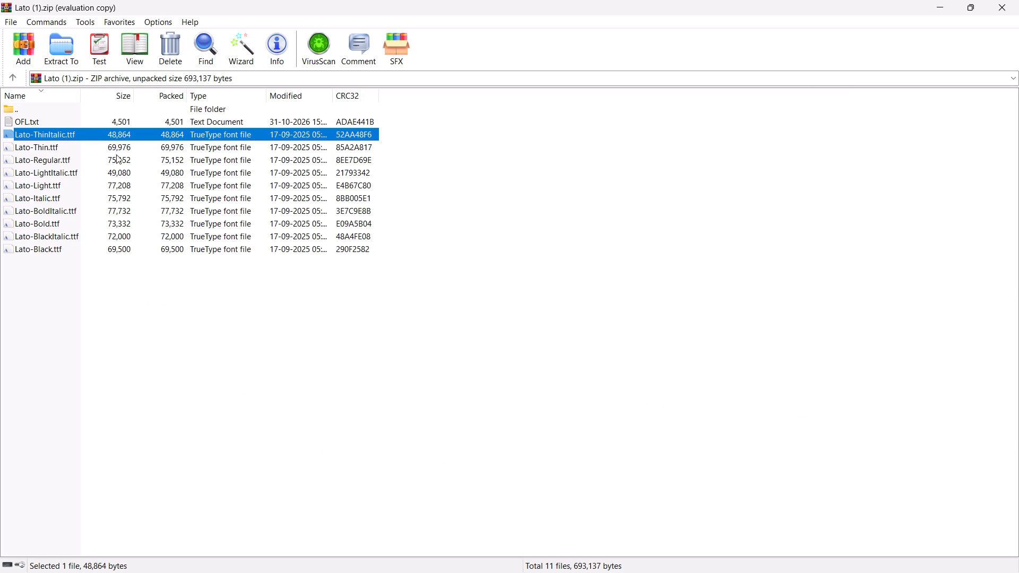
pyautogui.doubleClick(107, 152)
pyautogui.click(187, 144)
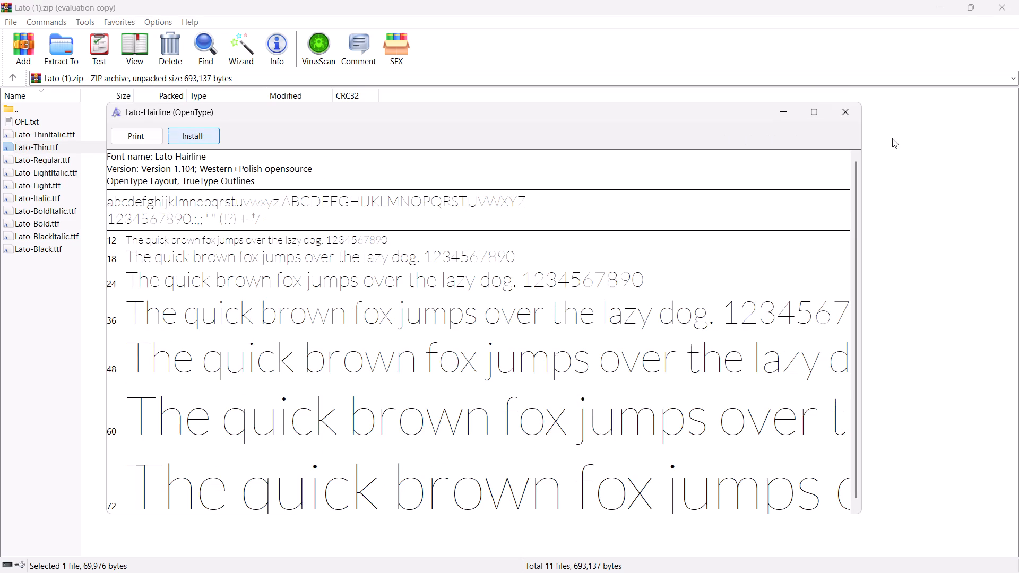
pyautogui.click(854, 114)
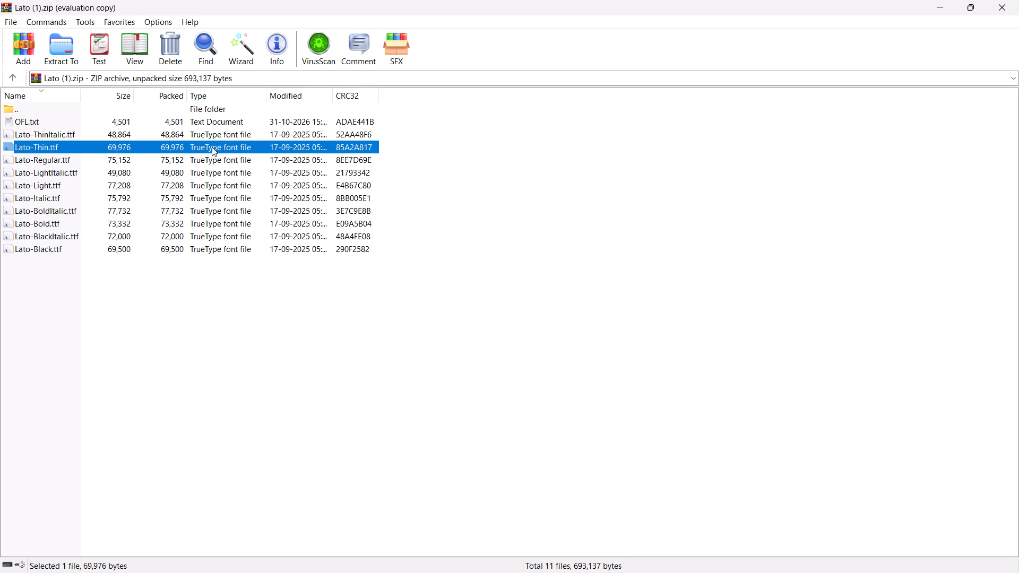
# Install the Lato-Regular.ttf and Lato-LightItalic.ttf fonts from the archive, closing each font preview.
pyautogui.doubleClick(202, 157)
pyautogui.click(224, 151)
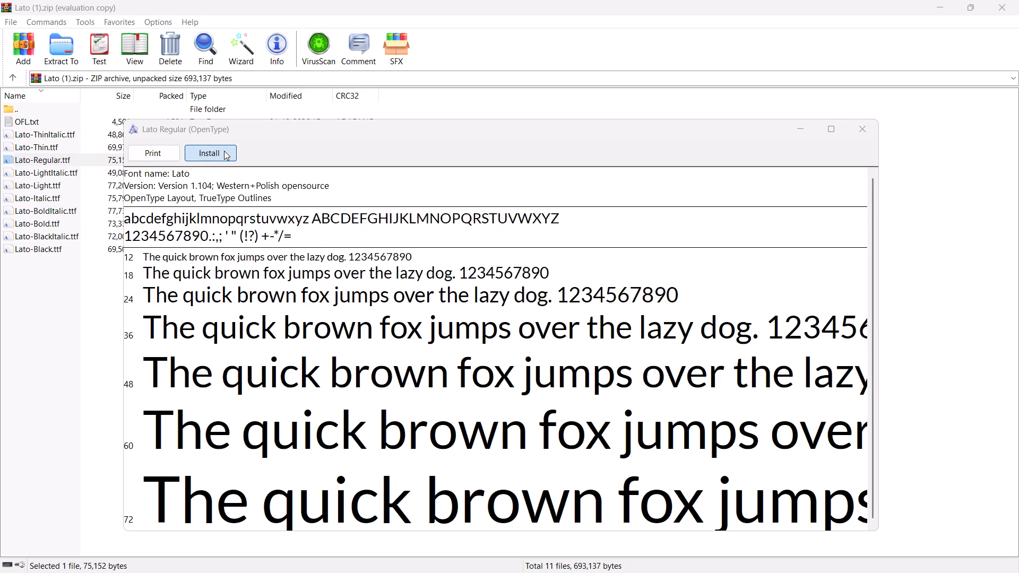
pyautogui.click(860, 129)
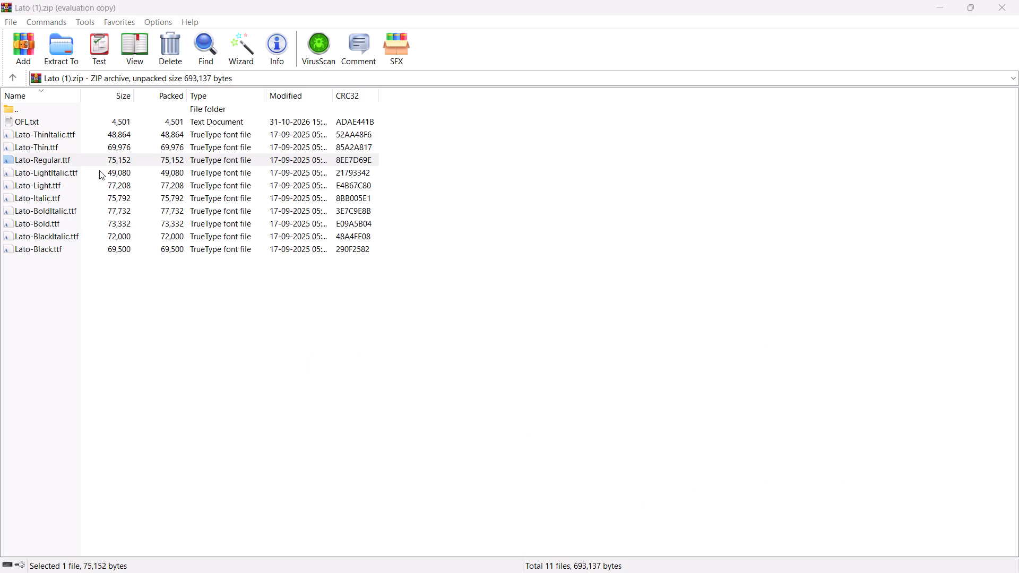
pyautogui.doubleClick(99, 171)
pyautogui.click(211, 170)
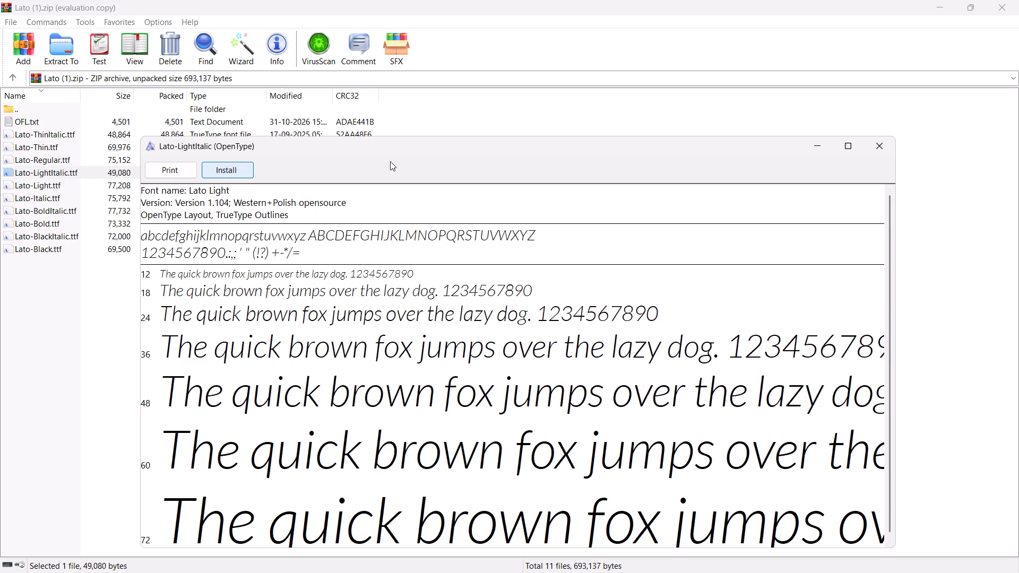
pyautogui.click(877, 147)
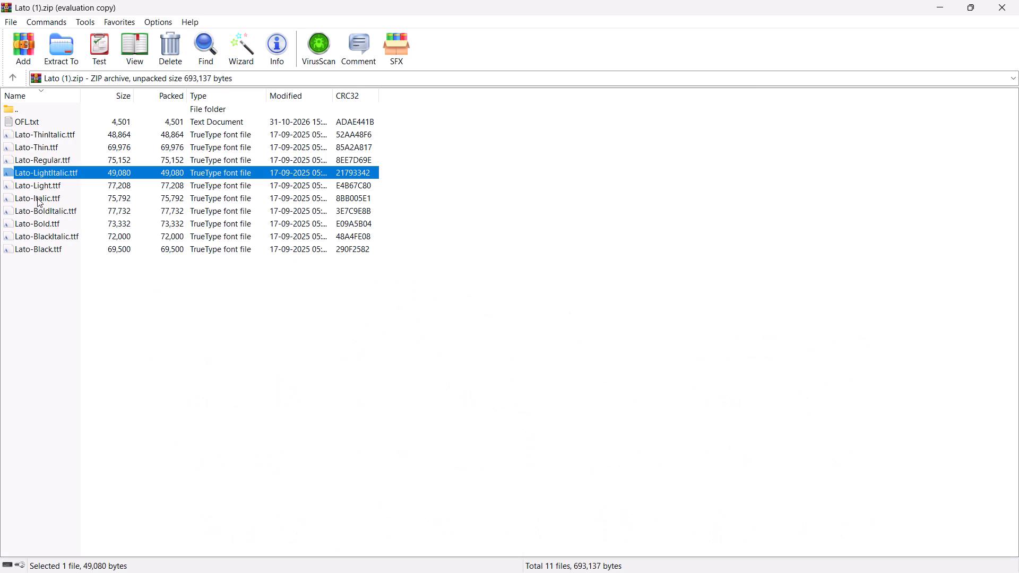
# Install the Lato-Light.ttf and Lato-Italic.ttf fonts from the archive, closing each font preview.
pyautogui.doubleClick(62, 181)
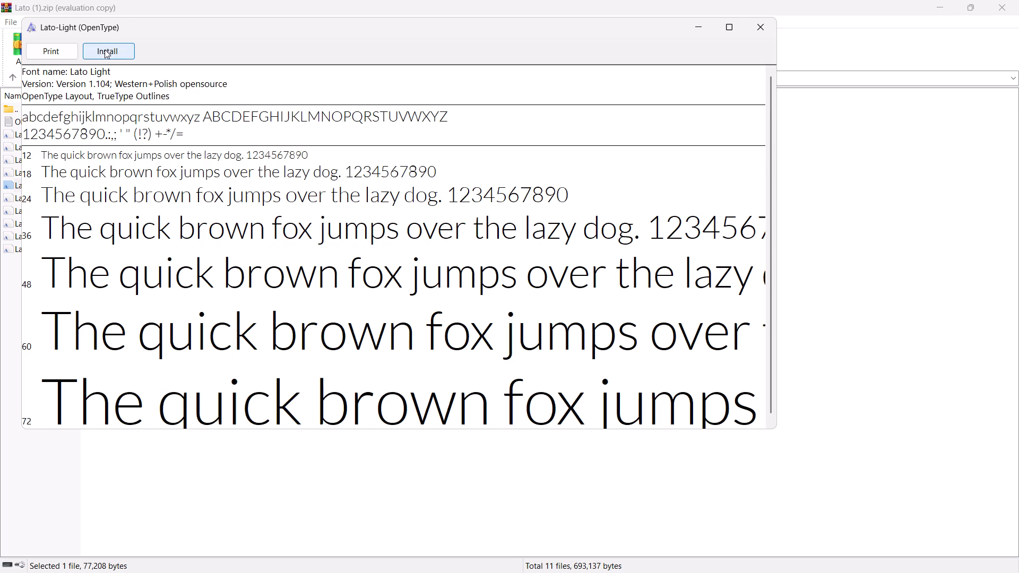
pyautogui.click(102, 47)
pyautogui.click(764, 26)
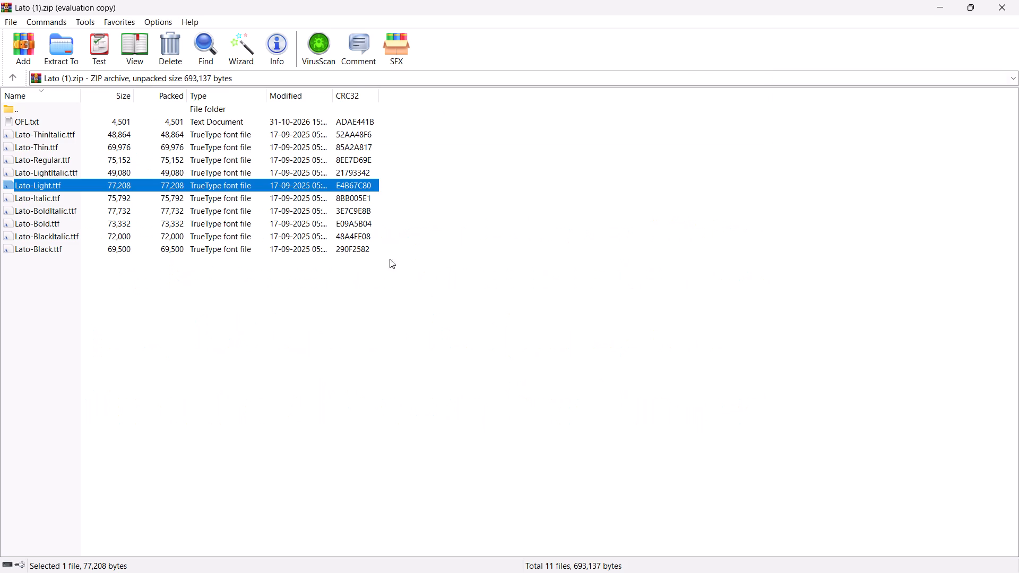
pyautogui.doubleClick(143, 198)
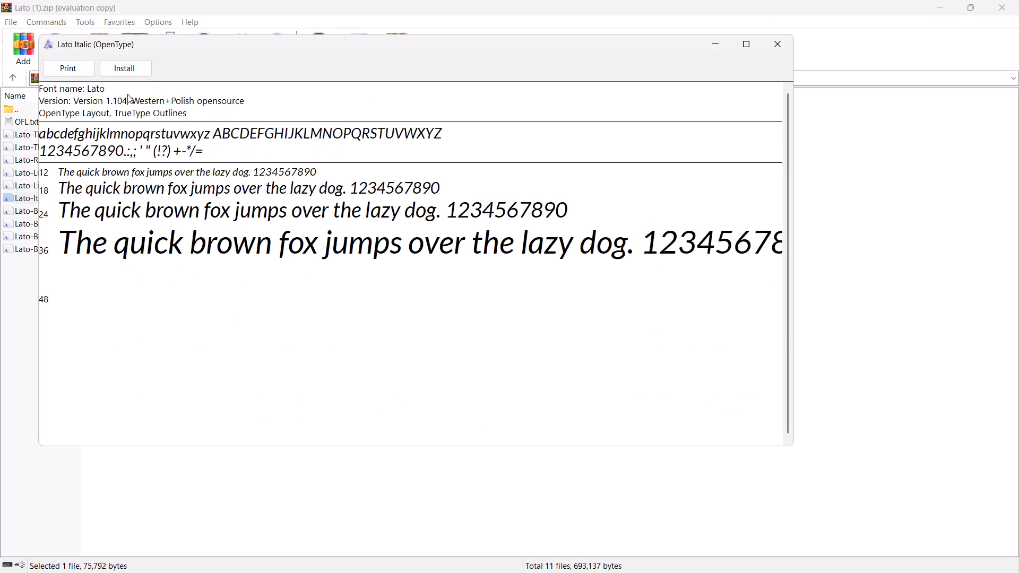
pyautogui.click(130, 66)
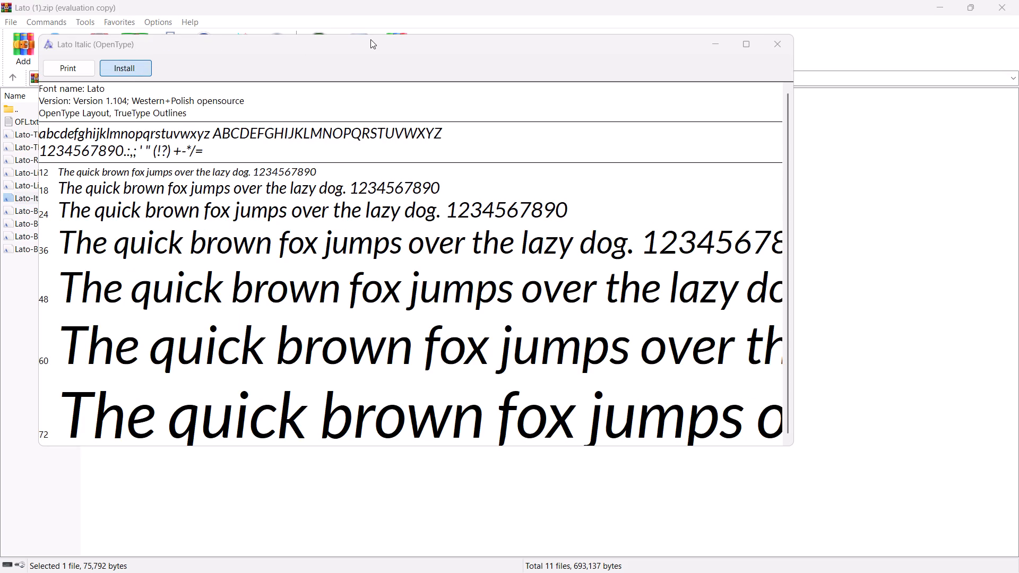
pyautogui.click(787, 51)
# Install the Lato-BoldItalic.ttf and Lato-Bold.ttf fonts from the archive, closing each font preview.
pyautogui.doubleClick(34, 212)
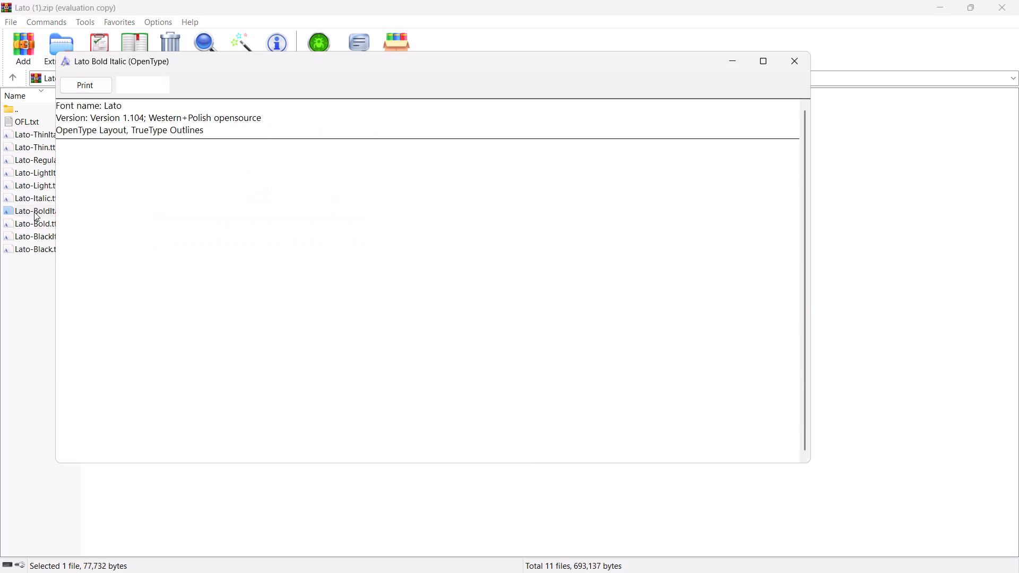
pyautogui.click(161, 86)
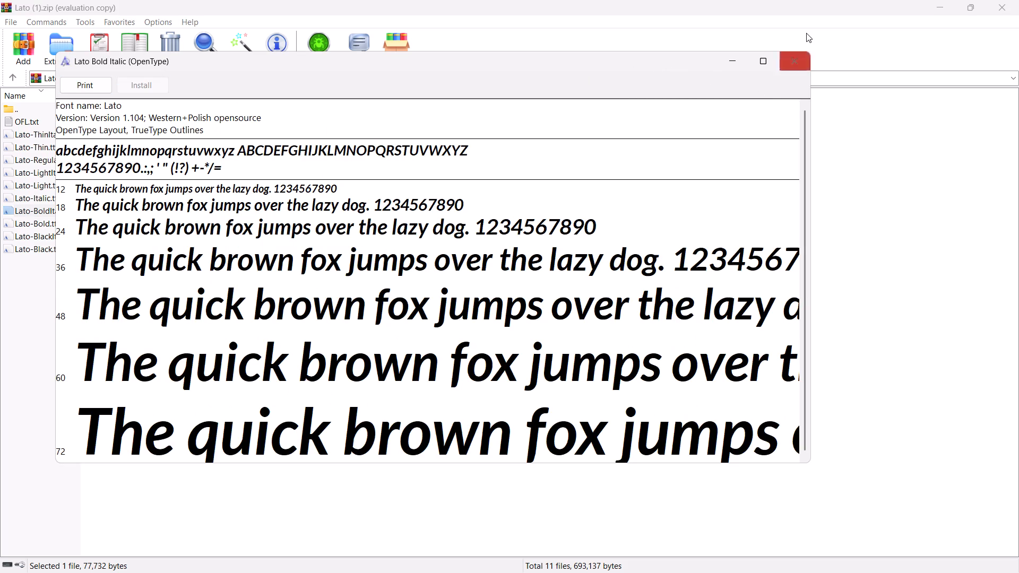
pyautogui.click(796, 58)
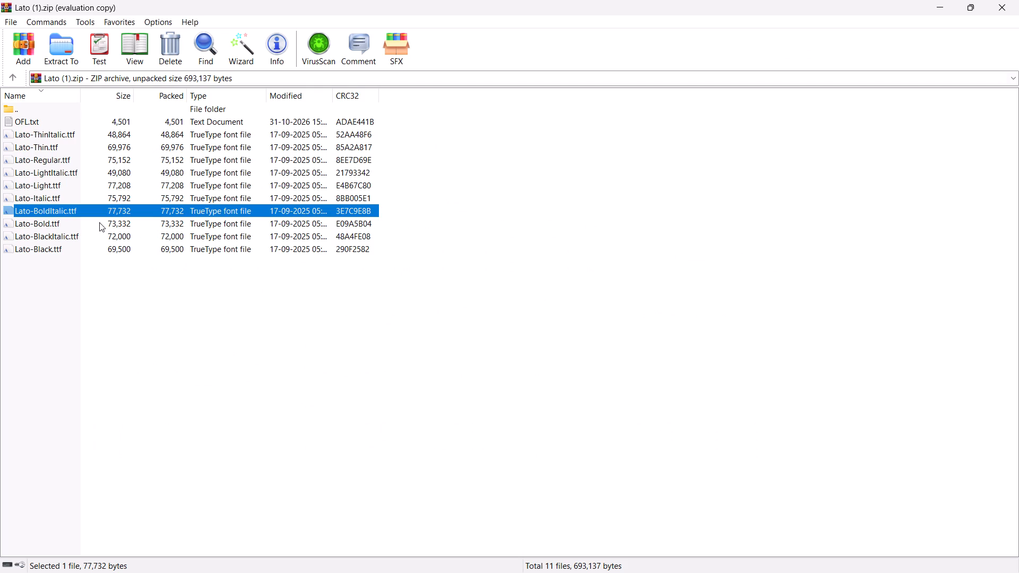
pyautogui.doubleClick(99, 222)
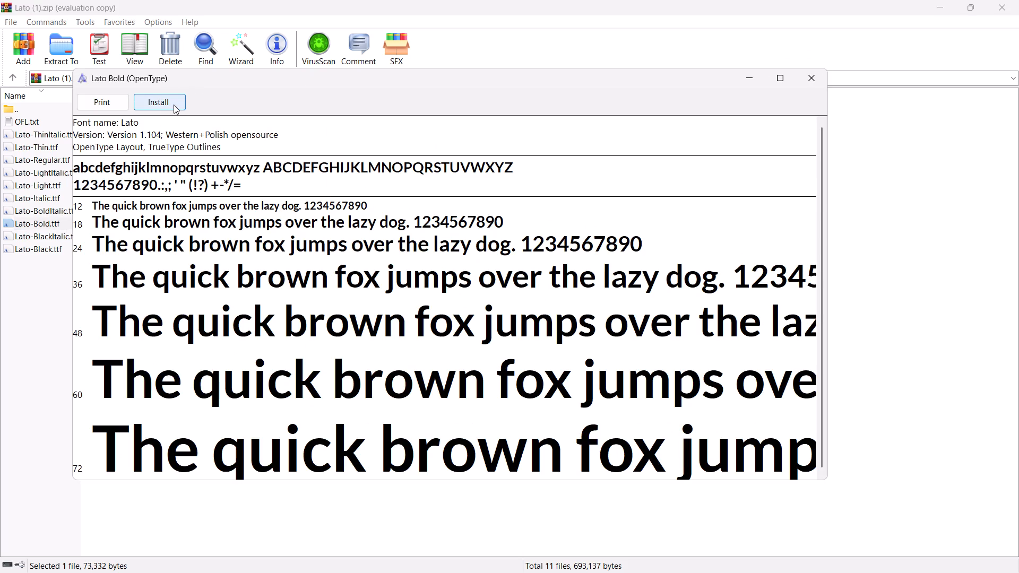
pyautogui.click(174, 105)
pyautogui.click(814, 86)
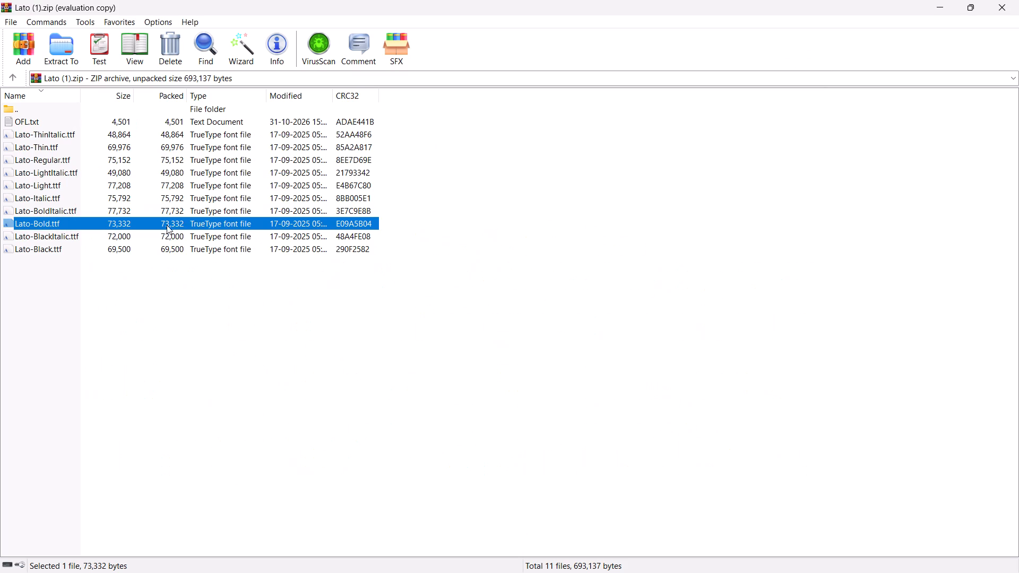
# Install the Lato-BlackItalic.ttf and Lato-Black.ttf fonts, and close the Lato (1).zip archive.
pyautogui.doubleClick(122, 241)
pyautogui.click(193, 116)
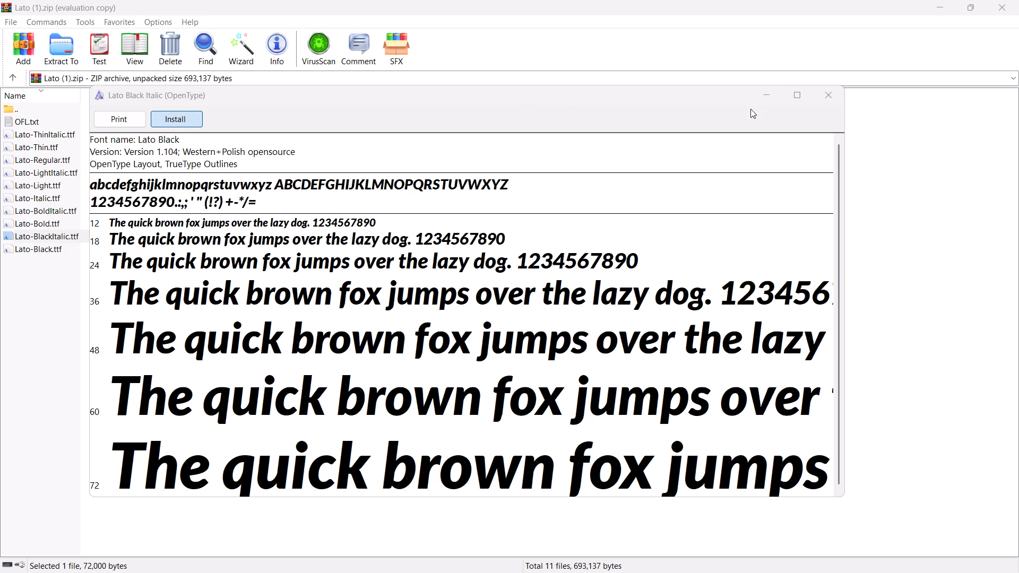
pyautogui.click(823, 95)
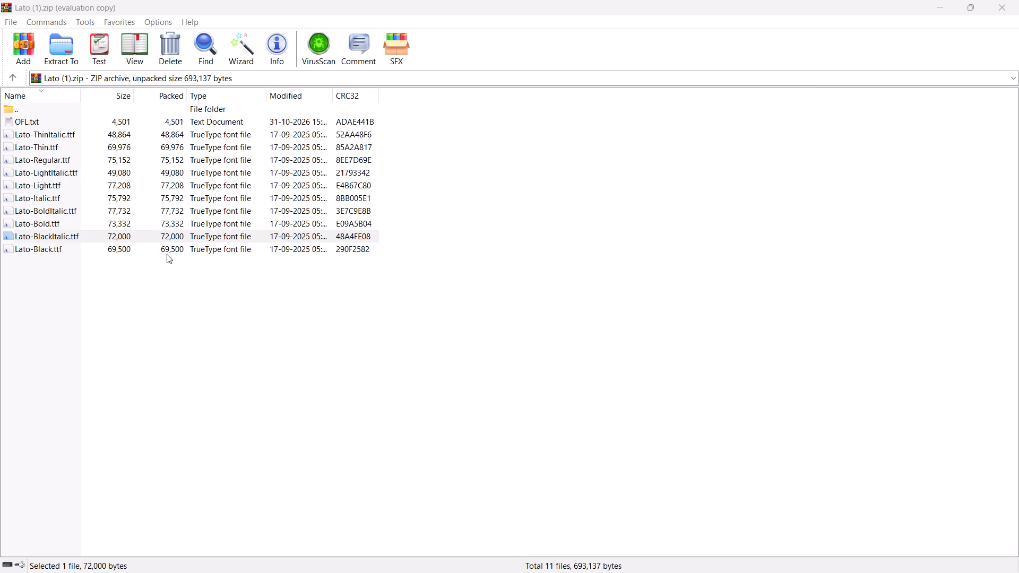
pyautogui.doubleClick(162, 251)
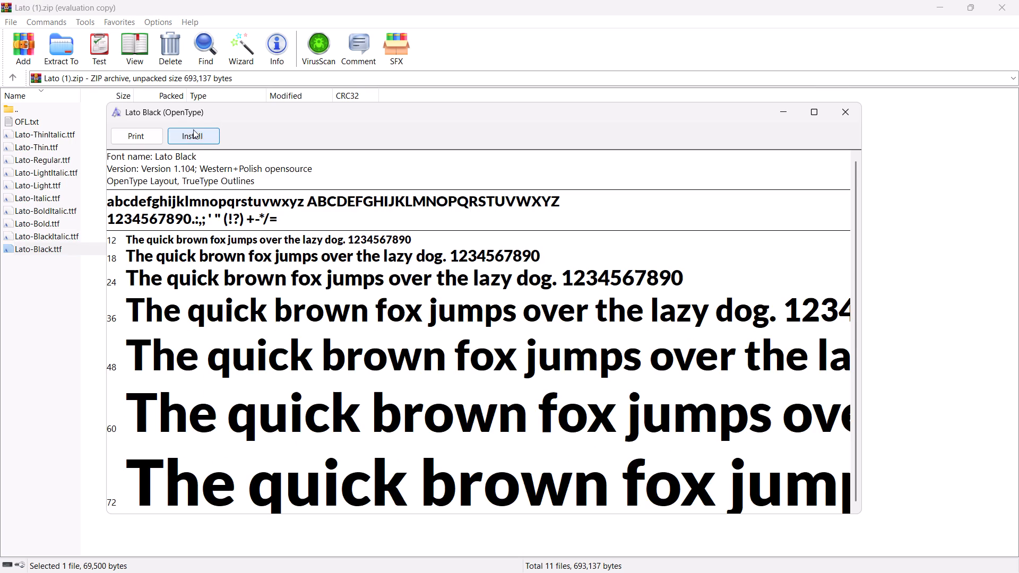
pyautogui.click(198, 135)
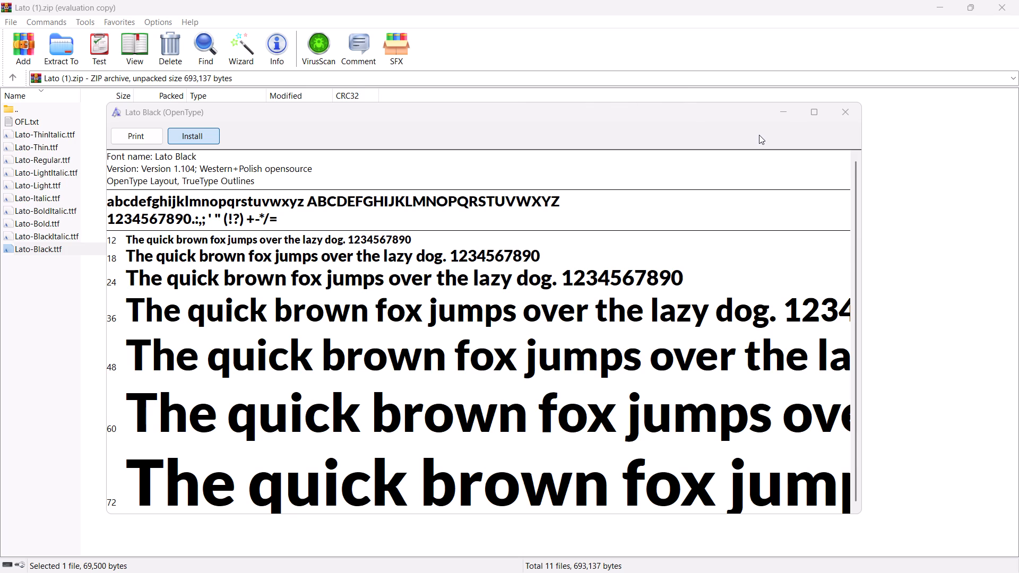
pyautogui.click(834, 115)
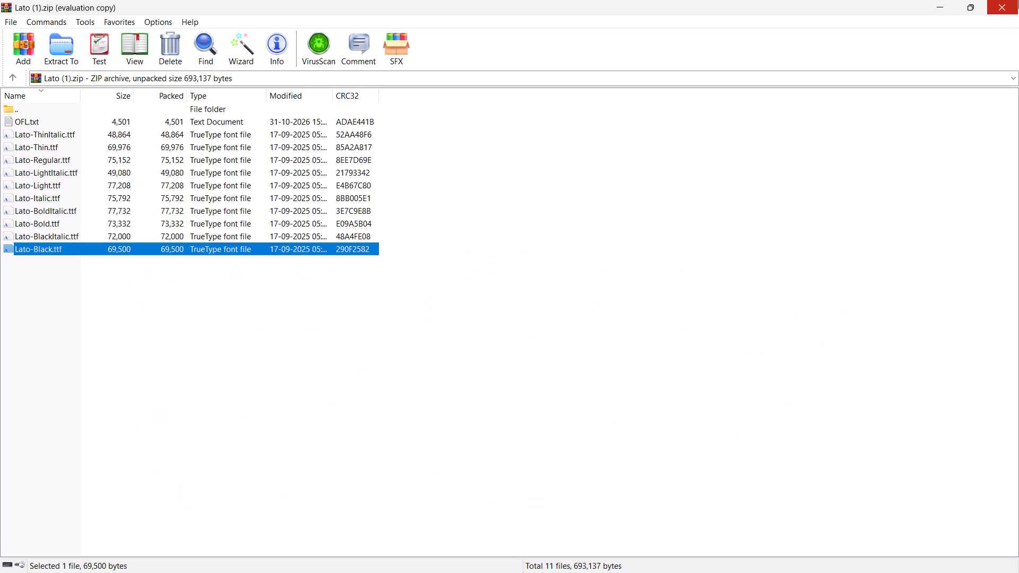
pyautogui.click(1018, 0)
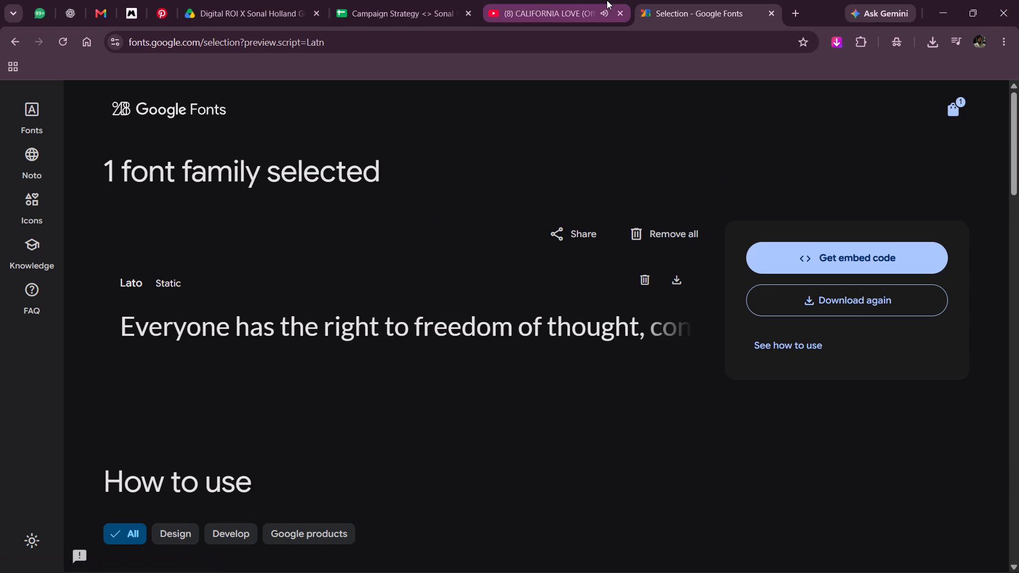
# Switch to YouTube and play the "On Road (Official Video)" song from the suggested videos.
pyautogui.click(607, 0)
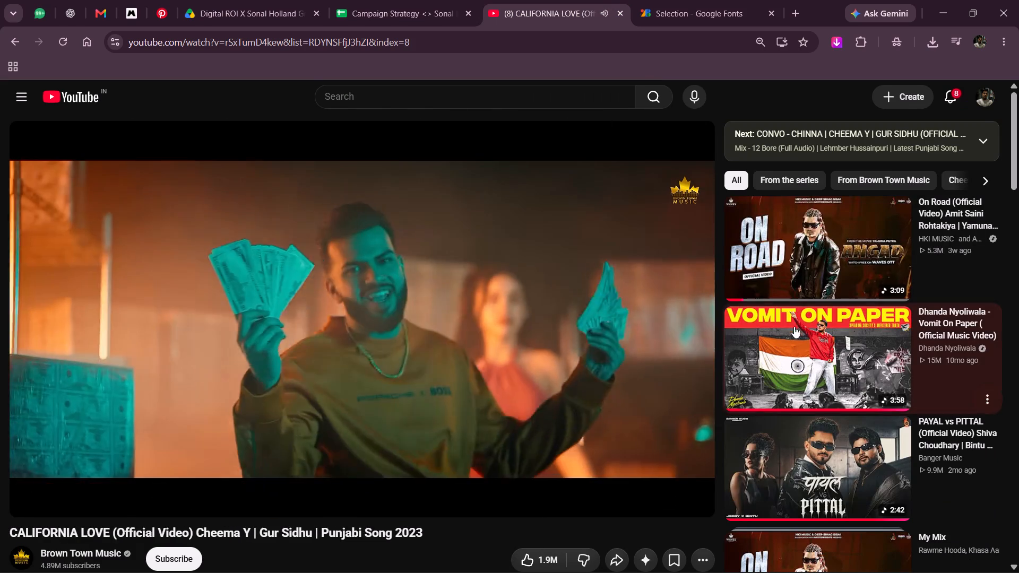
pyautogui.click(805, 204)
# Close the Google Fonts selection page and go to the Campaign Strategy spreadsheet.
pyautogui.click(696, 0)
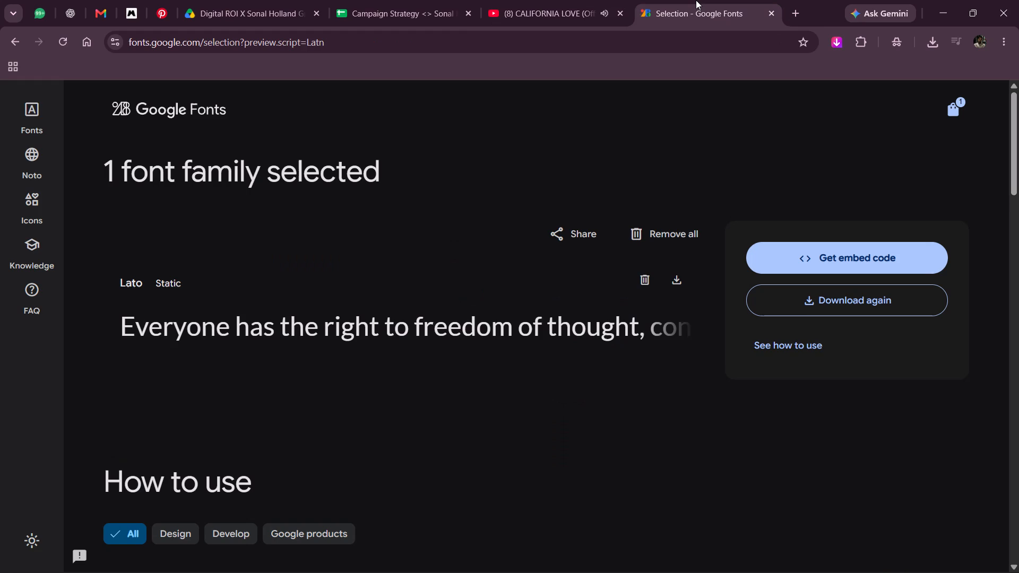
pyautogui.click(770, 15)
pyautogui.click(406, 0)
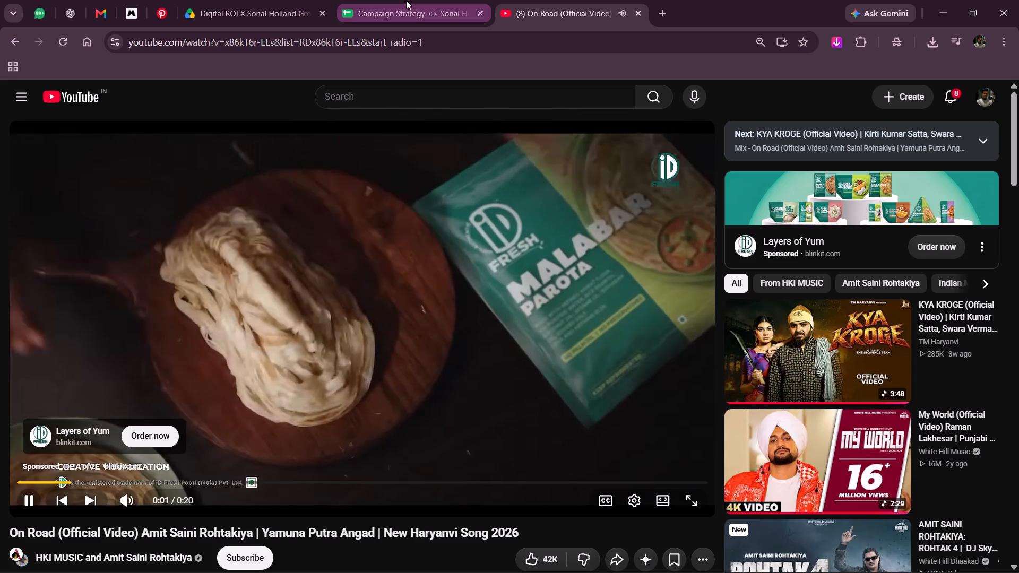
# Return to Photoshop and save the ROI.psd document.
pyautogui.click(935, 0)
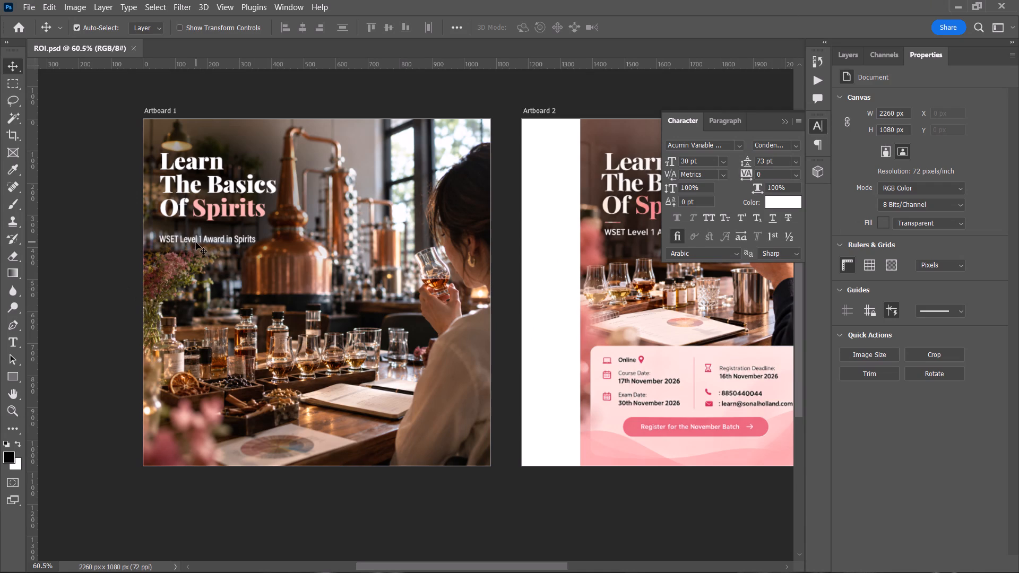
pyautogui.hotkey('ctrl', 's')
# Draw a black rectangle of about 653 × 349 px over the course-details panel on Artboard 2.
pyautogui.press('space')
pyautogui.press('space')
pyautogui.press('space')
pyautogui.press('space')
pyautogui.press('space')
pyautogui.press('space')
pyautogui.press('space')
pyautogui.press('space')
pyautogui.press('space')
pyautogui.press('space')
pyautogui.press('space')
pyautogui.press('space')
pyautogui.press('space')
pyautogui.press('space')
pyautogui.press('space')
pyautogui.press('space')
pyautogui.press('space')
pyautogui.press('space')
pyautogui.moveTo(563, 292); pyautogui.dragTo(459, 254)
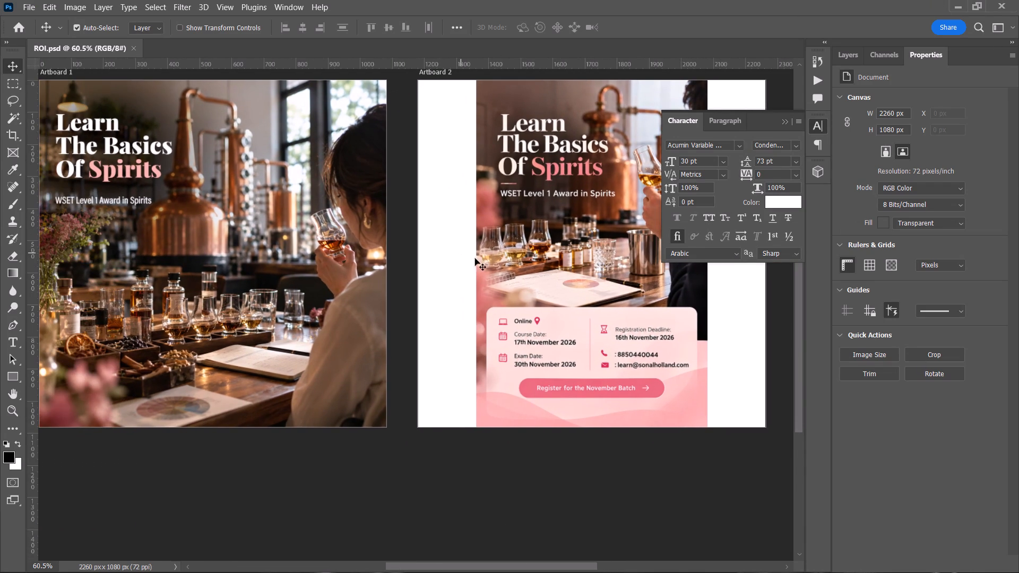
pyautogui.press('space')
pyautogui.press('space')
pyautogui.moveTo(634, 343); pyautogui.dragTo(505, 363)
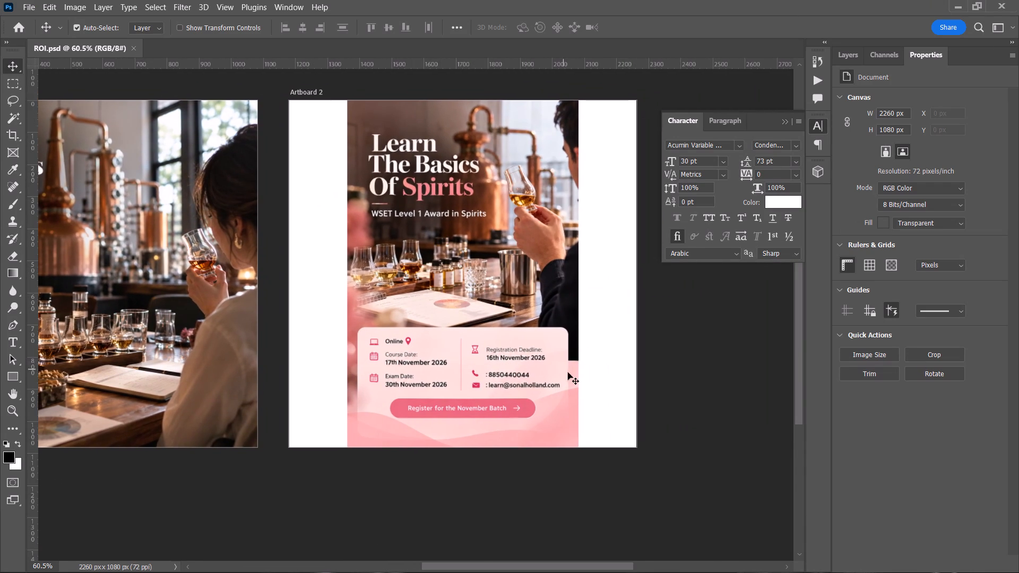
pyautogui.keyDown('alt'); pyautogui.scroll(6, 556, 379); pyautogui.keyUp('alt')
pyautogui.scroll(-6, 556, 379)
pyautogui.keyDown('alt'); pyautogui.scroll(2, 465, 319); pyautogui.keyUp('alt')
pyautogui.press('space')
pyautogui.moveTo(452, 293); pyautogui.dragTo(442, 296)
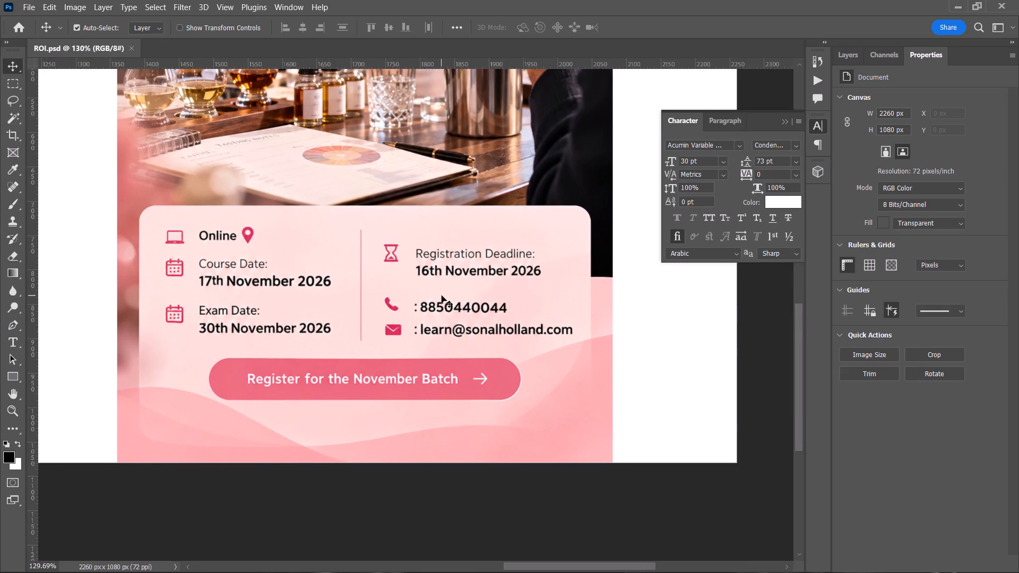
pyautogui.press('p')
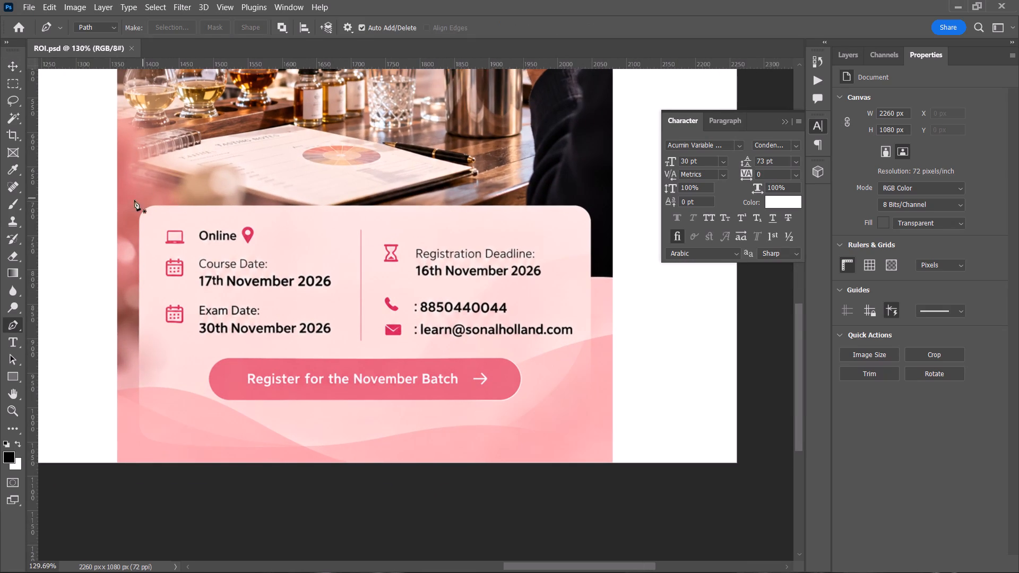
pyautogui.press('u')
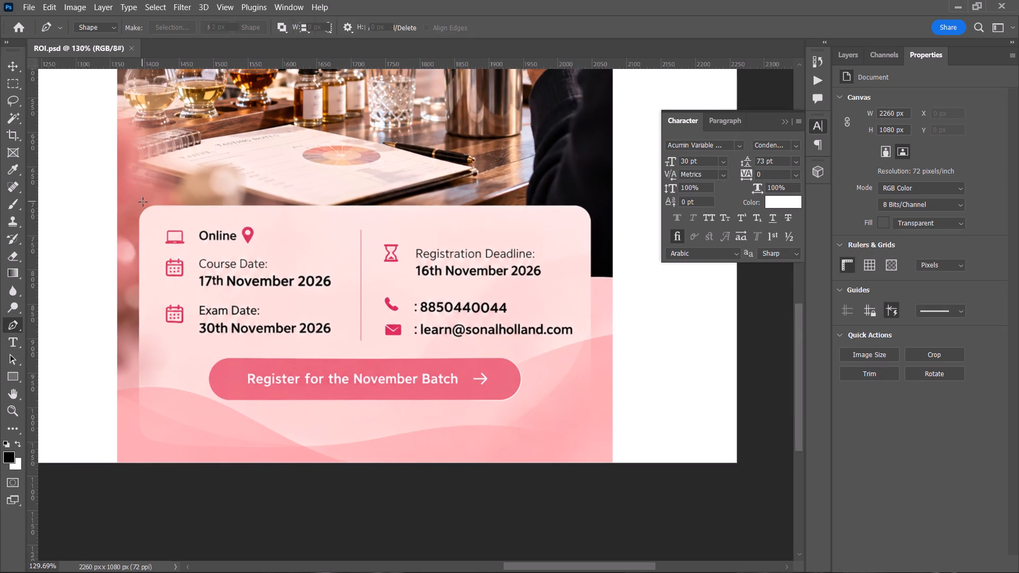
pyautogui.moveTo(141, 205); pyautogui.dragTo(437, 388)
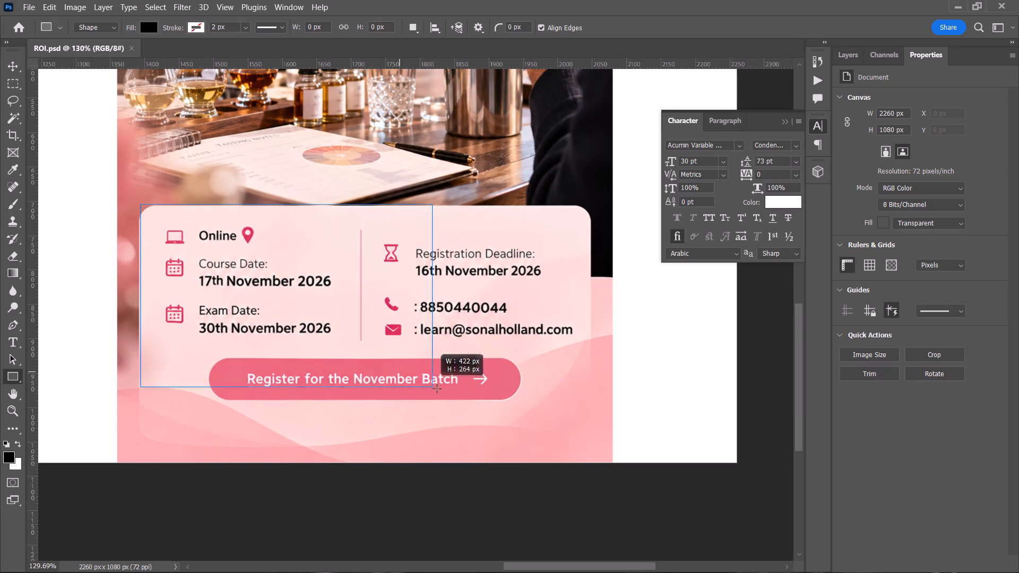
pyautogui.moveTo(437, 388); pyautogui.dragTo(592, 443)
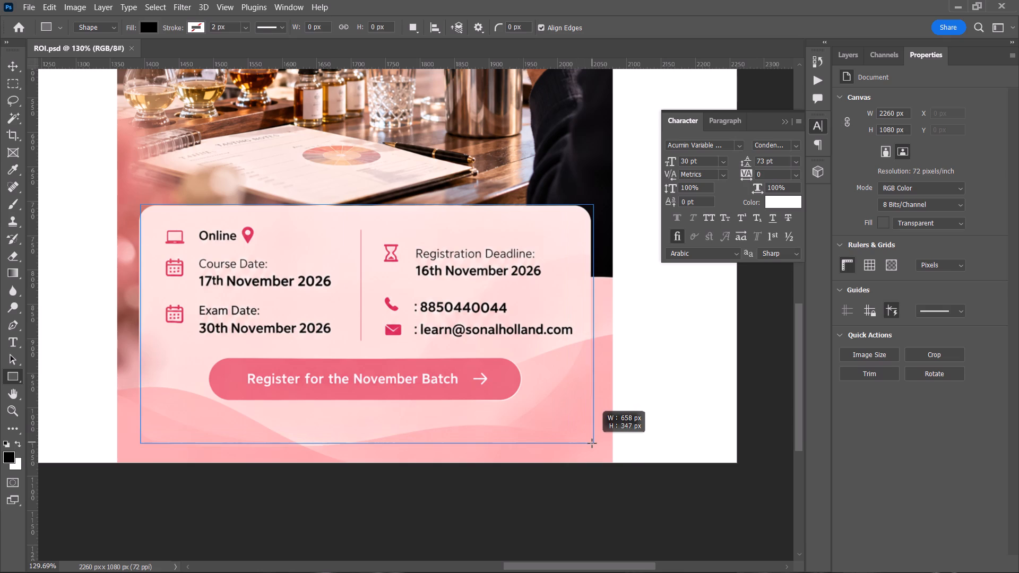
pyautogui.moveTo(592, 443); pyautogui.dragTo(589, 444)
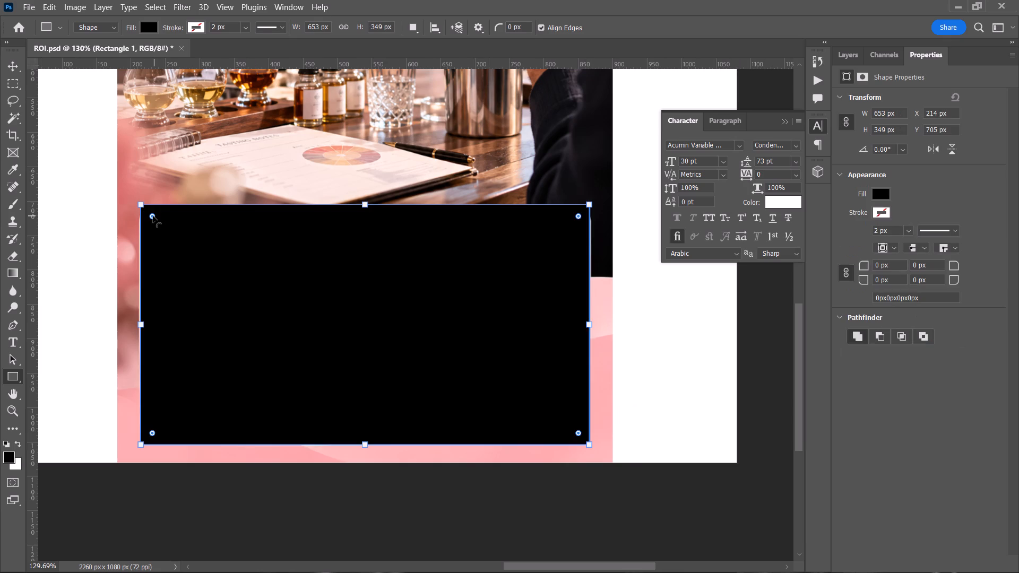
# Round the rectangle's top-left corner by about 31 px and set its top-right corner radius to 31 px.
pyautogui.click(153, 216)
pyautogui.moveTo(153, 216); pyautogui.dragTo(161, 227)
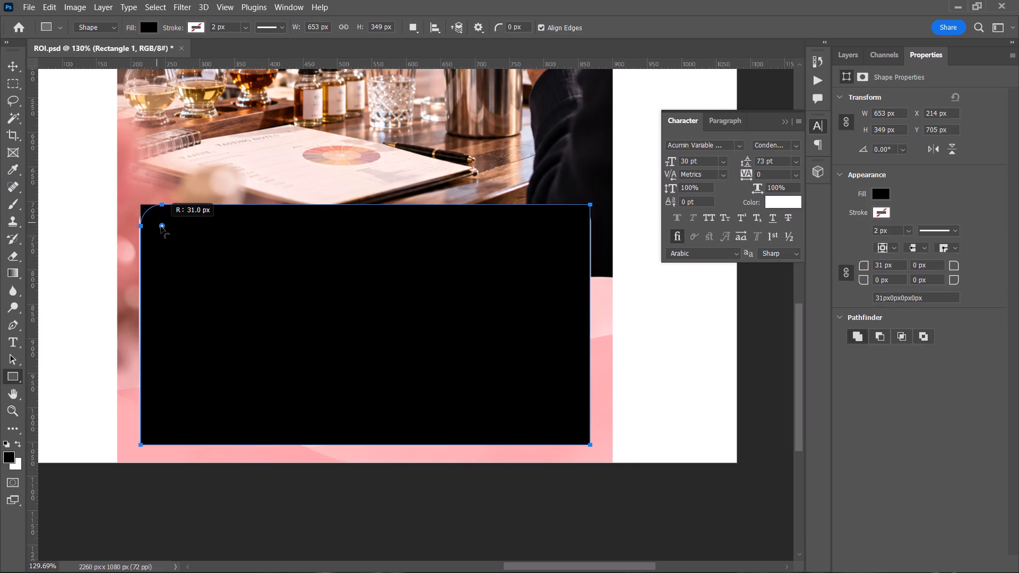
pyautogui.moveTo(161, 227); pyautogui.dragTo(158, 227)
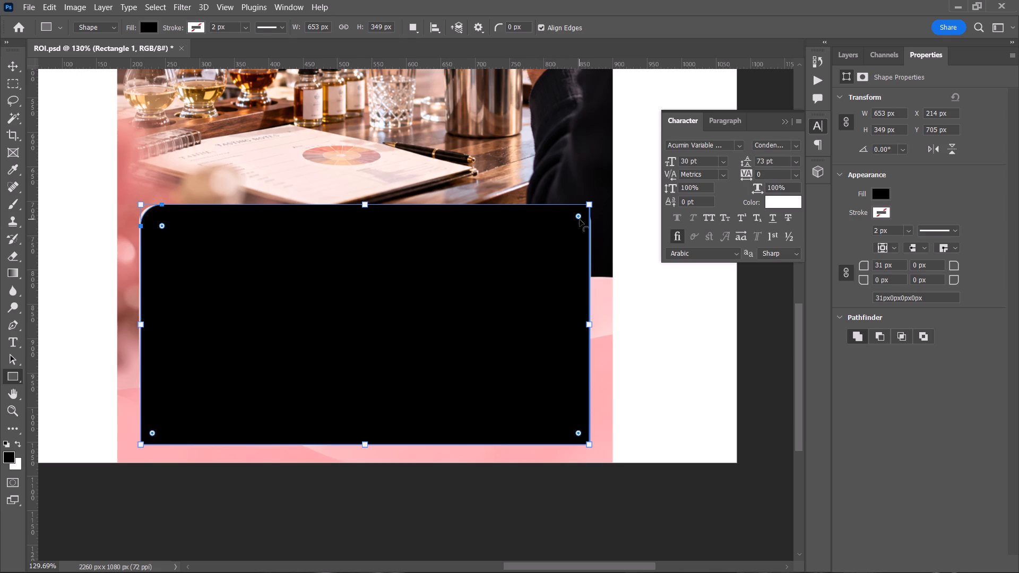
pyautogui.click(580, 216)
pyautogui.moveTo(580, 216); pyautogui.dragTo(555, 228)
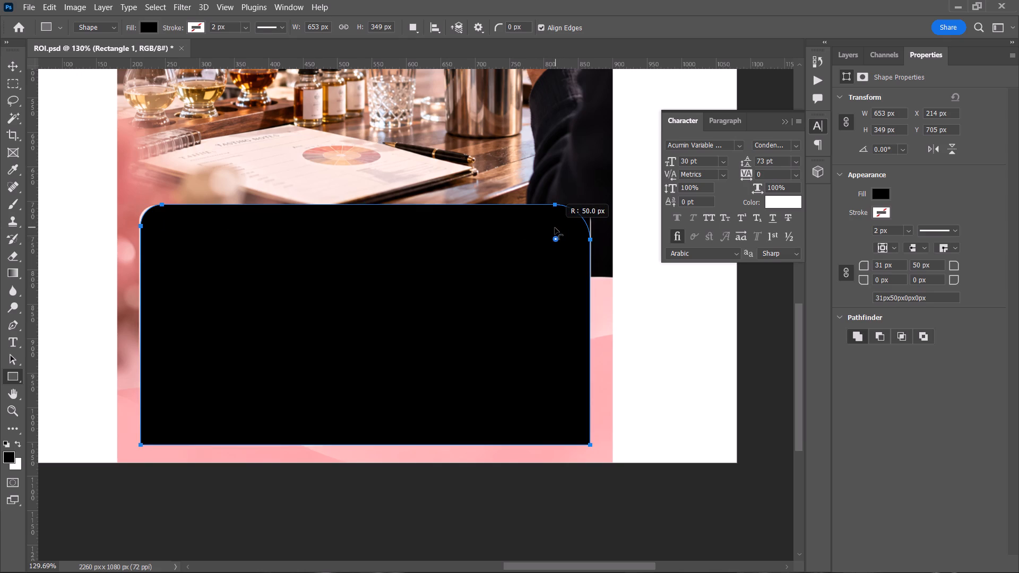
pyautogui.moveTo(555, 228); pyautogui.dragTo(562, 226)
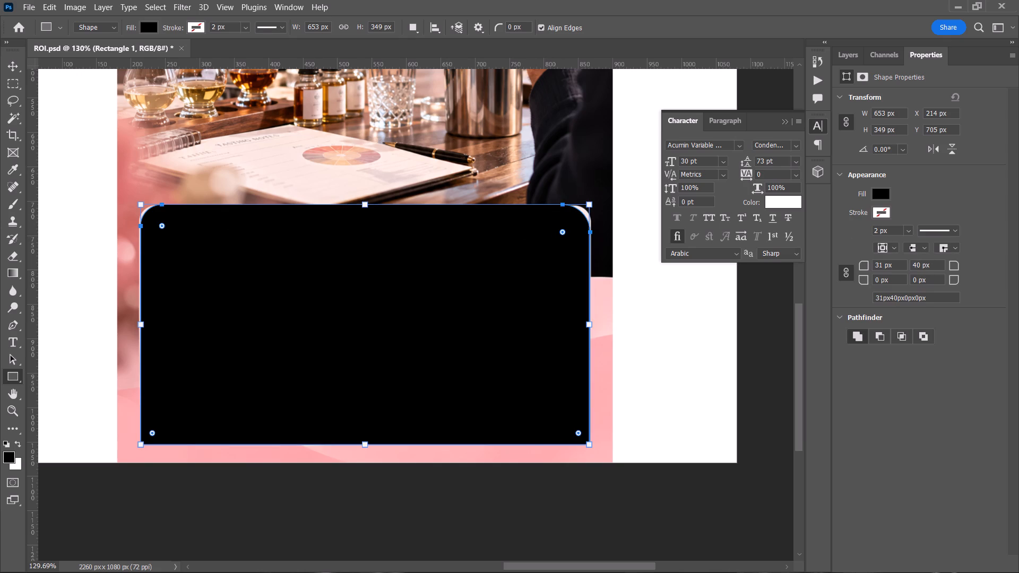
pyautogui.doubleClick(918, 266)
pyautogui.write('31')
pyautogui.press('Return')
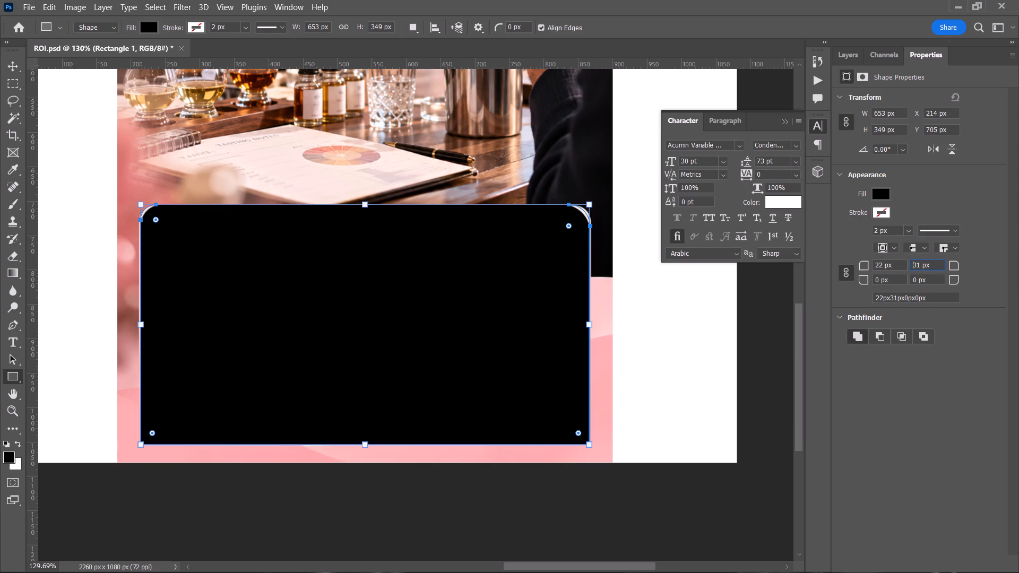
# Move the rectangle onto the lower part of Artboard 1 and centre it horizontally on the artboard.
pyautogui.click(11, 64)
pyautogui.keyDown('alt'); pyautogui.scroll(-7, 380, 256); pyautogui.keyUp('alt')
pyautogui.moveTo(380, 256); pyautogui.dragTo(87, 245)
pyautogui.press('space')
pyautogui.press('space')
pyautogui.press('space')
pyautogui.press('space')
pyautogui.press('space')
pyautogui.press('space')
pyautogui.moveTo(253, 257); pyautogui.dragTo(675, 281)
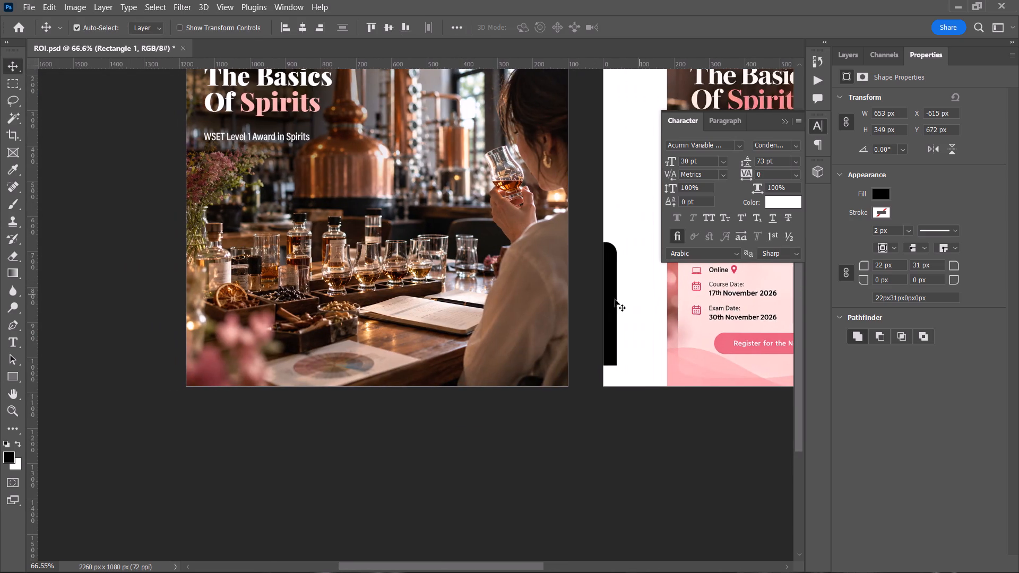
pyautogui.moveTo(610, 297); pyautogui.dragTo(476, 300)
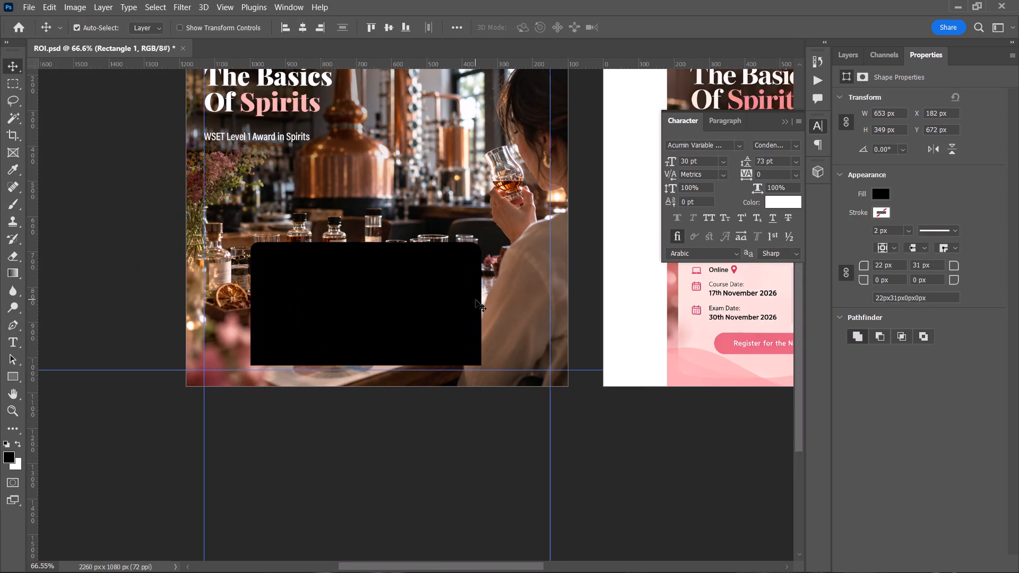
pyautogui.click(297, 24)
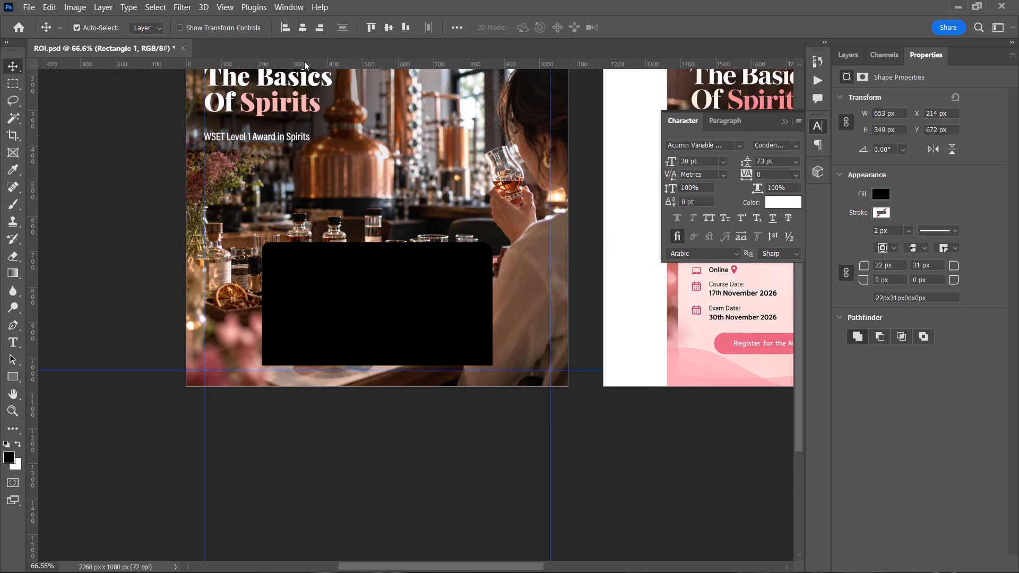
# Fill the rectangle on Artboard 1 with the recently used light pink, then deselect it.
pyautogui.click(382, 476)
pyautogui.press('space')
pyautogui.press('space')
pyautogui.press('space')
pyautogui.press('space')
pyautogui.press('space')
pyautogui.moveTo(397, 453); pyautogui.dragTo(307, 485)
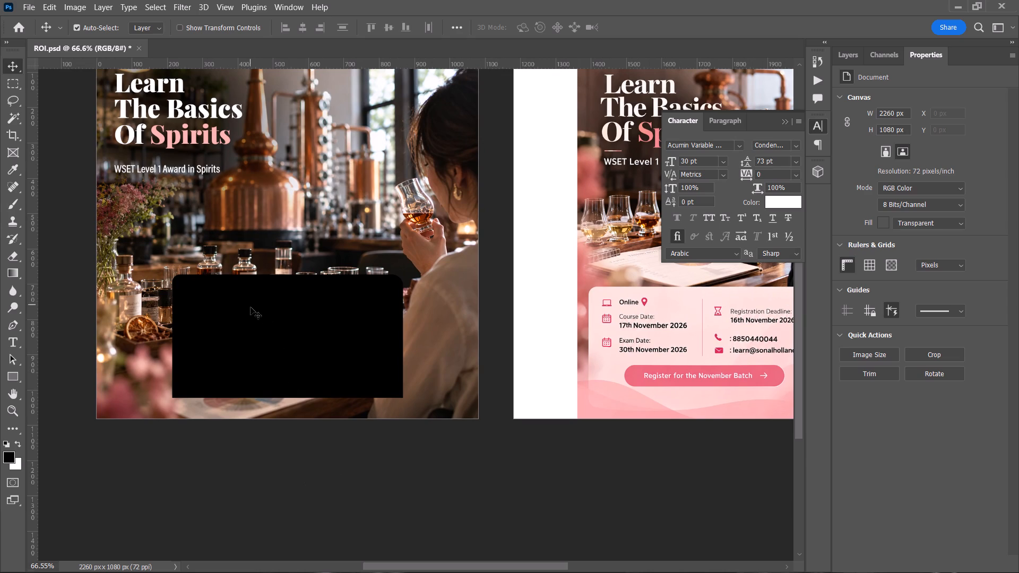
pyautogui.click(255, 312)
pyautogui.click(886, 192)
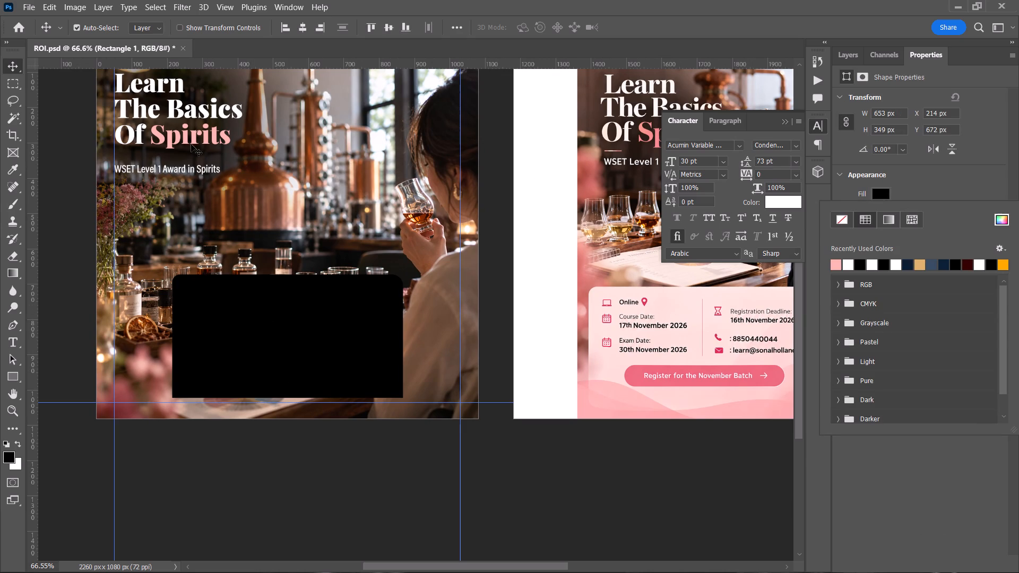
pyautogui.click(835, 264)
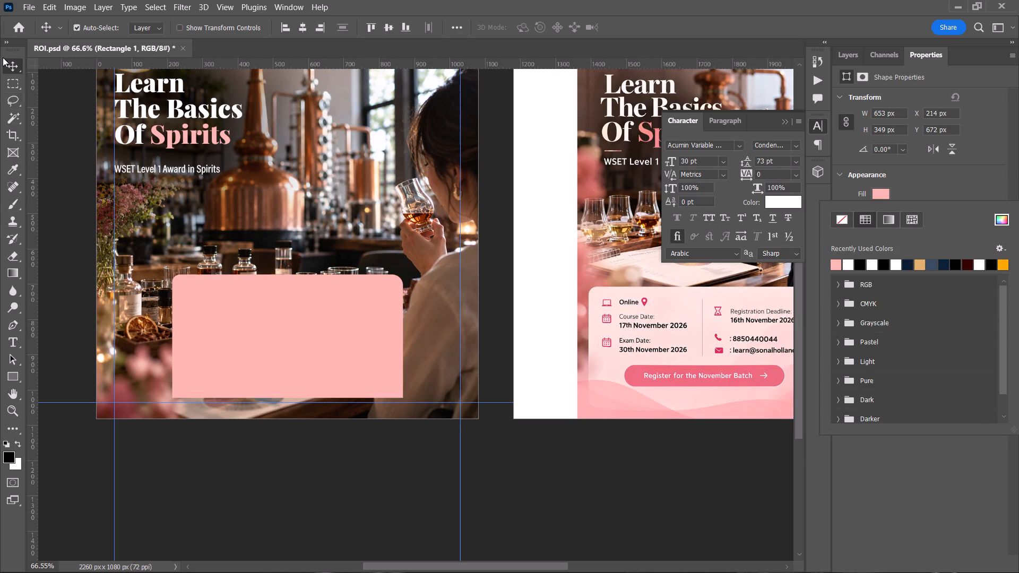
pyautogui.click(13, 70)
pyautogui.click(329, 447)
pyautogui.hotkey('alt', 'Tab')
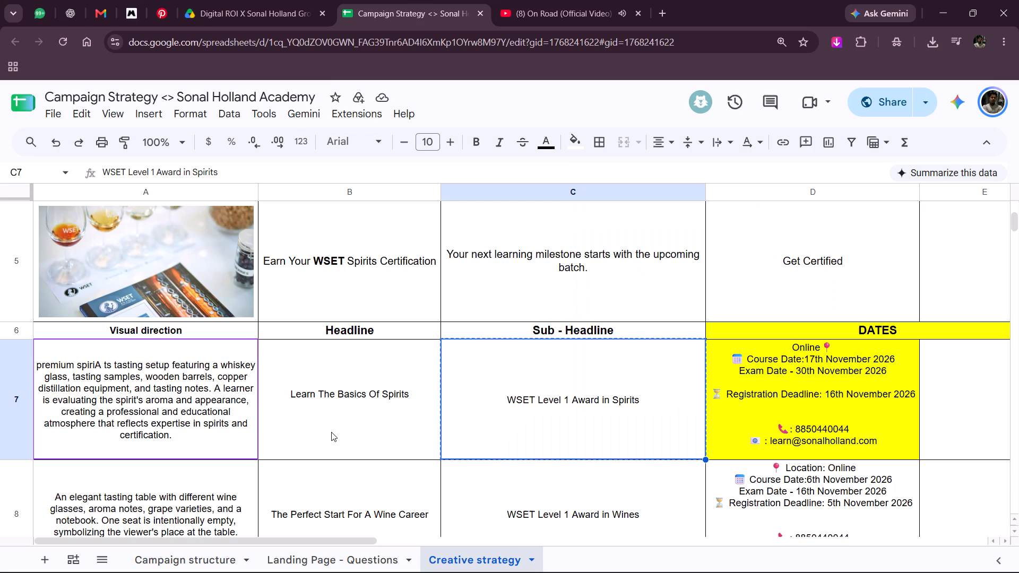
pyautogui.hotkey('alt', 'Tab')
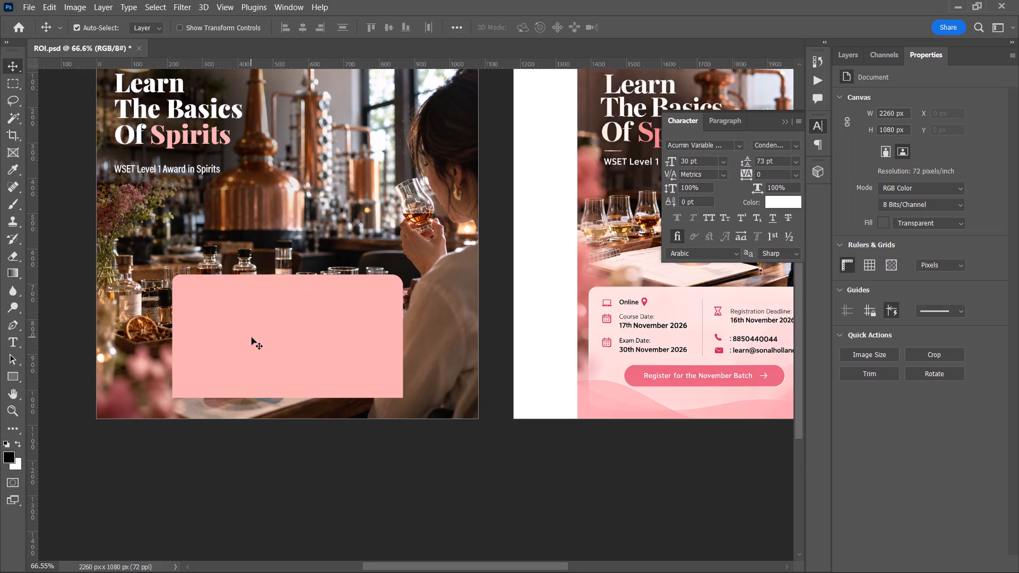
# Widen the pink rectangle to both vertical margin guides on Artboard 1, making it 980 px wide.
pyautogui.click(246, 333)
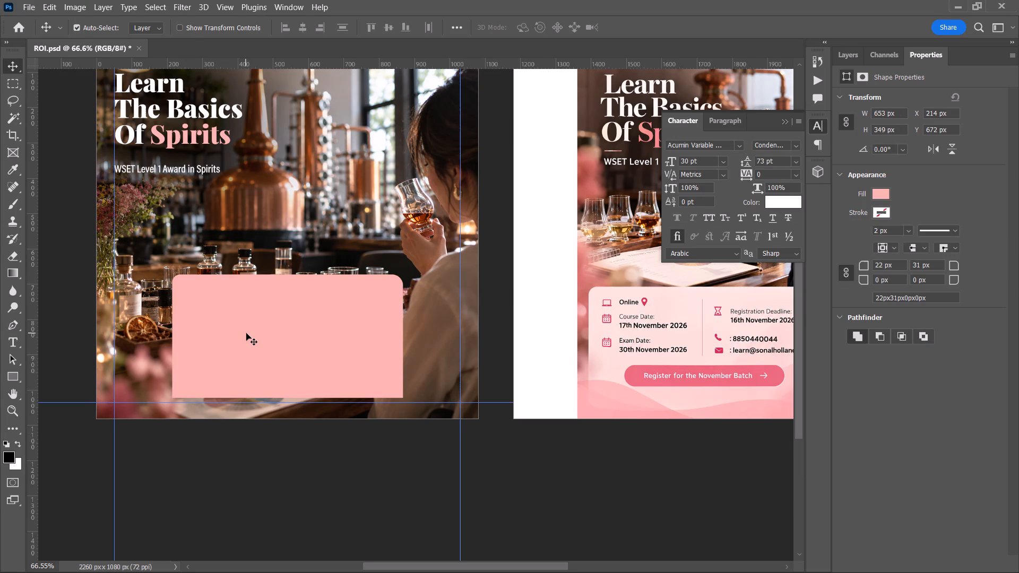
pyautogui.keyDown('alt'); pyautogui.scroll(-2, 246, 333); pyautogui.keyUp('alt')
pyautogui.press('space')
pyautogui.press('space')
pyautogui.press('space')
pyautogui.moveTo(251, 333); pyautogui.dragTo(282, 332)
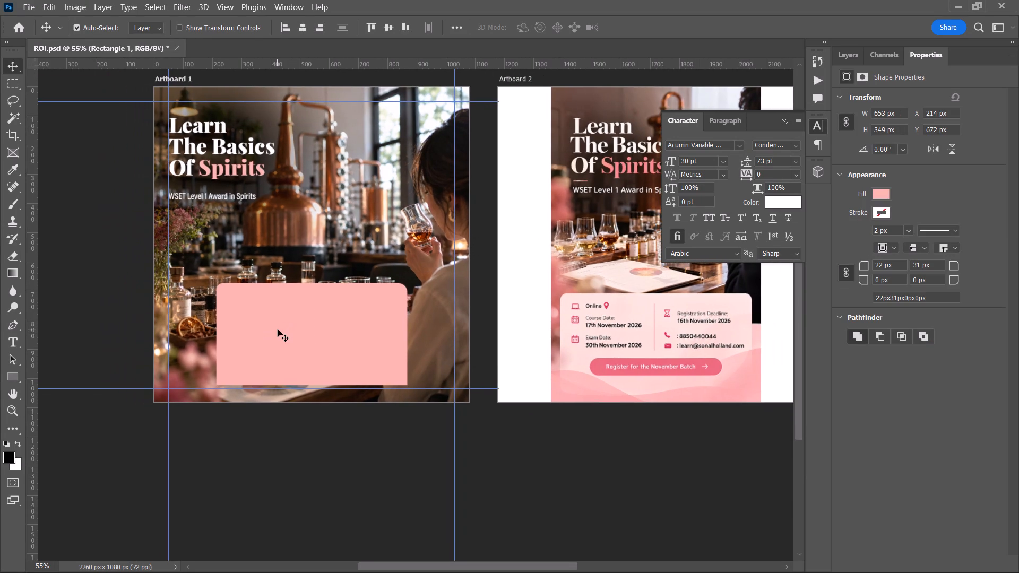
pyautogui.hotkey('ctrl', 't')
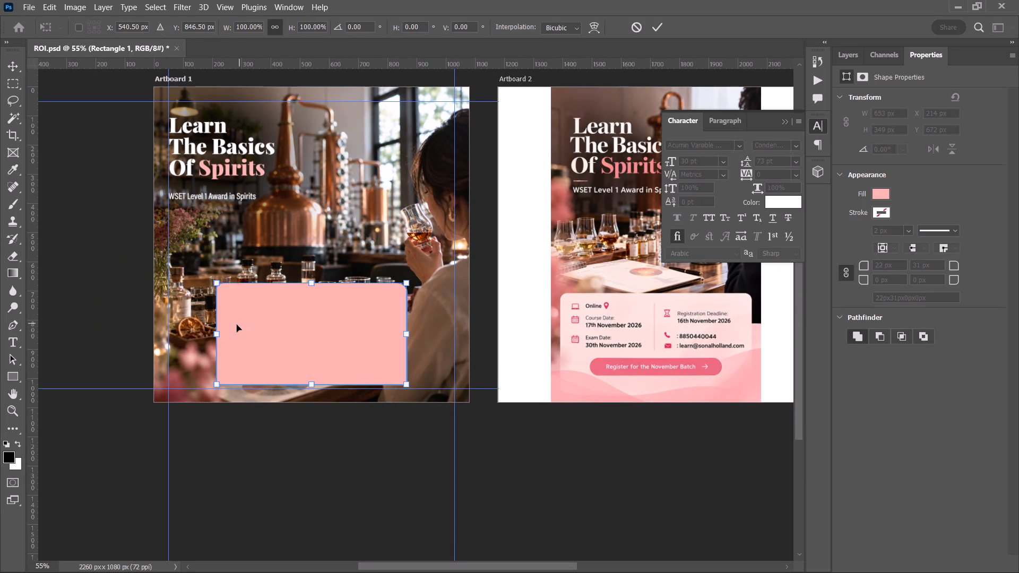
pyautogui.keyDown('shift'); pyautogui.moveTo(217, 333); pyautogui.dragTo(175, 334); pyautogui.keyUp('shift')
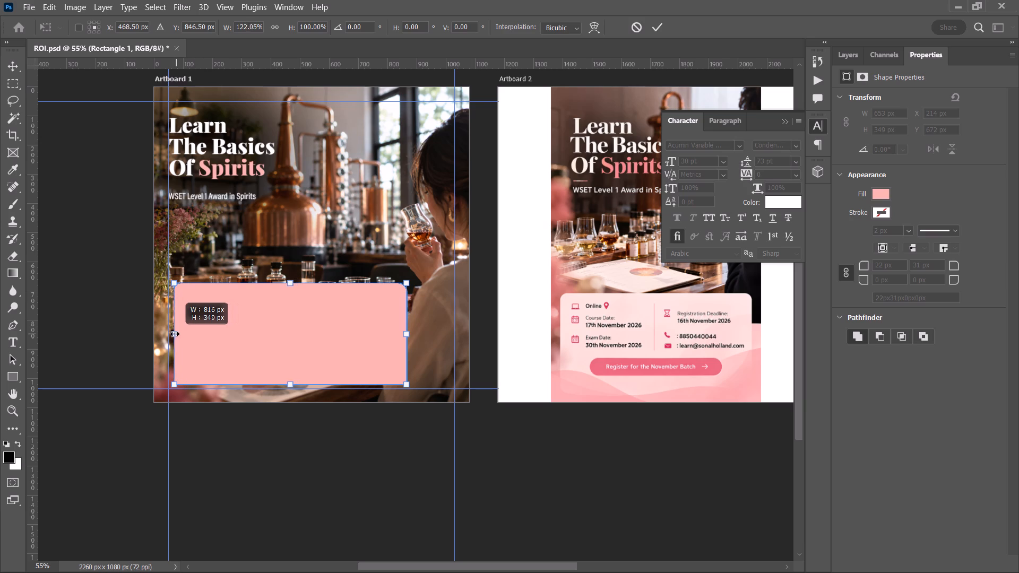
pyautogui.keyDown('shift'); pyautogui.moveTo(175, 334); pyautogui.dragTo(168, 333); pyautogui.keyUp('shift')
pyautogui.keyDown('shift'); pyautogui.moveTo(410, 334); pyautogui.dragTo(458, 334); pyautogui.keyUp('shift')
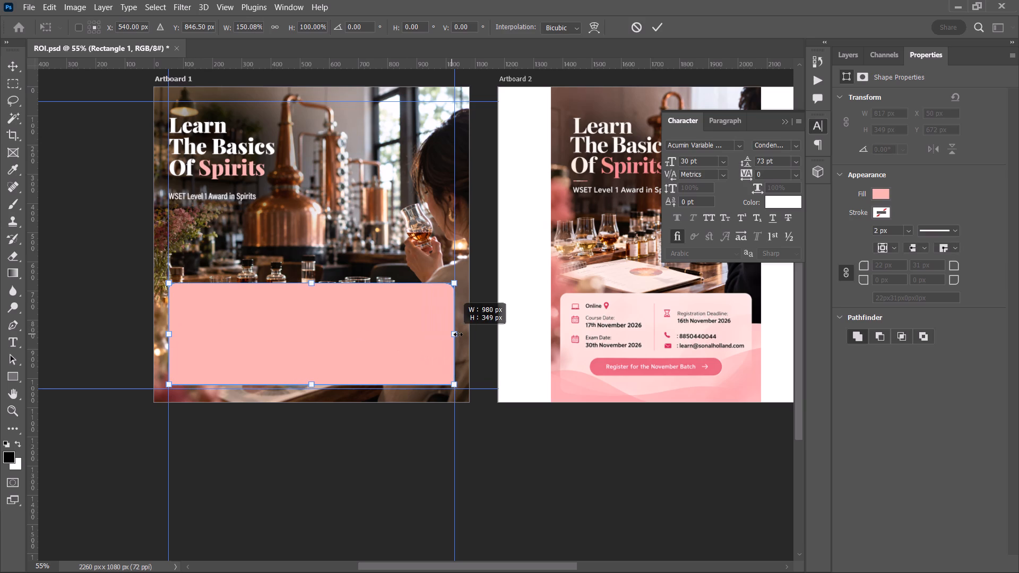
pyautogui.click(664, 22)
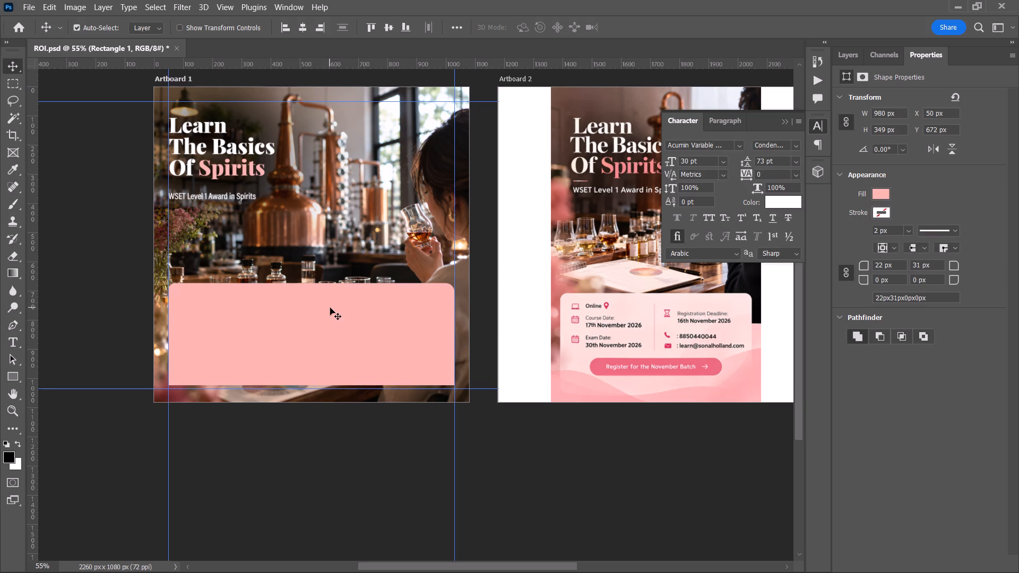
# Move the pink rectangle up 80 px on Artboard 1, to Y 592 px.
pyautogui.hotkey('shift', 'Up')
pyautogui.hotkey('shift', 'Up')
pyautogui.hotkey('shift', 'Up')
pyautogui.hotkey('shift', 'Up')
pyautogui.hotkey('shift', 'Up')
pyautogui.hotkey('shift', 'Up')
pyautogui.hotkey('shift', 'Up')
pyautogui.hotkey('shift', 'Up')
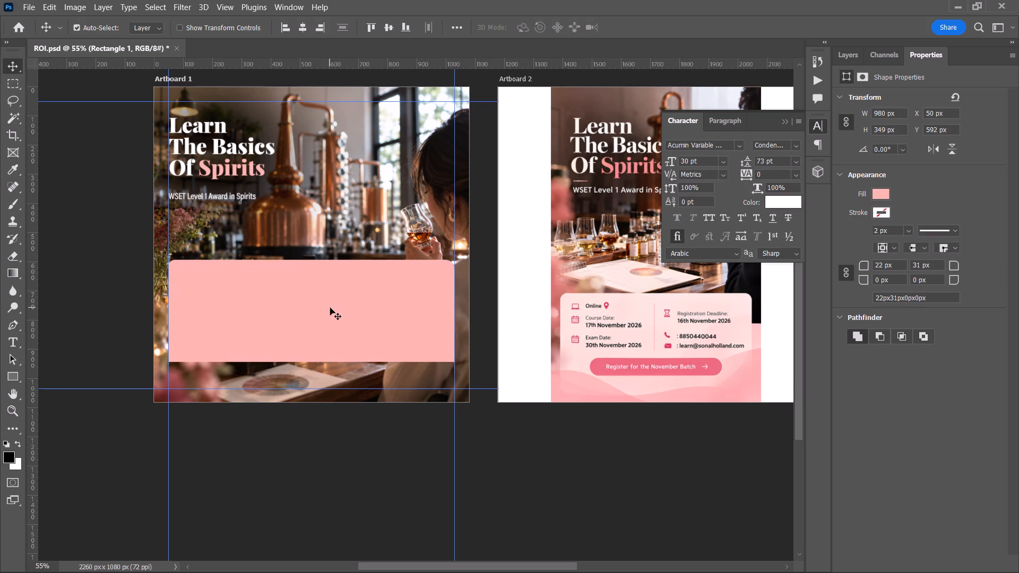
# Extend the pink rectangle's lower edge to the bottom margin guide, making it 442 px high.
pyautogui.click(306, 327)
pyautogui.hotkey('ctrl', 't')
pyautogui.keyDown('shift'); pyautogui.moveTo(312, 364); pyautogui.dragTo(310, 388); pyautogui.keyUp('shift')
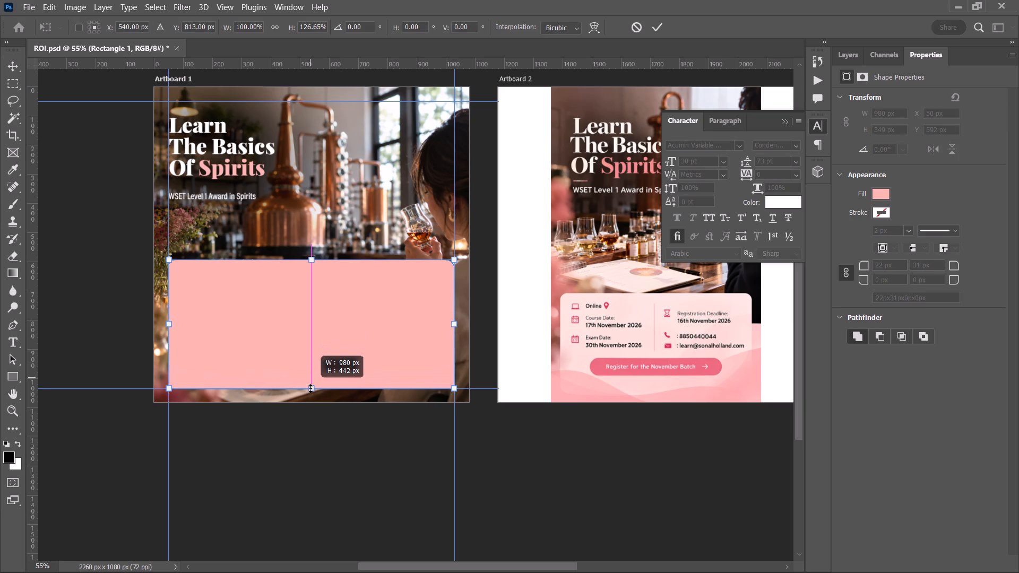
pyautogui.keyDown('shift'); pyautogui.moveTo(310, 388); pyautogui.dragTo(312, 387); pyautogui.keyUp('shift')
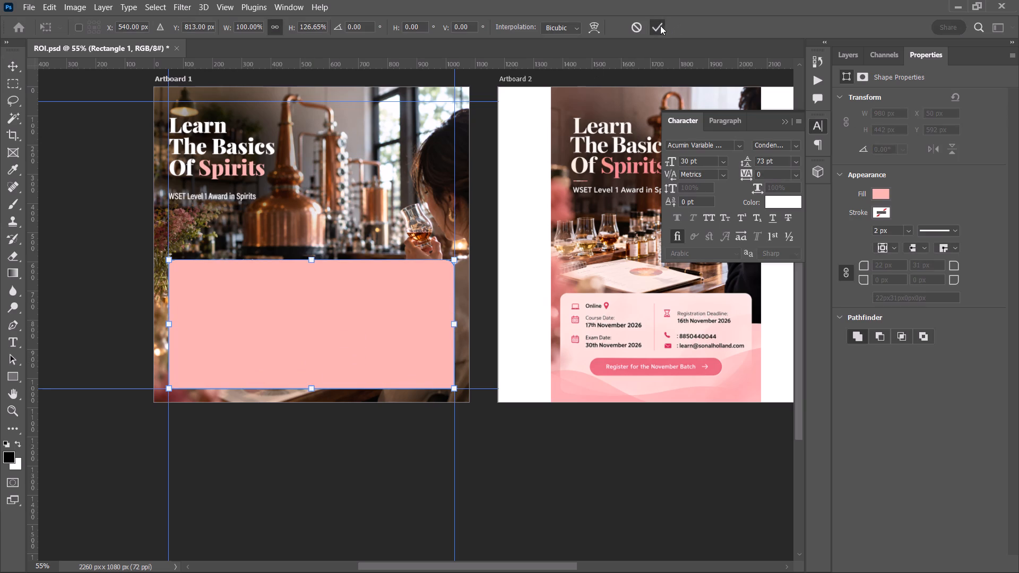
pyautogui.click(660, 25)
# Lower the opacity of the Rectangle 1 layer to 43%.
pyautogui.click(861, 54)
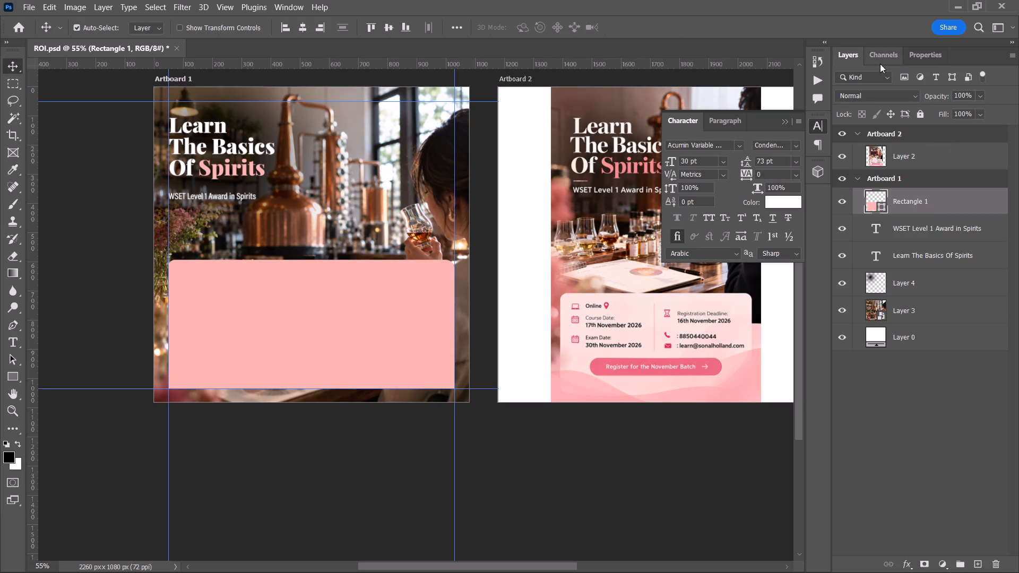
pyautogui.click(979, 93)
pyautogui.click(960, 109)
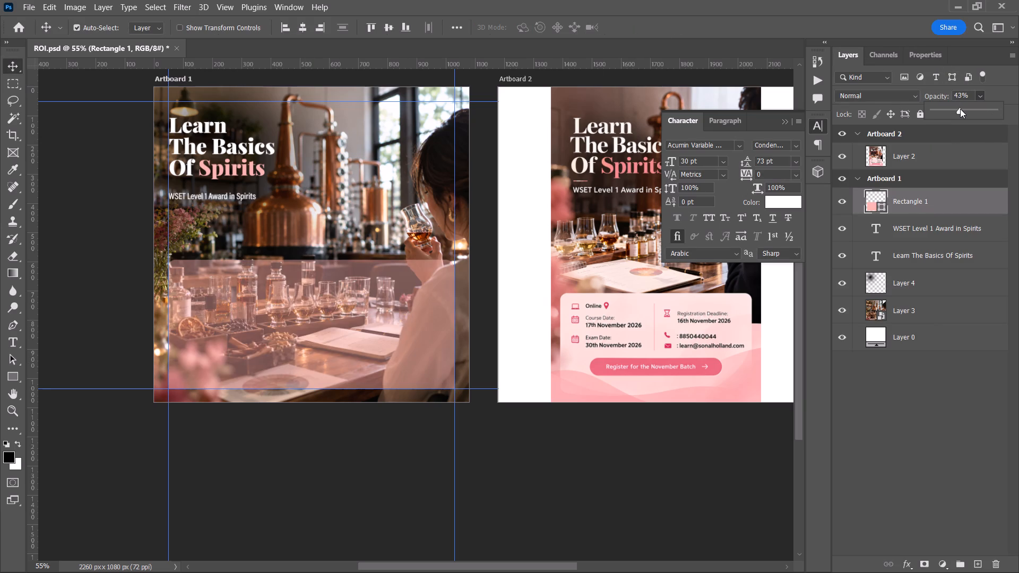
# Raise the opacity of the Rectangle 1 layer to 100%.
pyautogui.click(967, 110)
pyautogui.click(980, 110)
pyautogui.click(985, 110)
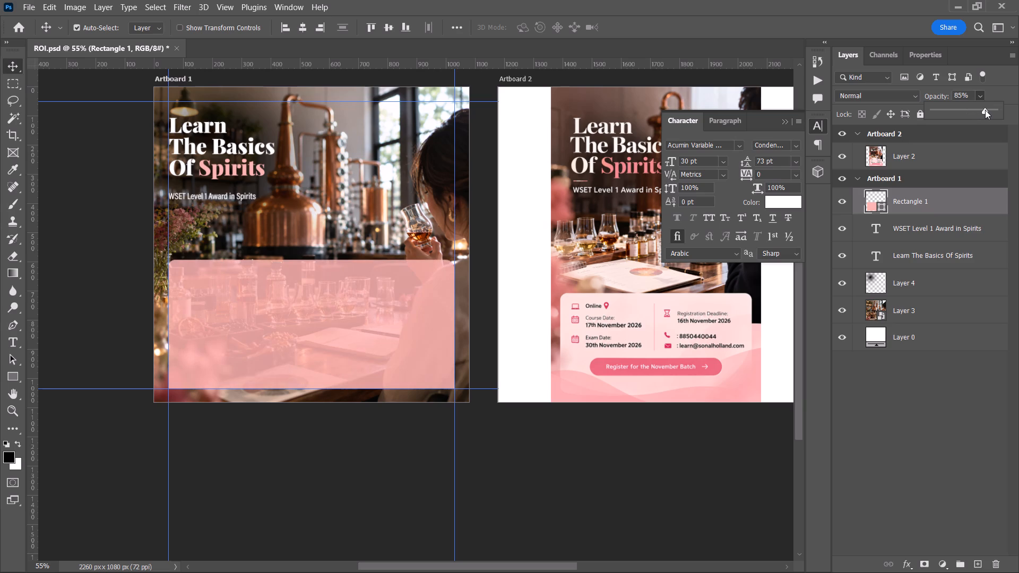
pyautogui.moveTo(985, 110); pyautogui.dragTo(1018, 107)
# Recolour the pink rectangle on Artboard 1 to #fce3dd, sampled from the reference's course-details panel.
pyautogui.doubleClick(882, 206)
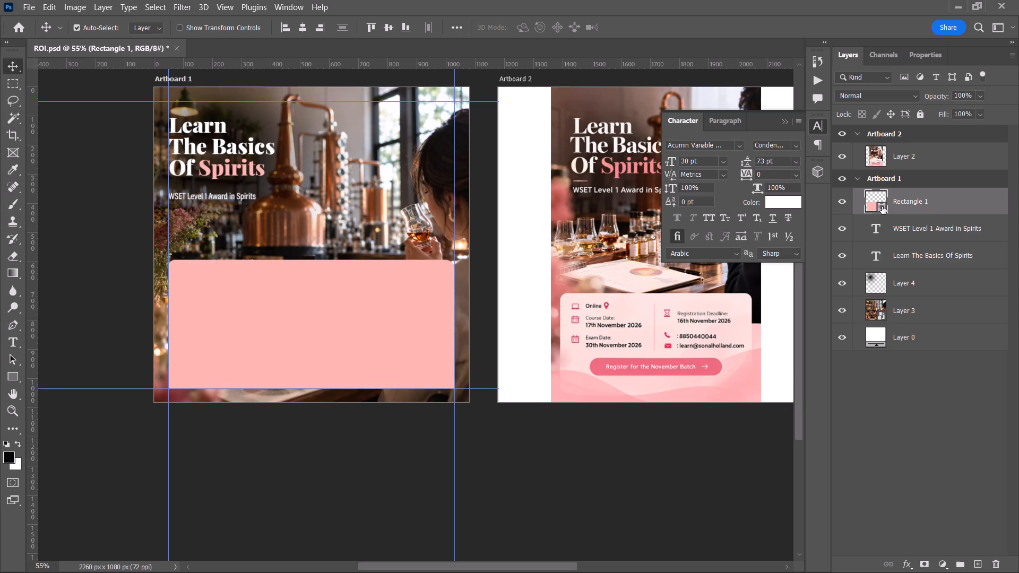
pyautogui.click(634, 305)
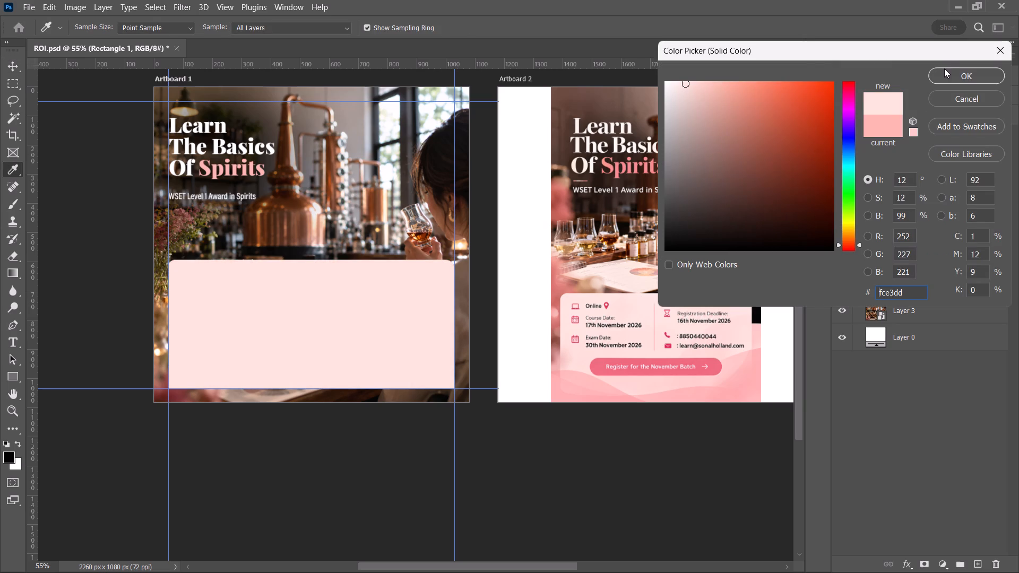
pyautogui.click(944, 68)
pyautogui.click(280, 474)
# Save the document.
pyautogui.keyDown('alt'); pyautogui.scroll(1, 280, 474); pyautogui.keyUp('alt')
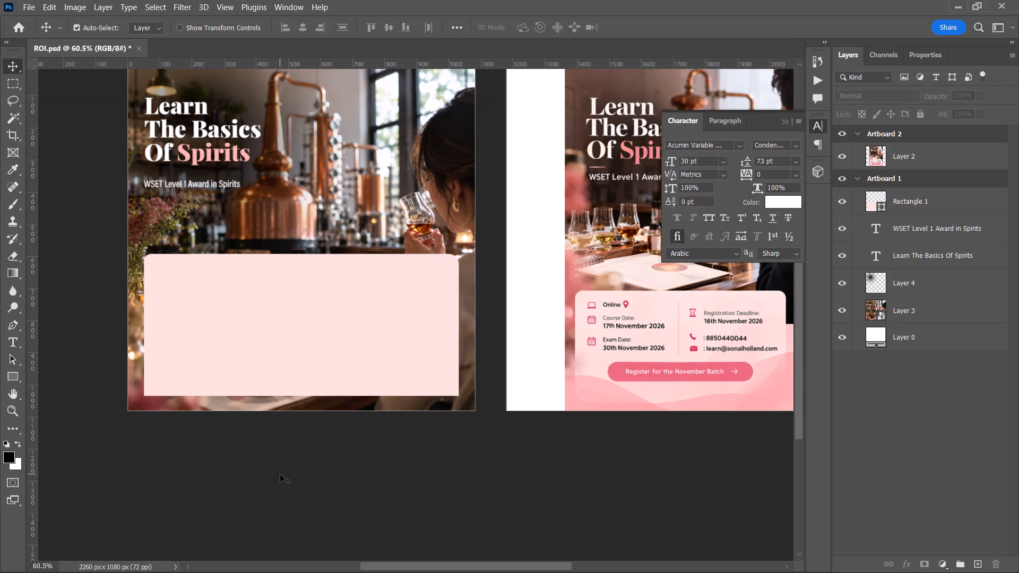
pyautogui.press('space')
pyautogui.press('space')
pyautogui.press('space')
pyautogui.press('space')
pyautogui.press('space')
pyautogui.press('space')
pyautogui.moveTo(289, 442); pyautogui.dragTo(313, 482)
pyautogui.press('space')
pyautogui.moveTo(331, 456); pyautogui.dragTo(313, 464)
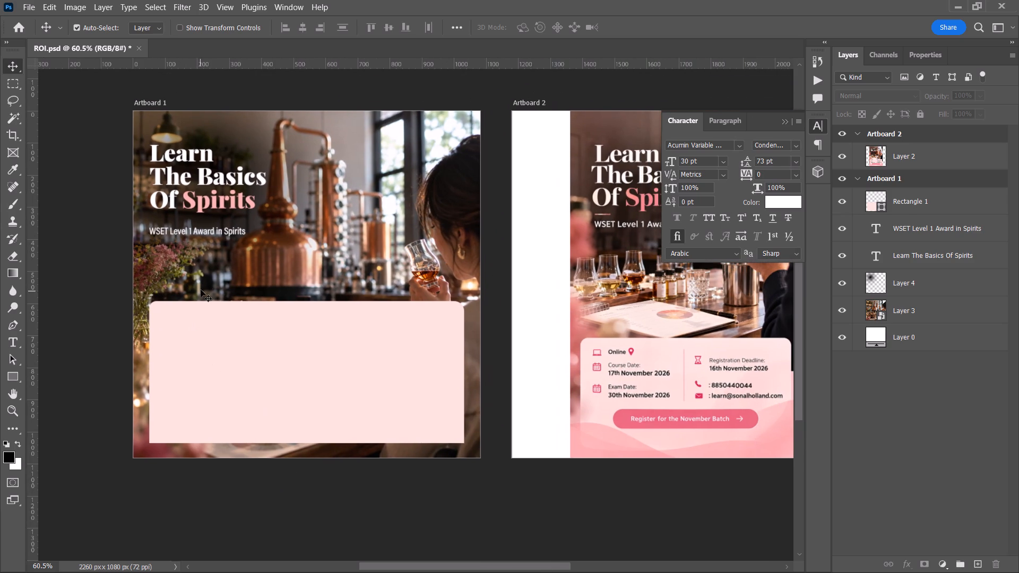
pyautogui.hotkey('ctrl', 's')
# Draw a black rectangle about 453 × 61 px over the Register for the November Batch button on Artboard 2.
pyautogui.keyDown('alt'); pyautogui.scroll(-1, 257, 370); pyautogui.keyUp('alt')
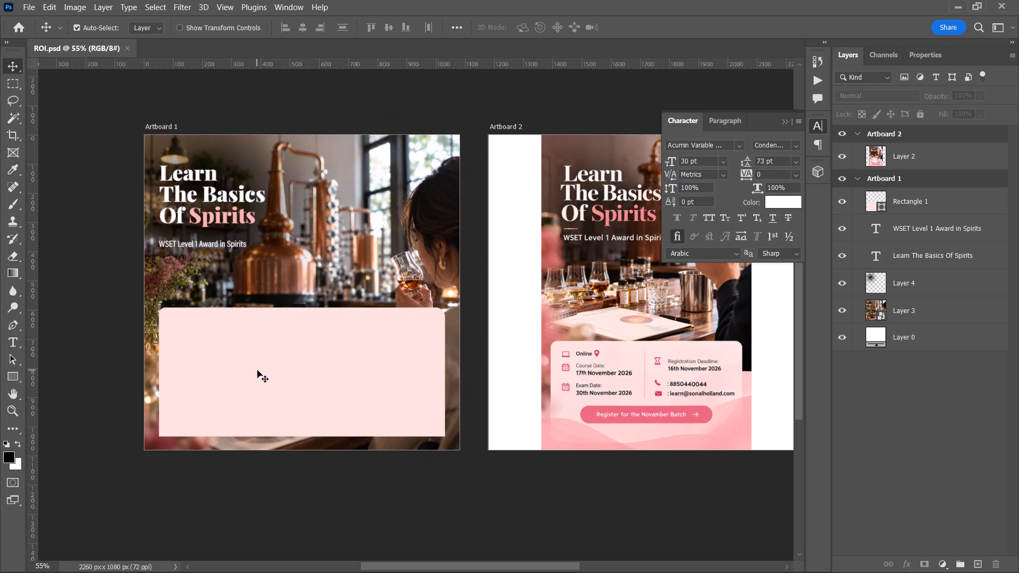
pyautogui.press('space')
pyautogui.press('space')
pyautogui.press('space')
pyautogui.press('space')
pyautogui.press('space')
pyautogui.press('space')
pyautogui.press('space')
pyautogui.moveTo(671, 423); pyautogui.dragTo(430, 441)
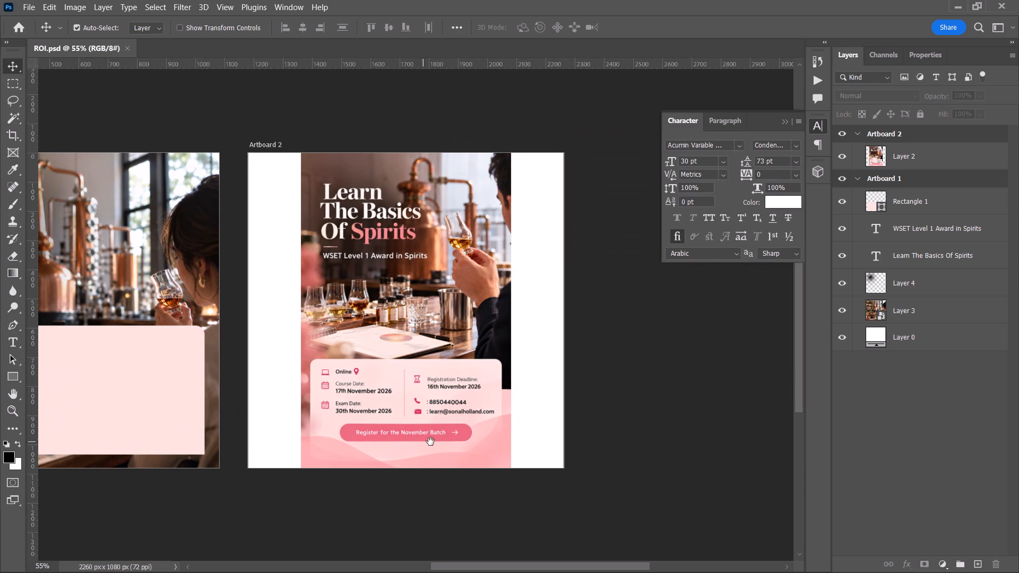
pyautogui.moveTo(430, 441); pyautogui.dragTo(433, 441)
pyautogui.keyDown('alt'); pyautogui.scroll(5, 400, 438); pyautogui.keyUp('alt')
pyautogui.press('u')
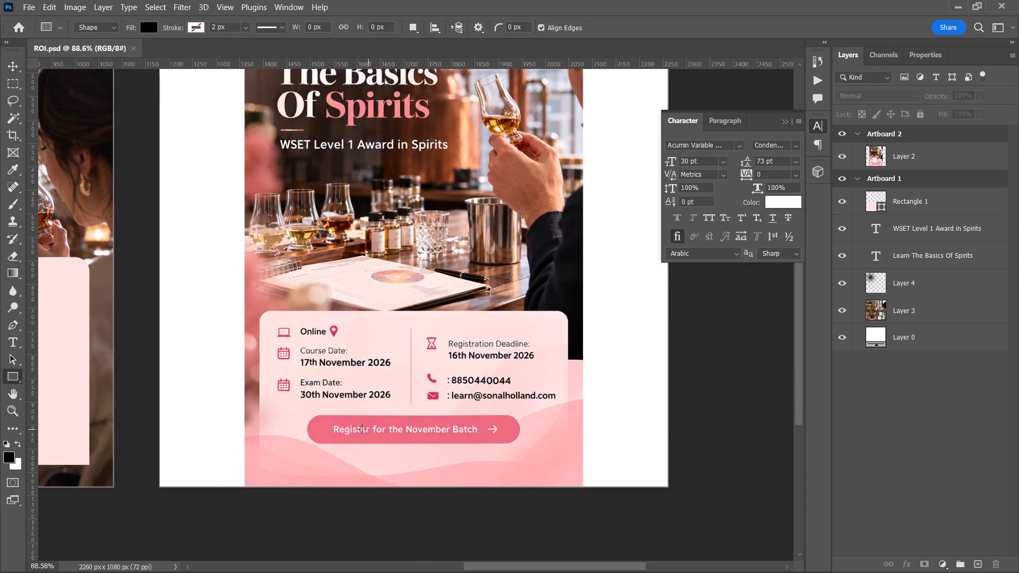
pyautogui.moveTo(306, 415); pyautogui.dragTo(508, 441)
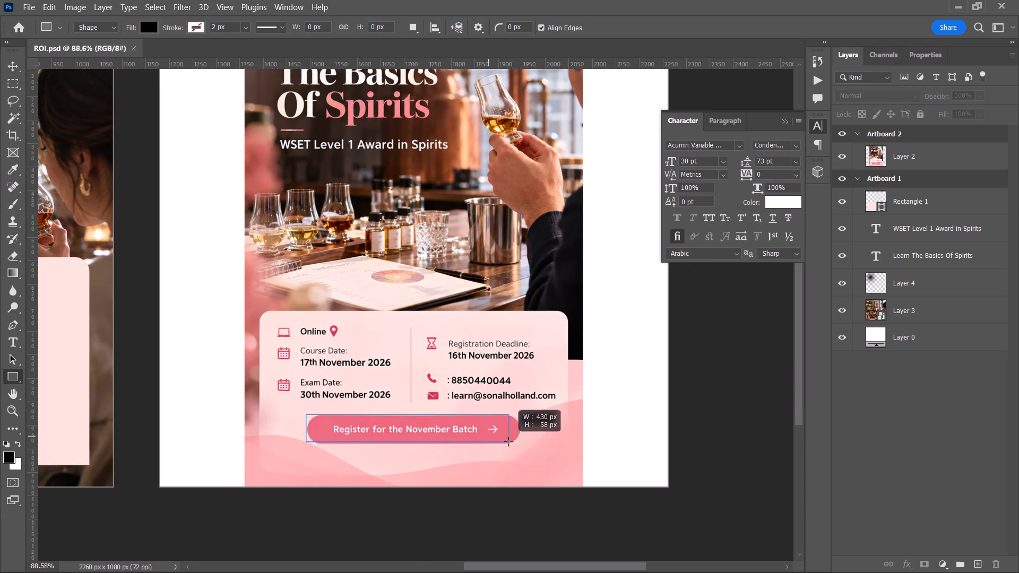
pyautogui.moveTo(508, 441); pyautogui.dragTo(519, 443)
# Move the black rectangle to the bottom of Artboard 1's pink panel and centre it horizontally, at X 314, Y 958 px.
pyautogui.keyDown('alt'); pyautogui.scroll(-5, 465, 437); pyautogui.keyUp('alt')
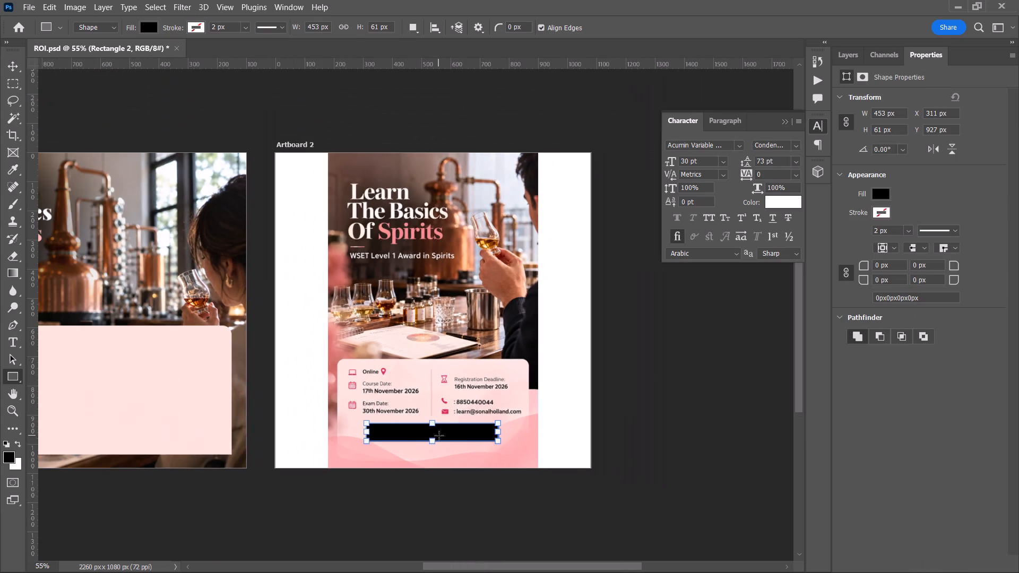
pyautogui.keyDown('alt'); pyautogui.scroll(-2, 439, 436); pyautogui.keyUp('alt')
pyautogui.press('v')
pyautogui.moveTo(439, 436); pyautogui.dragTo(112, 442)
pyautogui.press('space')
pyautogui.press('space')
pyautogui.moveTo(213, 441); pyautogui.dragTo(227, 441)
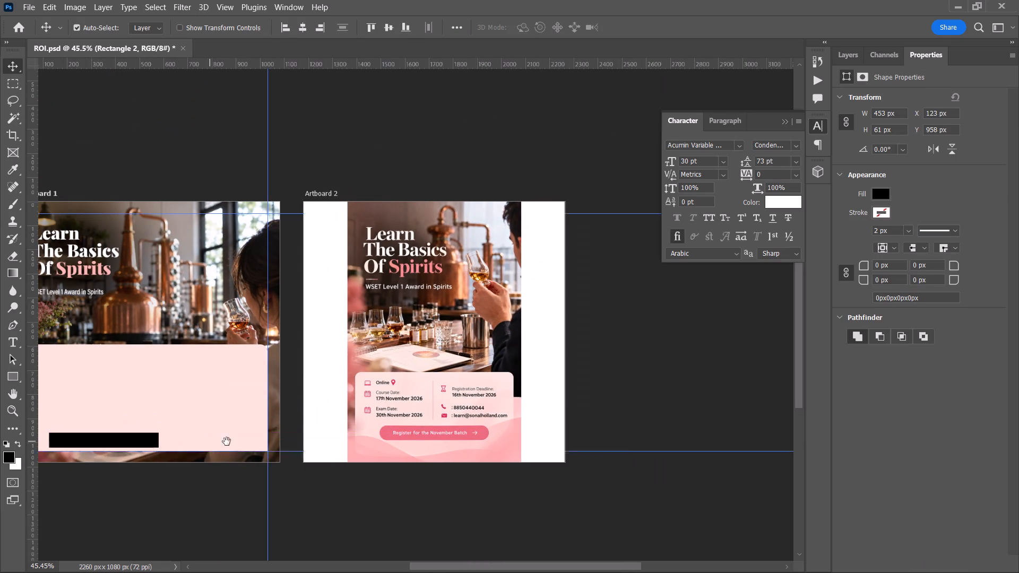
pyautogui.moveTo(227, 441); pyautogui.dragTo(359, 432)
pyautogui.click(305, 31)
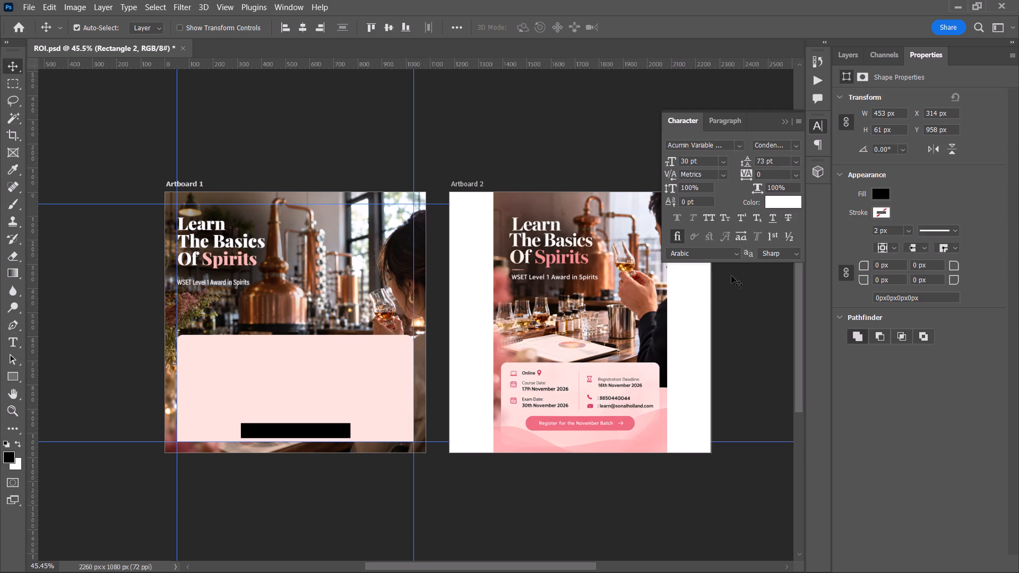
# Round all corners of the black rectangle on Artboard 1 into a pill shape with a 30 px radius.
pyautogui.doubleClick(876, 267)
pyautogui.scroll(12, 876, 267)
pyautogui.scroll(20, 876, 267)
pyautogui.scroll(12, 876, 267)
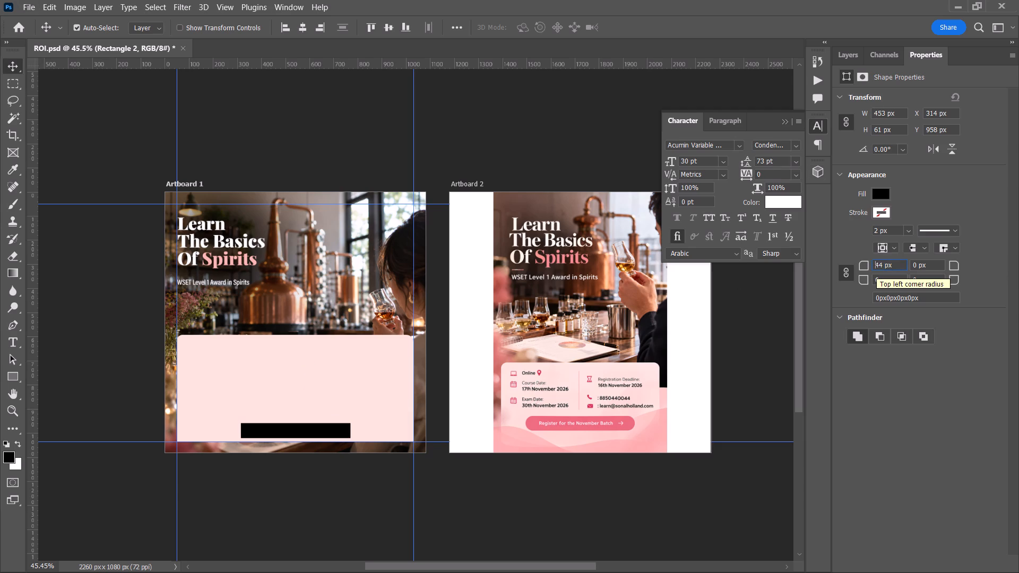
pyautogui.scroll(13, 876, 267)
pyautogui.click(937, 472)
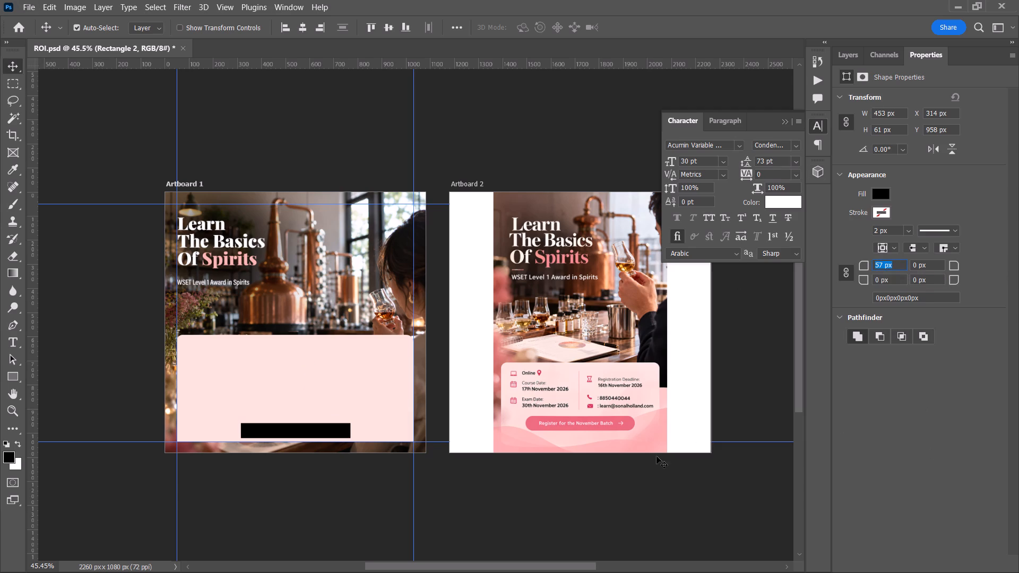
pyautogui.press('Return')
pyautogui.keyDown('alt'); pyautogui.scroll(10, 259, 452); pyautogui.keyUp('alt')
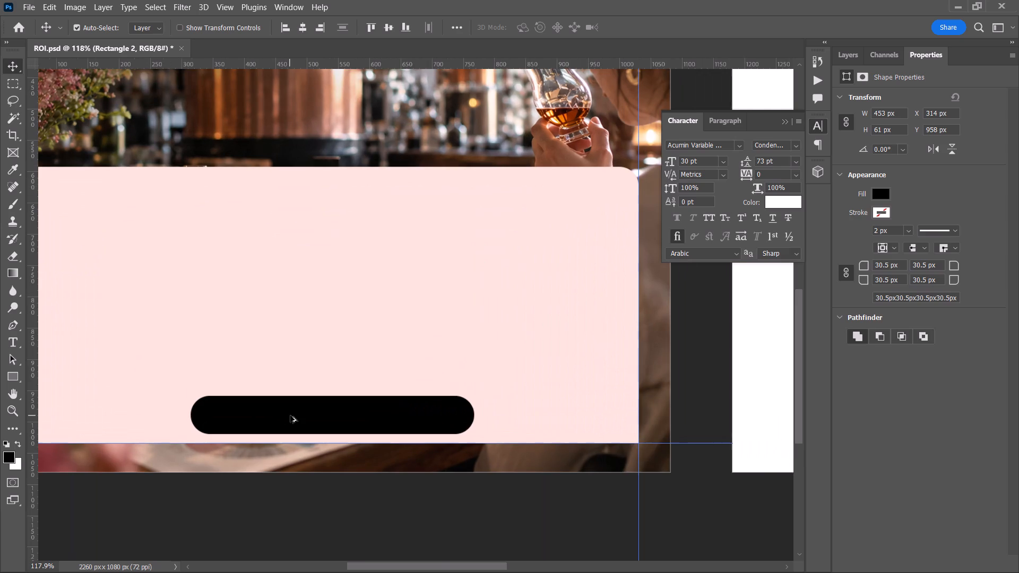
pyautogui.click(290, 415)
pyautogui.press('u')
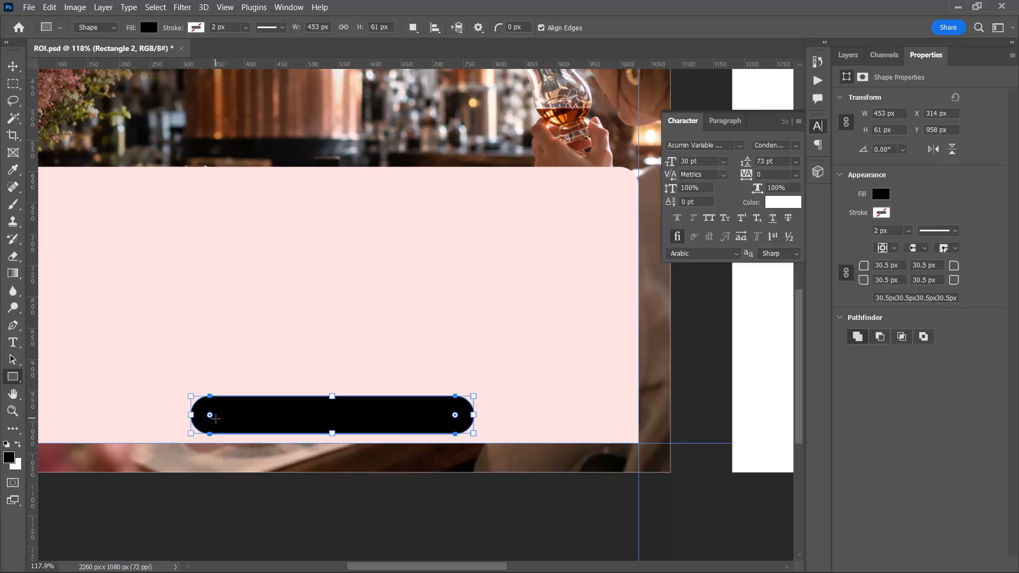
pyautogui.moveTo(209, 415); pyautogui.dragTo(235, 435)
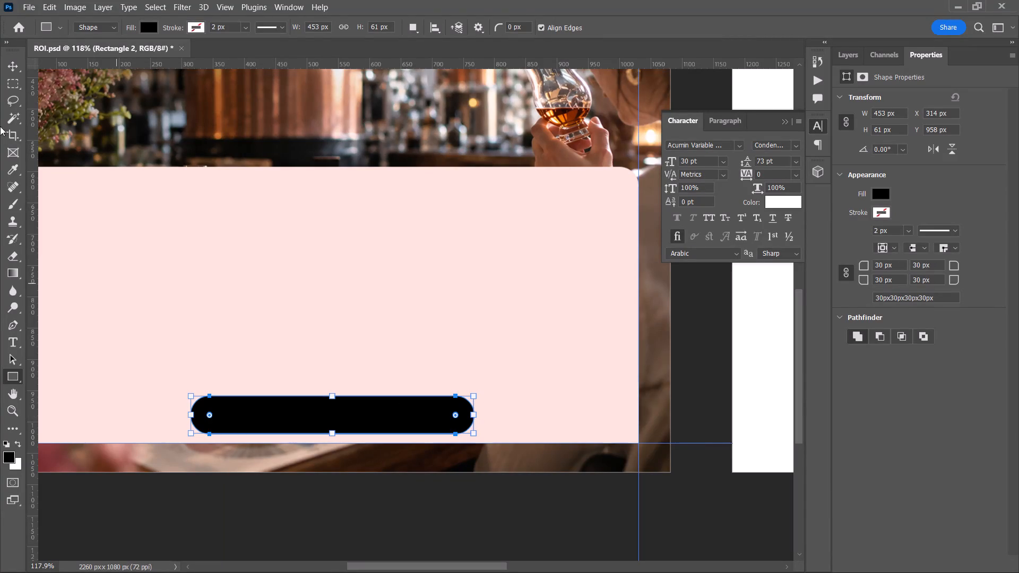
pyautogui.click(11, 62)
pyautogui.click(328, 502)
# Fill the black pill shape on Artboard 1 with the recently used salmon pink.
pyautogui.keyDown('alt'); pyautogui.scroll(-4, 327, 502); pyautogui.keyUp('alt')
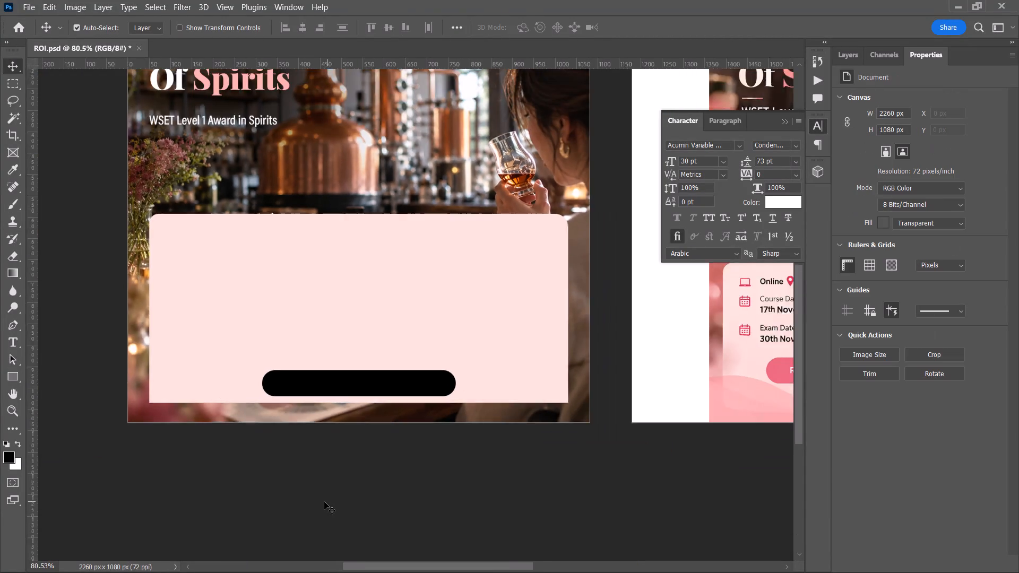
pyautogui.keyDown('alt'); pyautogui.scroll(-4, 324, 502); pyautogui.keyUp('alt')
pyautogui.press('space')
pyautogui.moveTo(362, 450); pyautogui.dragTo(335, 453)
pyautogui.click(316, 371)
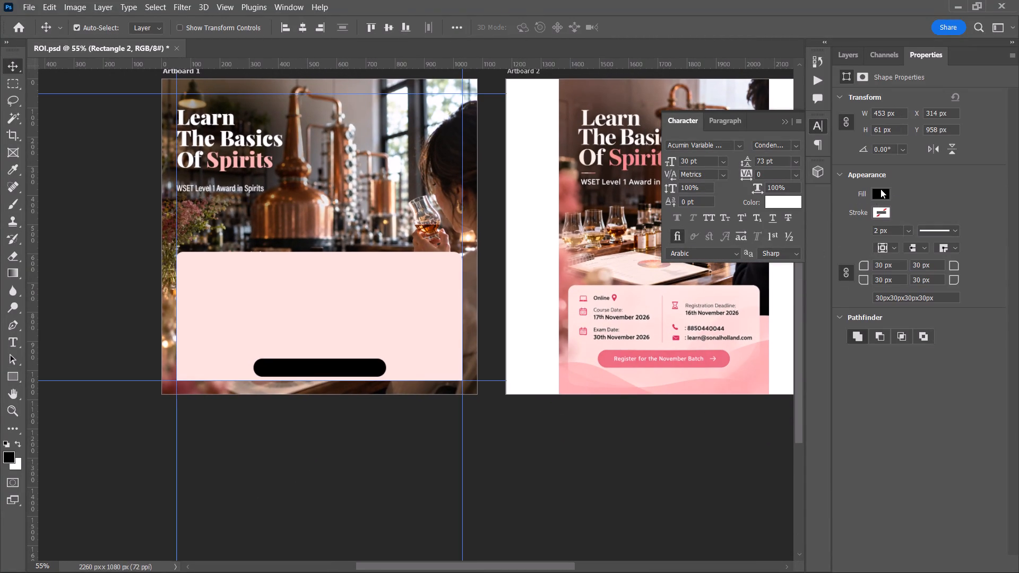
pyautogui.click(880, 189)
pyautogui.click(849, 265)
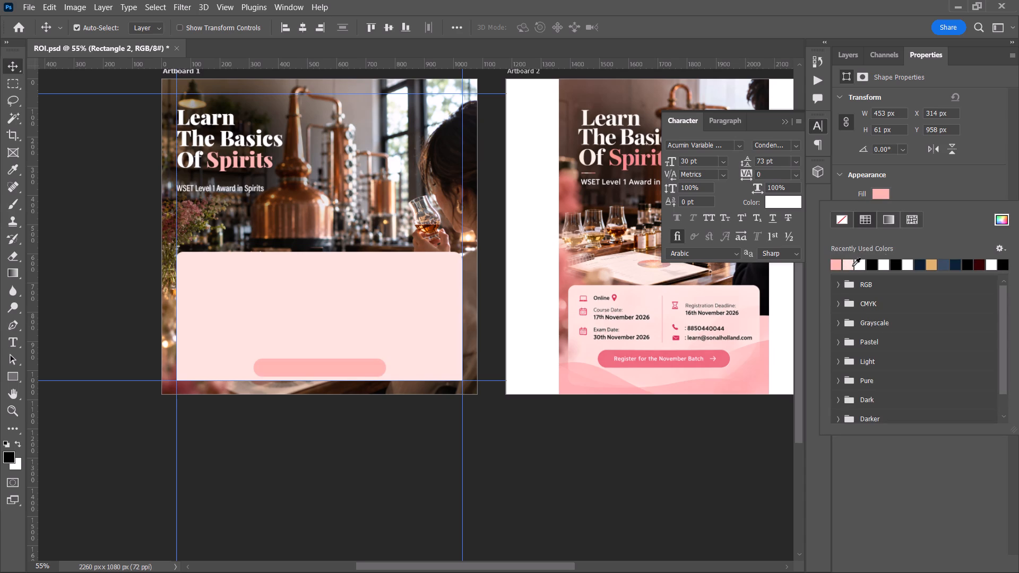
pyautogui.click(16, 67)
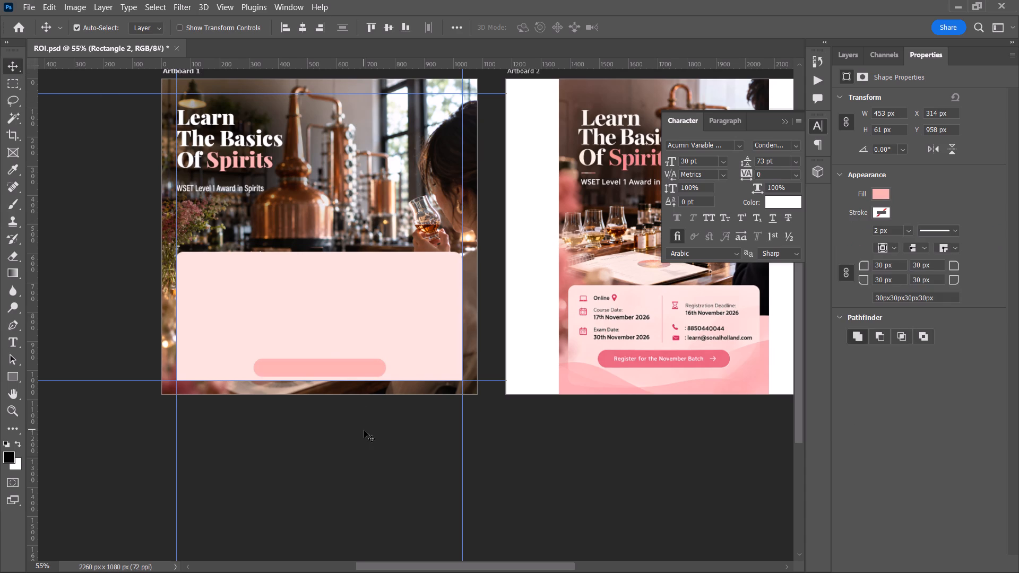
pyautogui.click(399, 456)
# Move the pink pill shape down so that it straddles the lower edge of the panel on Artboard 1.
pyautogui.keyDown('alt'); pyautogui.scroll(-3, 396, 455); pyautogui.keyUp('alt')
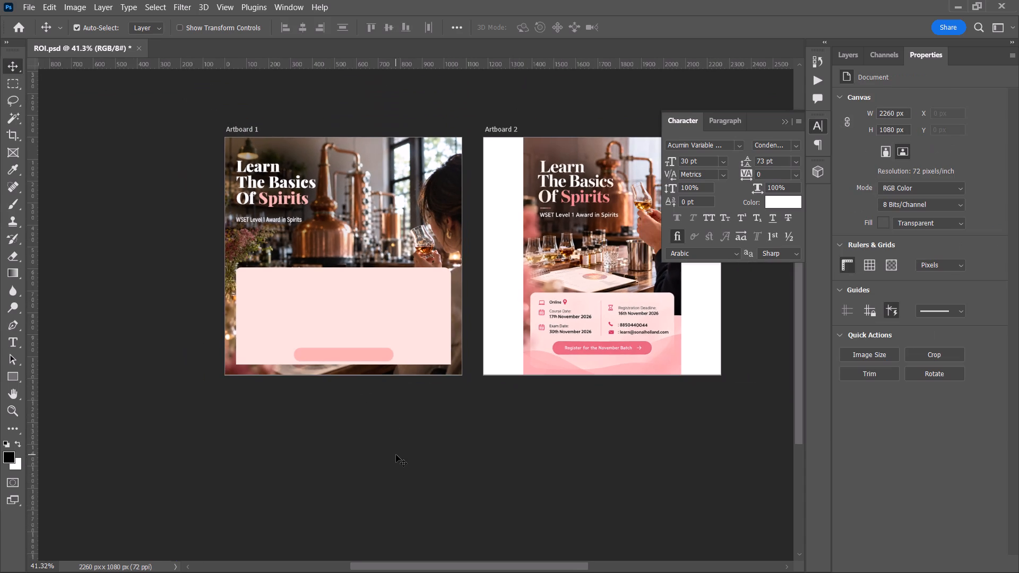
pyautogui.press('space')
pyautogui.moveTo(388, 455); pyautogui.dragTo(365, 455)
pyautogui.keyDown('alt'); pyautogui.scroll(3, 351, 439); pyautogui.keyUp('alt')
pyautogui.press('space')
pyautogui.moveTo(355, 436); pyautogui.dragTo(379, 437)
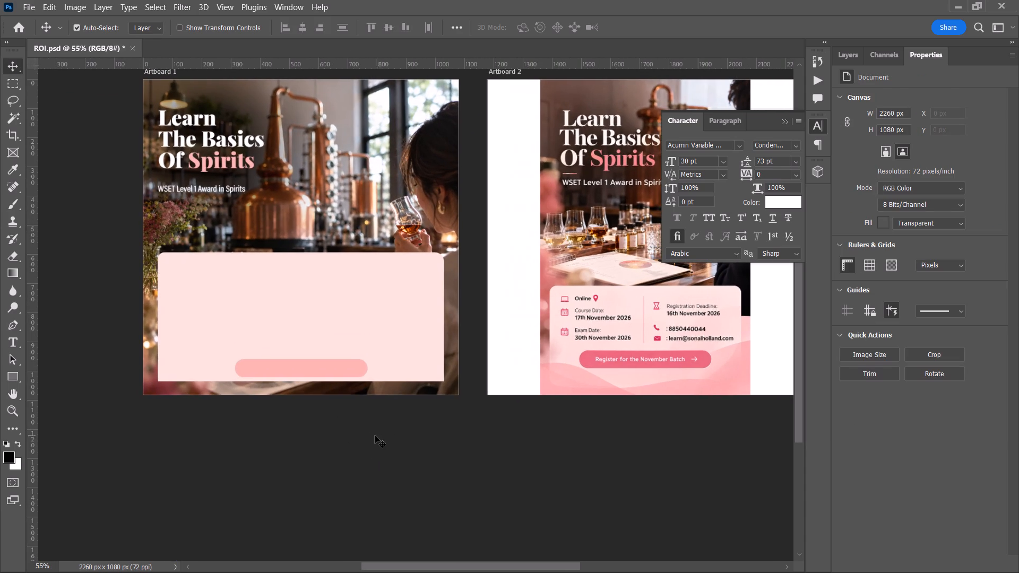
pyautogui.moveTo(309, 371); pyautogui.dragTo(307, 371)
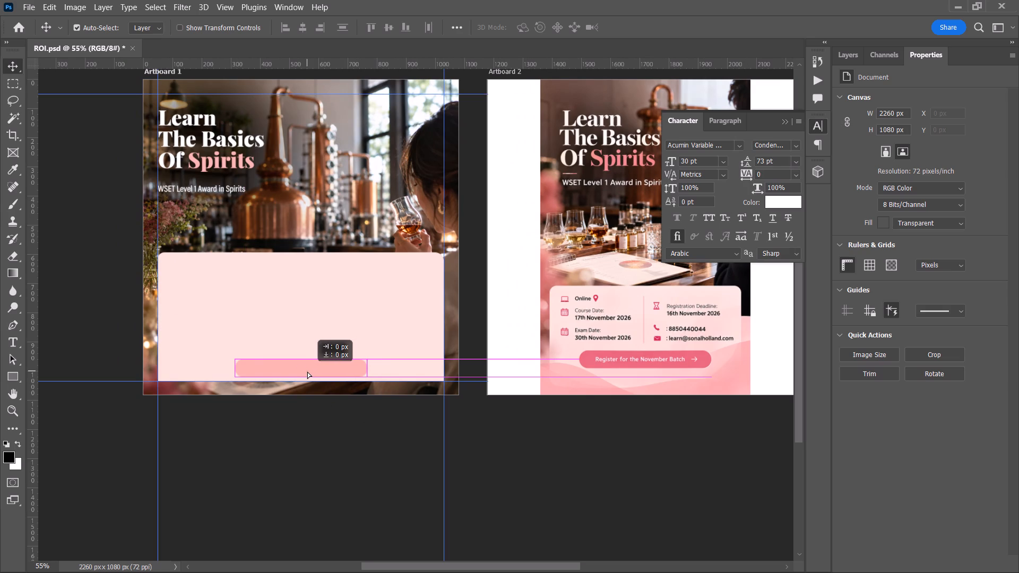
pyautogui.moveTo(307, 371); pyautogui.dragTo(307, 379)
pyautogui.click(317, 454)
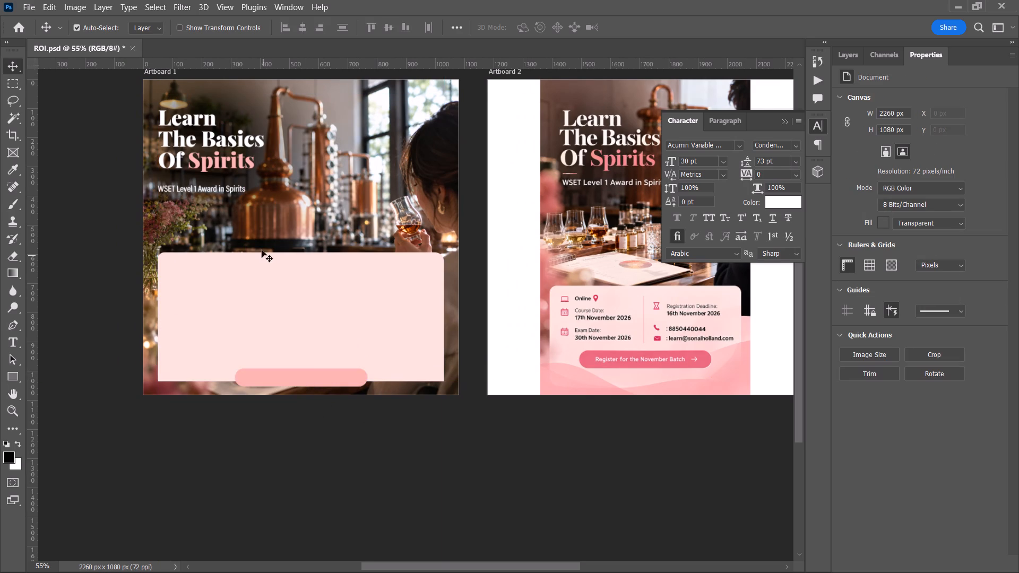
# Extract the word "Online" from the Artboard 2 reference panel with the screen text extractor.
pyautogui.press('space')
pyautogui.press('space')
pyautogui.moveTo(284, 255); pyautogui.dragTo(299, 258)
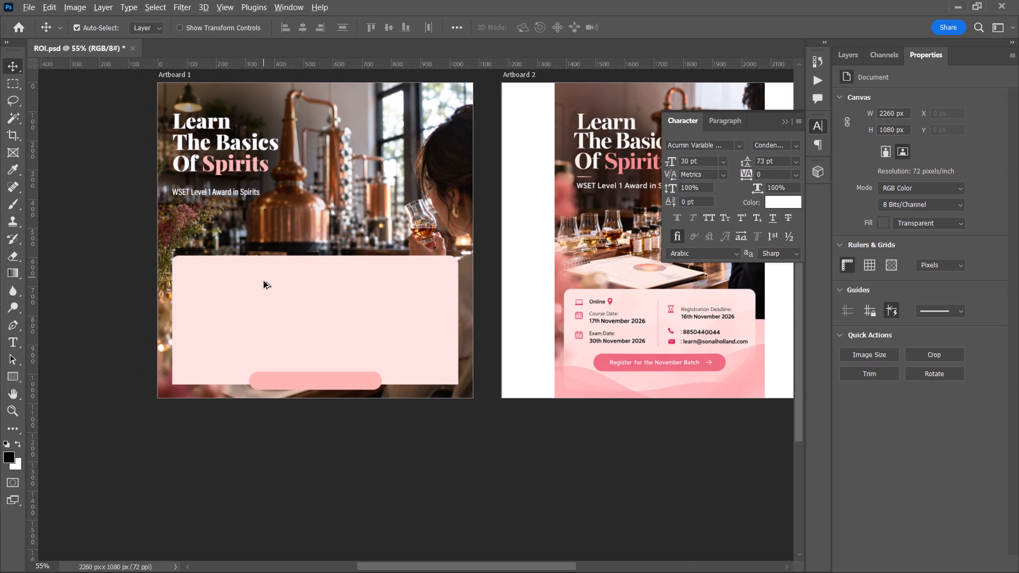
pyautogui.keyDown('alt'); pyautogui.scroll(2, 263, 281); pyautogui.keyUp('alt')
pyautogui.press('space')
pyautogui.moveTo(307, 292); pyautogui.dragTo(243, 293)
pyautogui.keyDown('alt'); pyautogui.scroll(8, 586, 301); pyautogui.keyUp('alt')
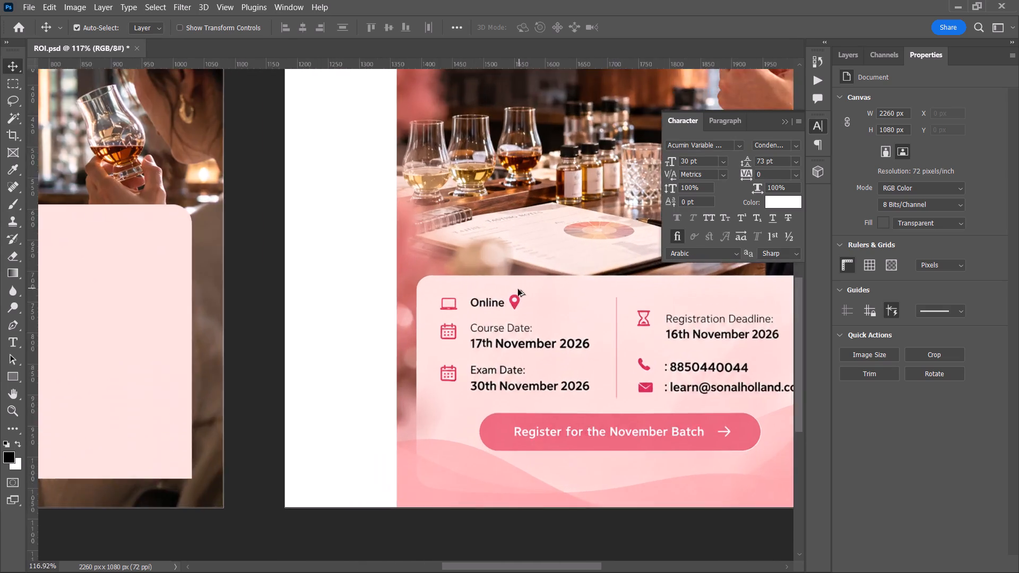
pyautogui.keyDown('alt'); pyautogui.scroll(4, 518, 289); pyautogui.keyUp('alt')
pyautogui.scroll(-3, 468, 308)
pyautogui.hotkey('alt', 't')
pyautogui.moveTo(429, 256); pyautogui.dragTo(441, 282)
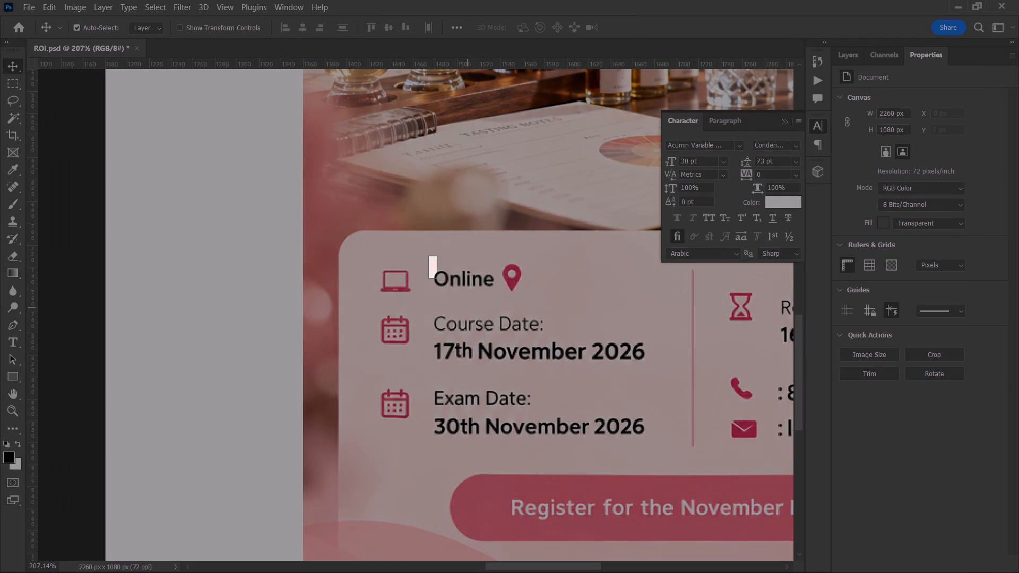
pyautogui.moveTo(441, 282); pyautogui.dragTo(500, 305)
# Compare the empty Artboard 1 panel with the course details in the Creative strategy sheet and the Artboard 2 reference.
pyautogui.keyDown('alt'); pyautogui.scroll(-6, 493, 303); pyautogui.keyUp('alt')
pyautogui.press('space')
pyautogui.press('space')
pyautogui.press('space')
pyautogui.press('space')
pyautogui.press('space')
pyautogui.press('space')
pyautogui.press('space')
pyautogui.press('space')
pyautogui.press('space')
pyautogui.press('space')
pyautogui.press('space')
pyautogui.press('space')
pyautogui.press('space')
pyautogui.press('space')
pyautogui.press('space')
pyautogui.press('space')
pyautogui.press('space')
pyautogui.press('space')
pyautogui.press('space')
pyautogui.press('space')
pyautogui.moveTo(395, 309); pyautogui.dragTo(644, 306)
pyautogui.moveTo(387, 302); pyautogui.dragTo(395, 327)
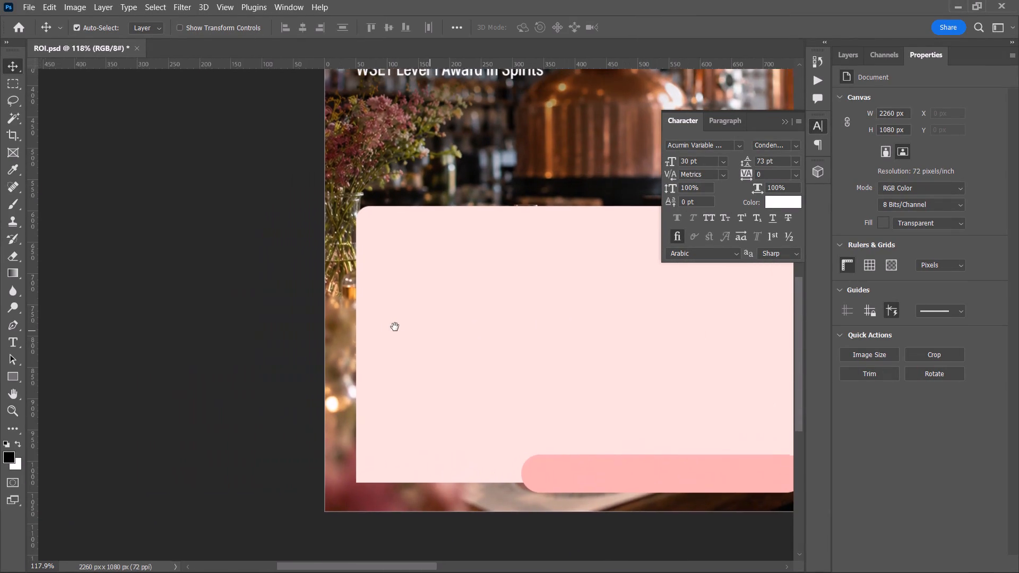
pyautogui.moveTo(395, 327); pyautogui.dragTo(280, 332)
pyautogui.moveTo(344, 311); pyautogui.dragTo(323, 316)
pyautogui.hotkey('alt', 'Tab')
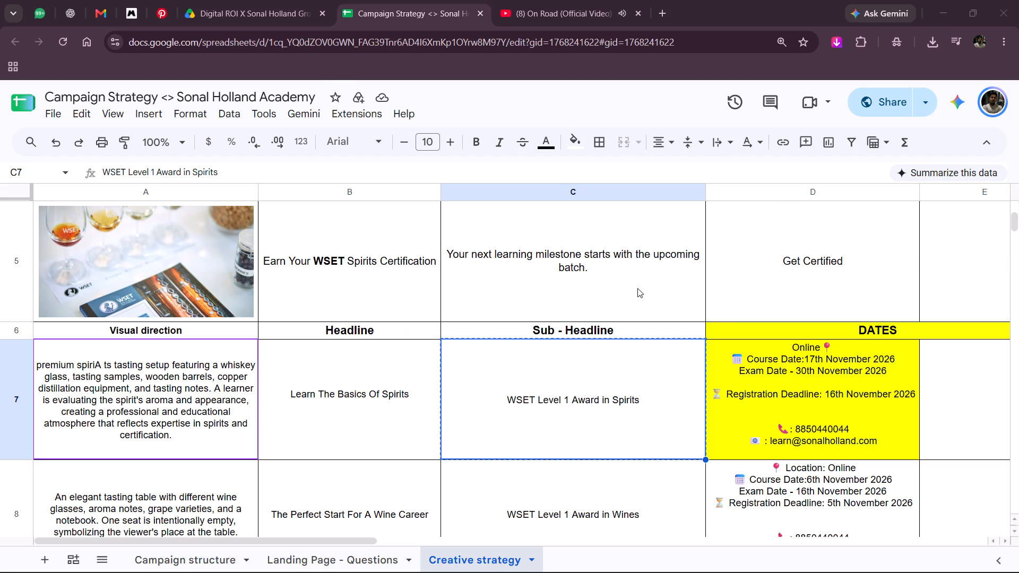
pyautogui.hotkey('alt', 'Tab')
pyautogui.press('space')
pyautogui.press('space')
pyautogui.press('space')
pyautogui.press('space')
pyautogui.press('space')
pyautogui.press('space')
pyautogui.press('space')
pyautogui.press('space')
pyautogui.press('space')
pyautogui.press('space')
pyautogui.press('space')
pyautogui.press('space')
pyautogui.press('space')
pyautogui.press('space')
pyautogui.press('space')
pyautogui.press('space')
pyautogui.press('space')
pyautogui.press('space')
pyautogui.press('space')
pyautogui.press('space')
pyautogui.moveTo(697, 317); pyautogui.dragTo(445, 294)
pyautogui.moveTo(427, 292); pyautogui.dragTo(525, 329)
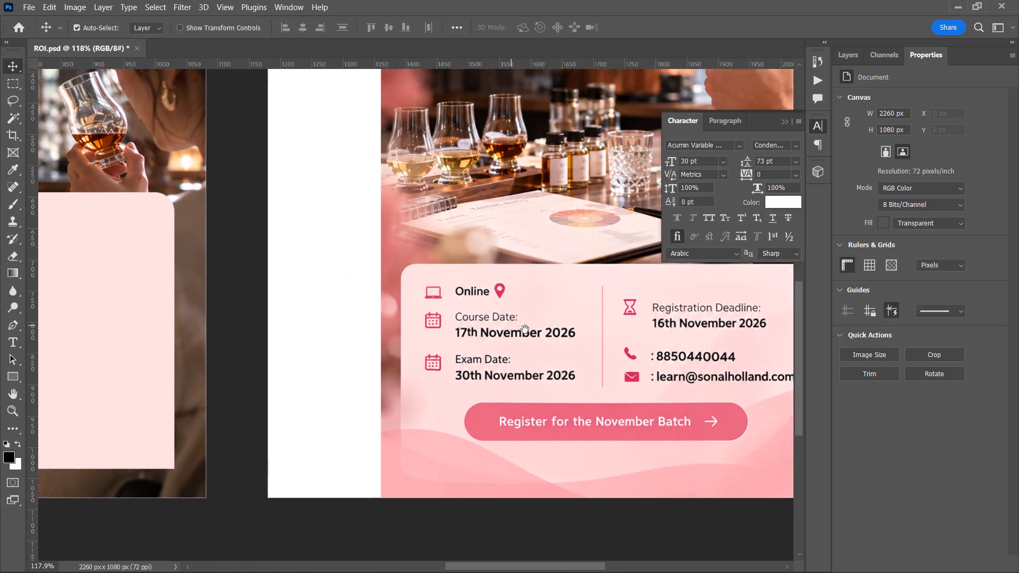
pyautogui.moveTo(525, 329); pyautogui.dragTo(555, 333)
# Place the copied word "Online" as a white 30 pt text line near the upper-left corner of the Artboard 1 panel.
pyautogui.moveTo(460, 307); pyautogui.dragTo(754, 320)
pyautogui.moveTo(430, 303); pyautogui.dragTo(378, 309)
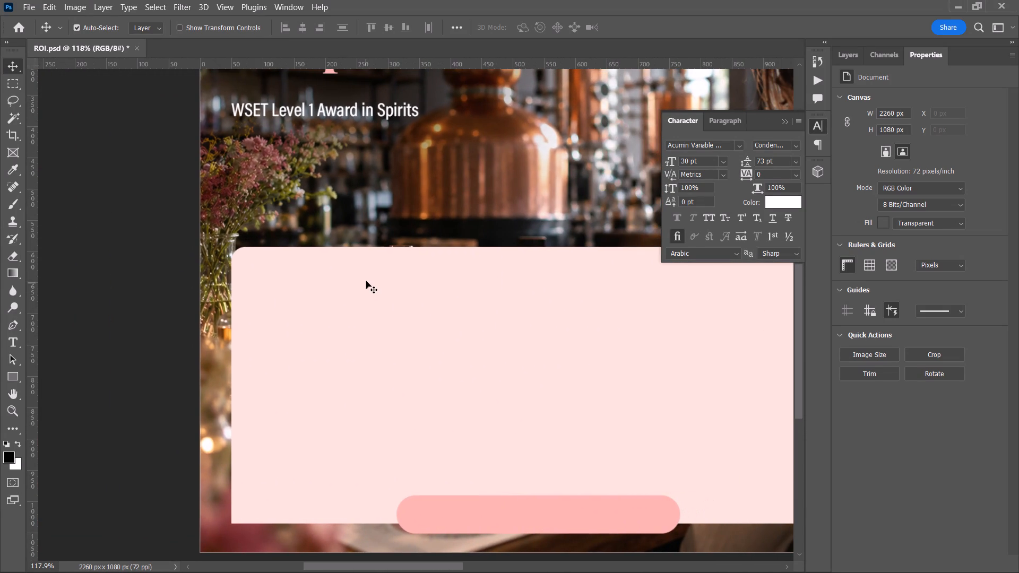
pyautogui.press('t')
pyautogui.click(278, 280)
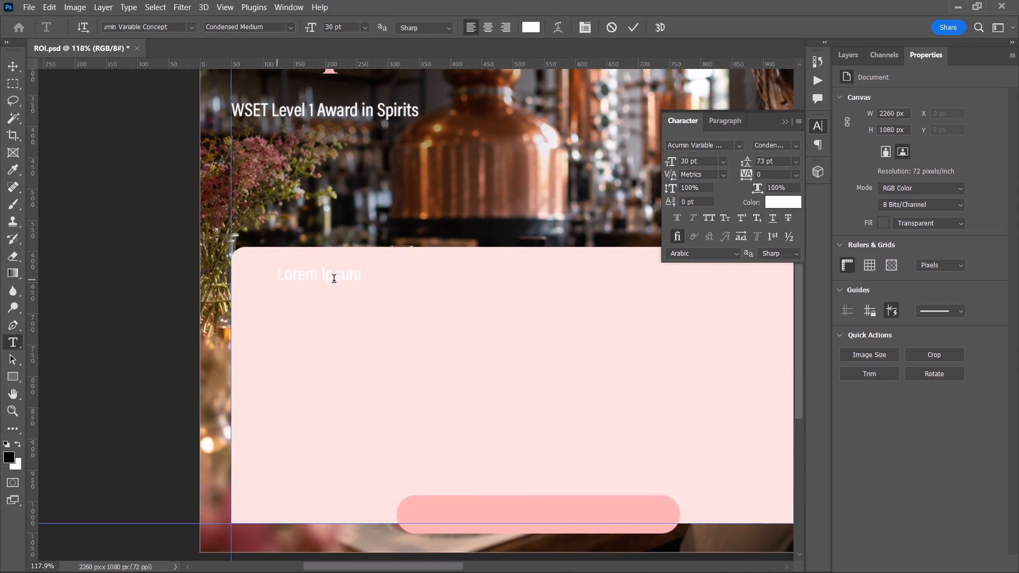
pyautogui.hotkey('ctrl', 'v')
pyautogui.moveTo(385, 307); pyautogui.dragTo(387, 317)
pyautogui.click(637, 26)
pyautogui.click(11, 63)
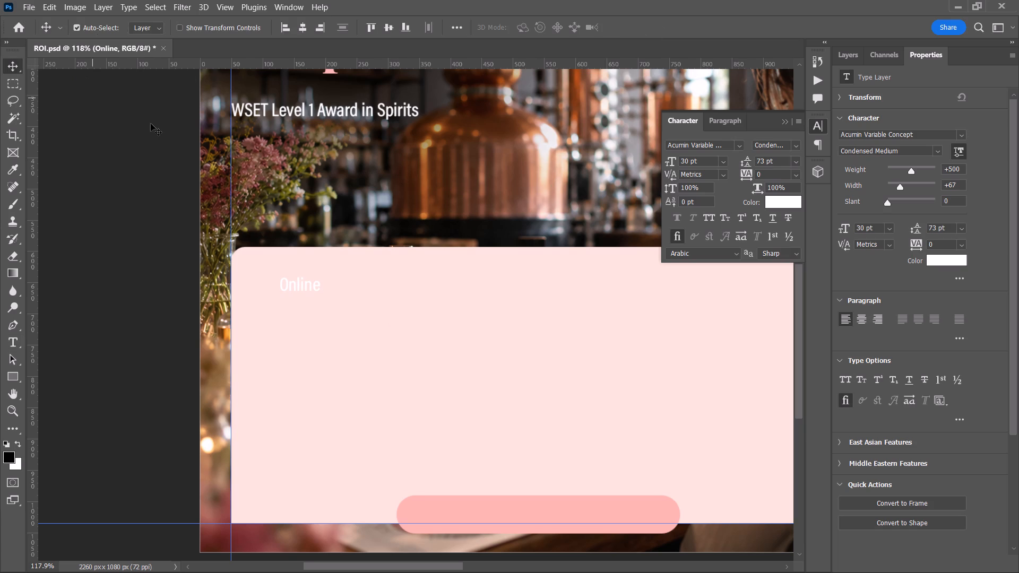
# Extract "Course Date: 17th November 2026" from the Artboard 2 reference panel with the screen text extractor.
pyautogui.hotkey('alt', 'Tab')
pyautogui.hotkey('alt', 'Tab')
pyautogui.press('space')
pyautogui.press('space')
pyautogui.press('space')
pyautogui.press('space')
pyautogui.press('space')
pyautogui.press('space')
pyautogui.moveTo(686, 389); pyautogui.dragTo(382, 366)
pyautogui.click(352, 353)
pyautogui.hotkey('alt', 't')
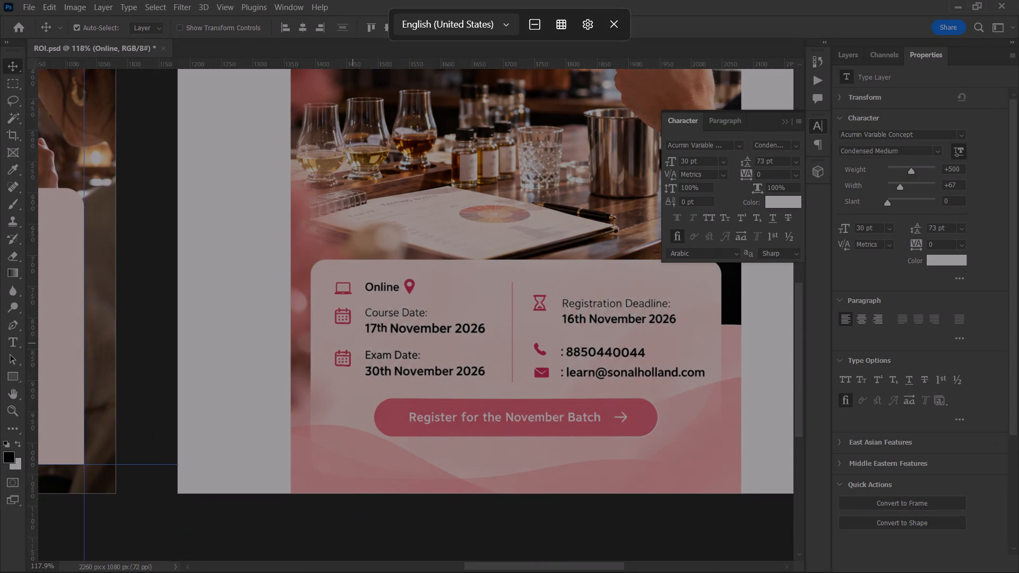
pyautogui.moveTo(363, 304); pyautogui.dragTo(488, 343)
# Duplicate the "Online" text directly below itself on Artboard 1 and replace the copy's text with the extracted "Course Date: 17th November 2026".
pyautogui.hotkey('alt', 'Tab')
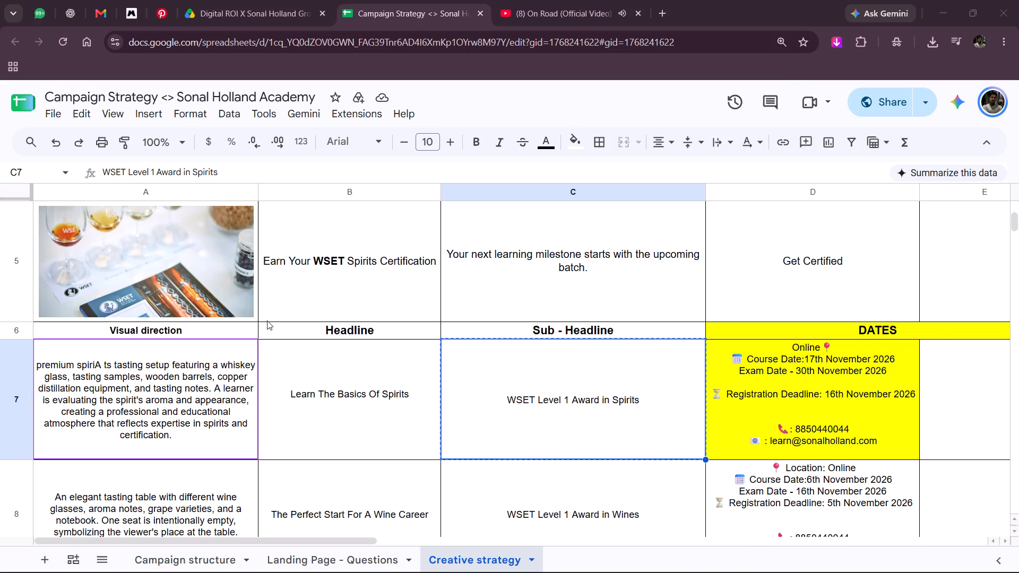
pyautogui.hotkey('alt', 'Tab')
pyautogui.press('space')
pyautogui.press('space')
pyautogui.press('space')
pyautogui.press('space')
pyautogui.press('space')
pyautogui.press('space')
pyautogui.press('space')
pyautogui.press('space')
pyautogui.press('space')
pyautogui.moveTo(277, 316); pyautogui.dragTo(702, 341)
pyautogui.moveTo(617, 350); pyautogui.dragTo(574, 352)
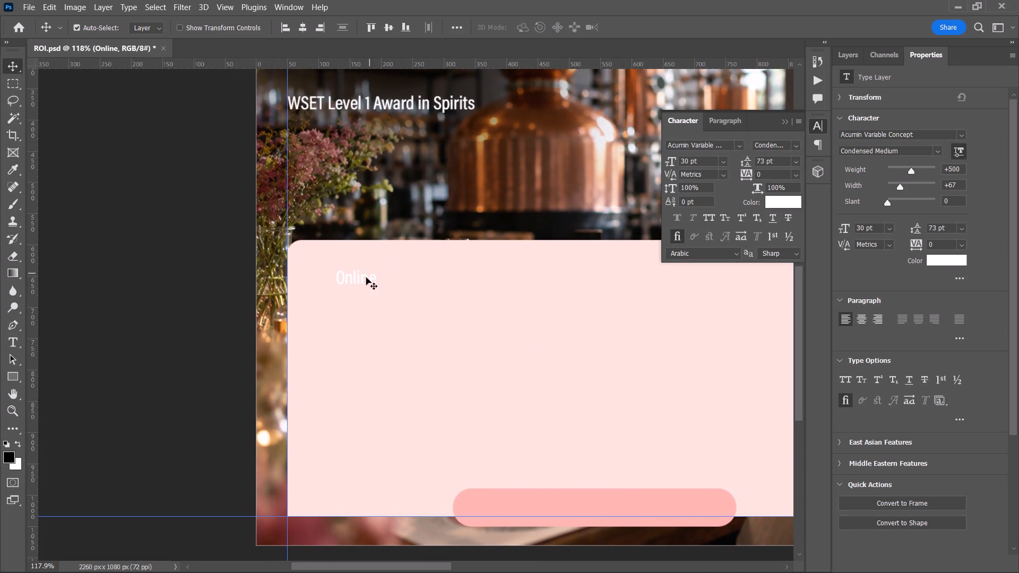
pyautogui.keyDown('alt'); pyautogui.moveTo(360, 281); pyautogui.dragTo(360, 311); pyautogui.keyUp('alt')
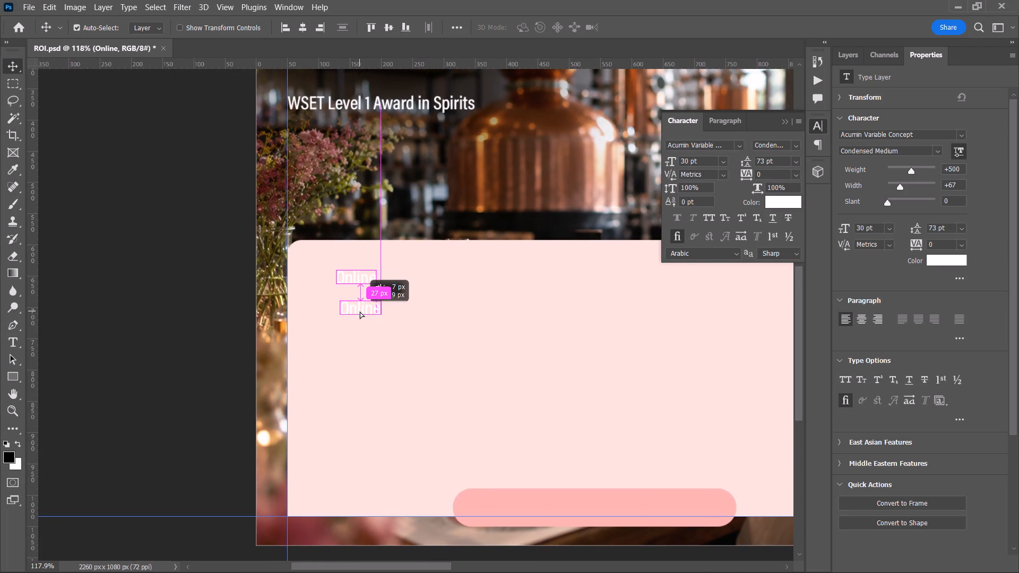
pyautogui.keyDown('alt'); pyautogui.moveTo(360, 311); pyautogui.dragTo(357, 314); pyautogui.keyUp('alt')
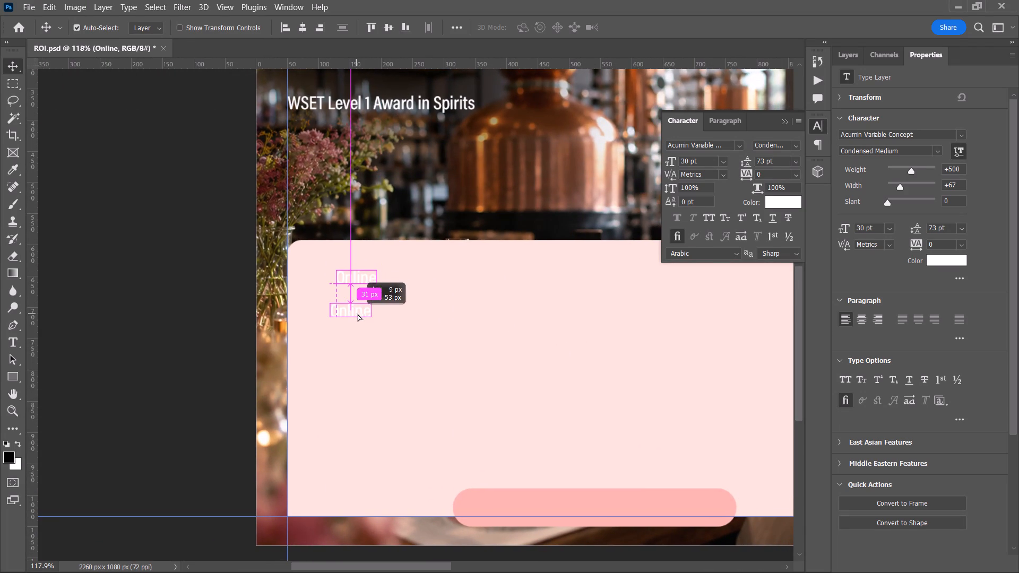
pyautogui.click(357, 309)
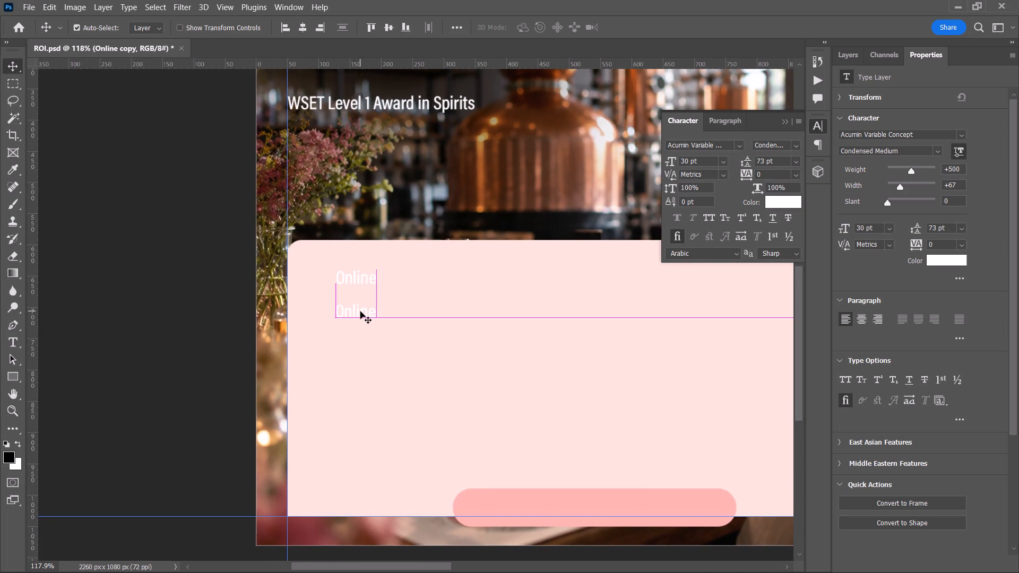
pyautogui.press('t')
pyautogui.tripleClick(360, 309)
pyautogui.hotkey('ctrl', 'v')
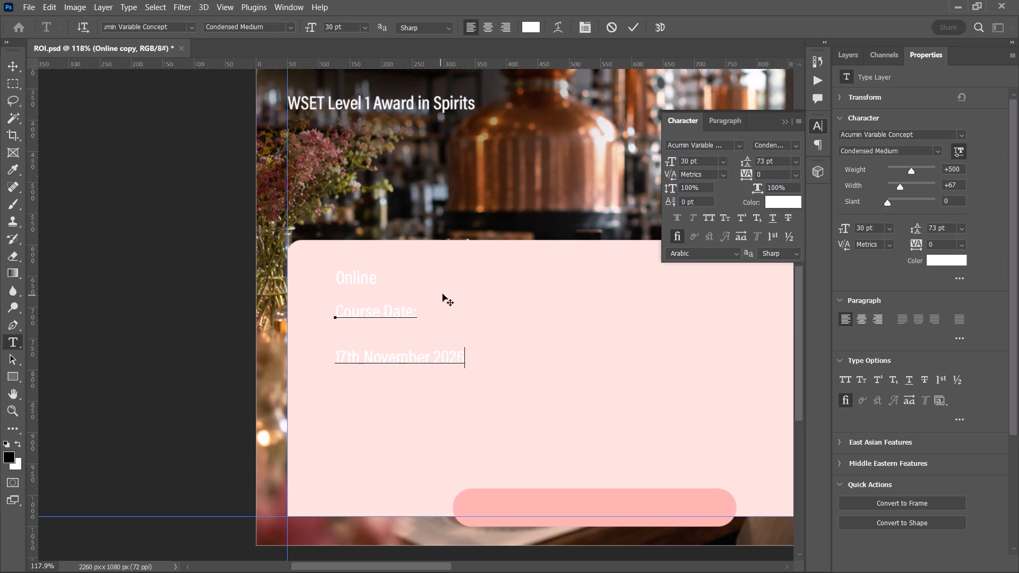
# Tighten the leading of the two-line course date text to 26 pt.
pyautogui.moveTo(470, 356); pyautogui.dragTo(303, 256)
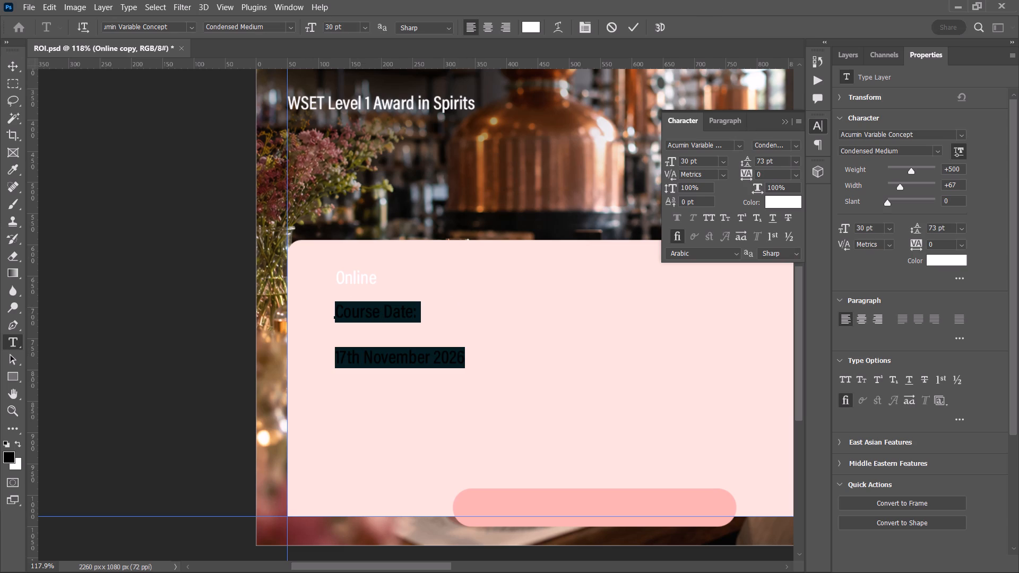
pyautogui.click(773, 162)
pyautogui.scroll(-4, 773, 162)
pyautogui.scroll(1, 773, 162)
pyautogui.scroll(-16, 773, 162)
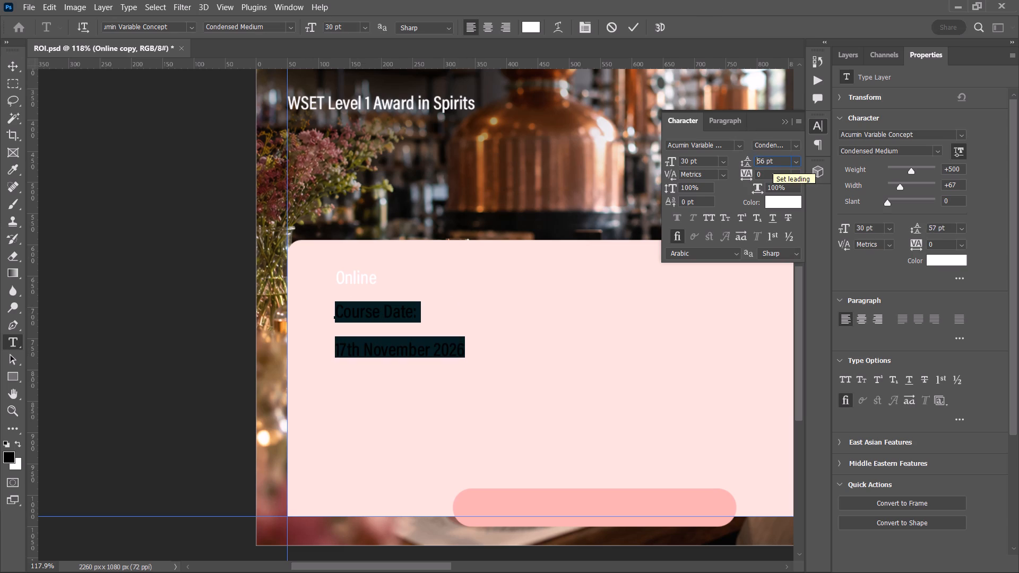
pyautogui.moveTo(778, 168); pyautogui.dragTo(778, 173, button='middle')
pyautogui.scroll(-1, 778, 168)
pyautogui.scroll(1, 778, 171)
pyautogui.scroll(-13, 778, 172)
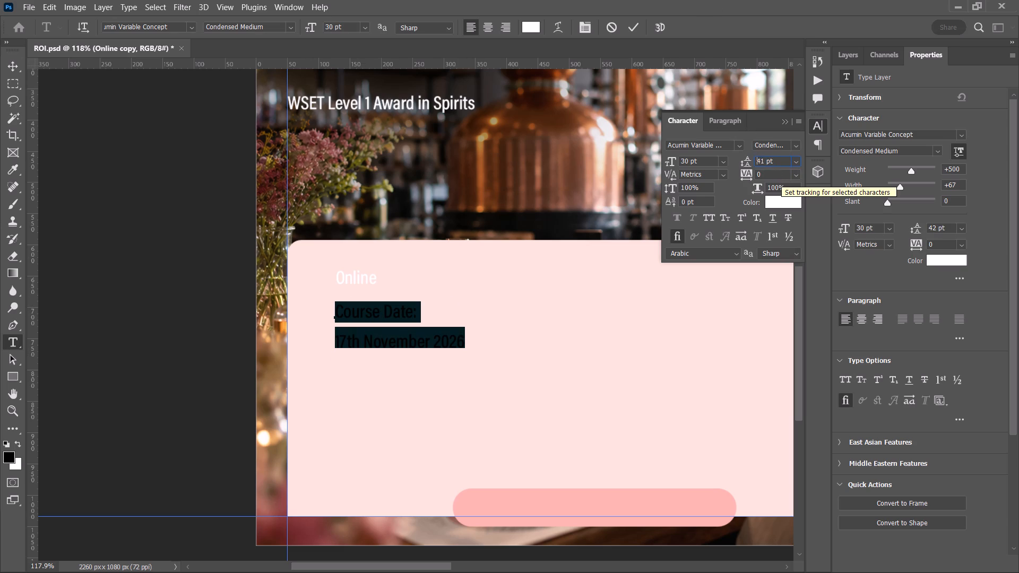
pyautogui.scroll(-5, 781, 174)
pyautogui.scroll(1, 781, 174)
pyautogui.scroll(-11, 781, 174)
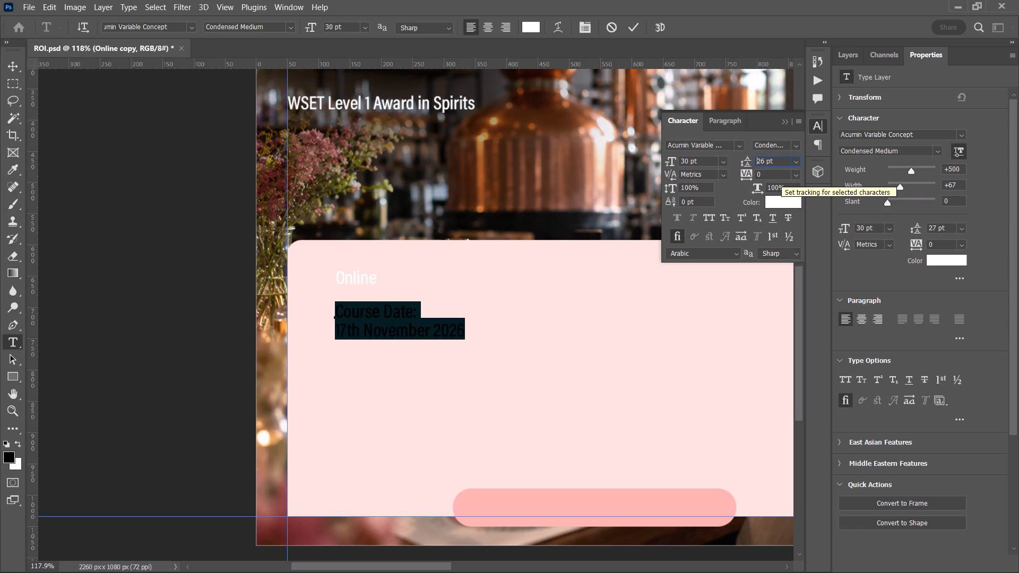
pyautogui.click(633, 22)
pyautogui.click(21, 69)
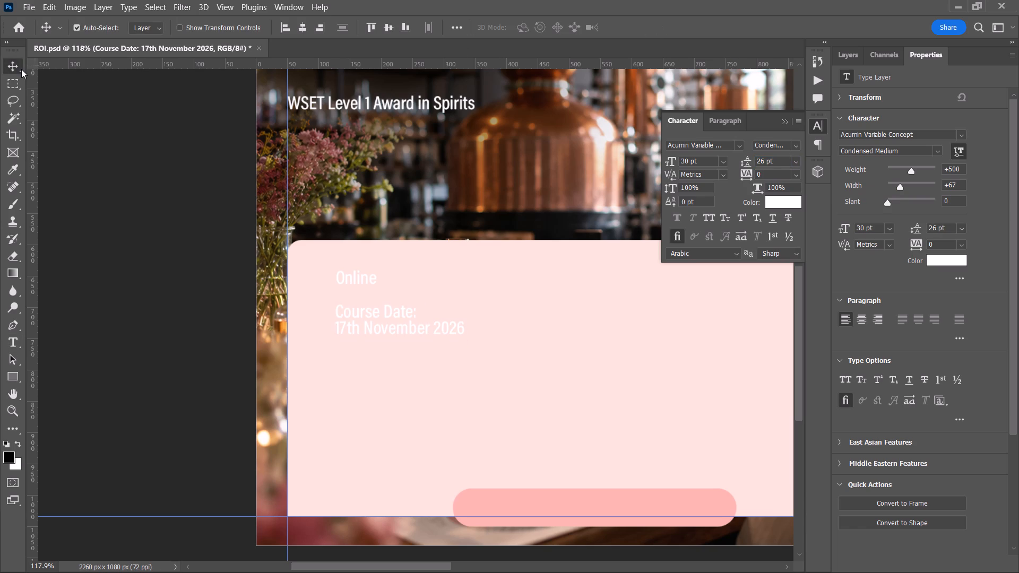
# Deselect the course date text and save ROI.psd.
pyautogui.click(153, 239)
pyautogui.hotkey('ctrl', 's')
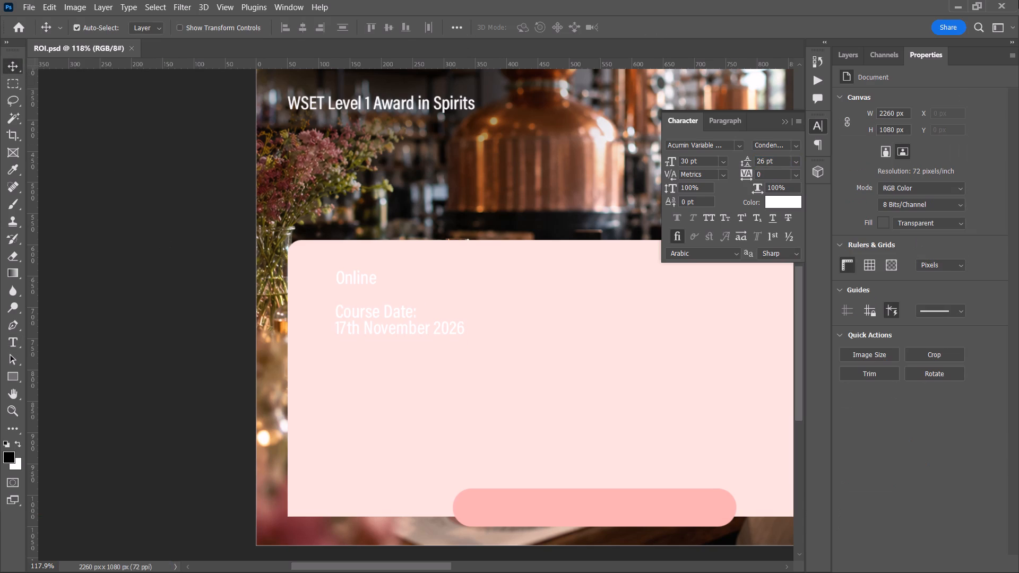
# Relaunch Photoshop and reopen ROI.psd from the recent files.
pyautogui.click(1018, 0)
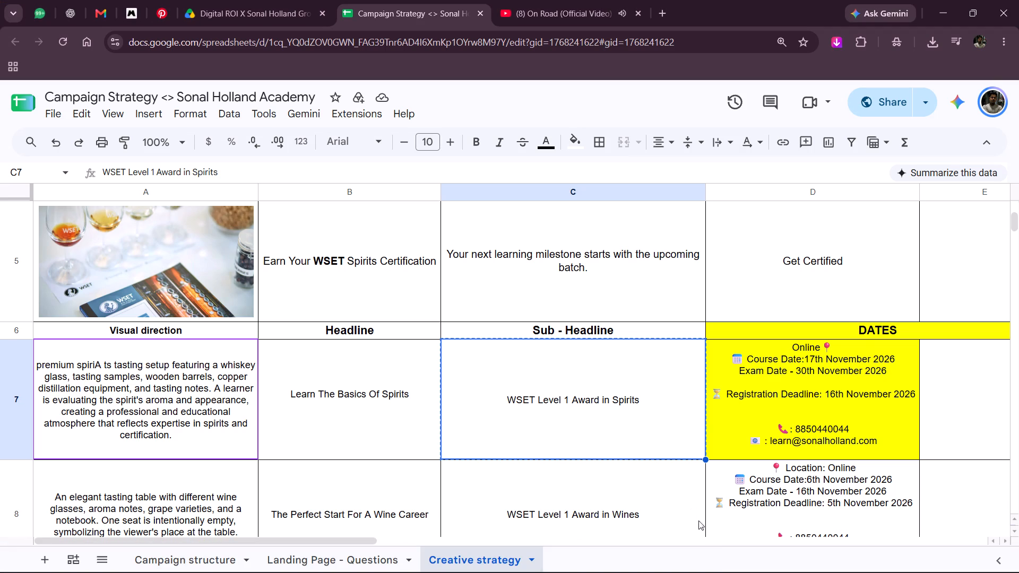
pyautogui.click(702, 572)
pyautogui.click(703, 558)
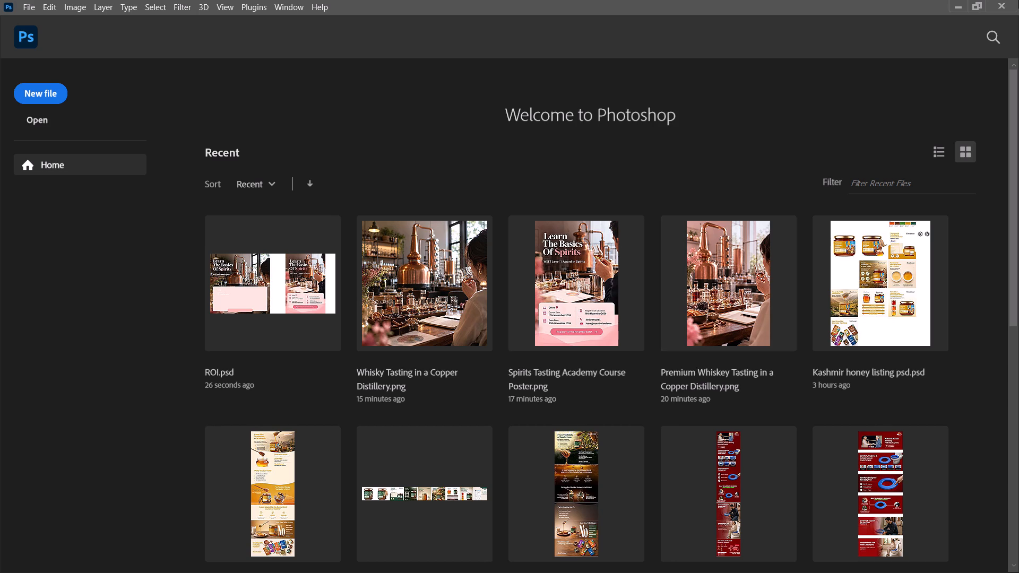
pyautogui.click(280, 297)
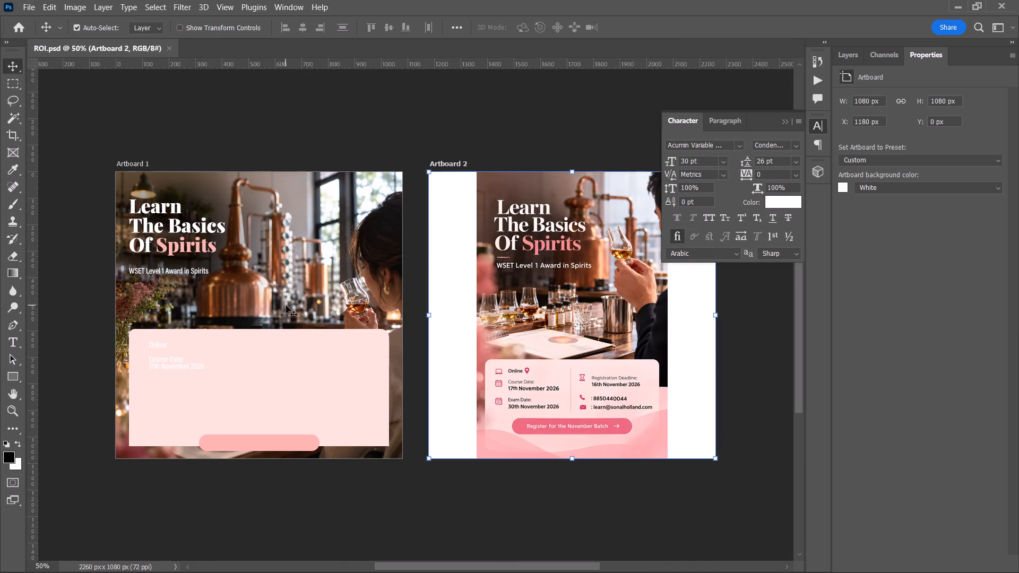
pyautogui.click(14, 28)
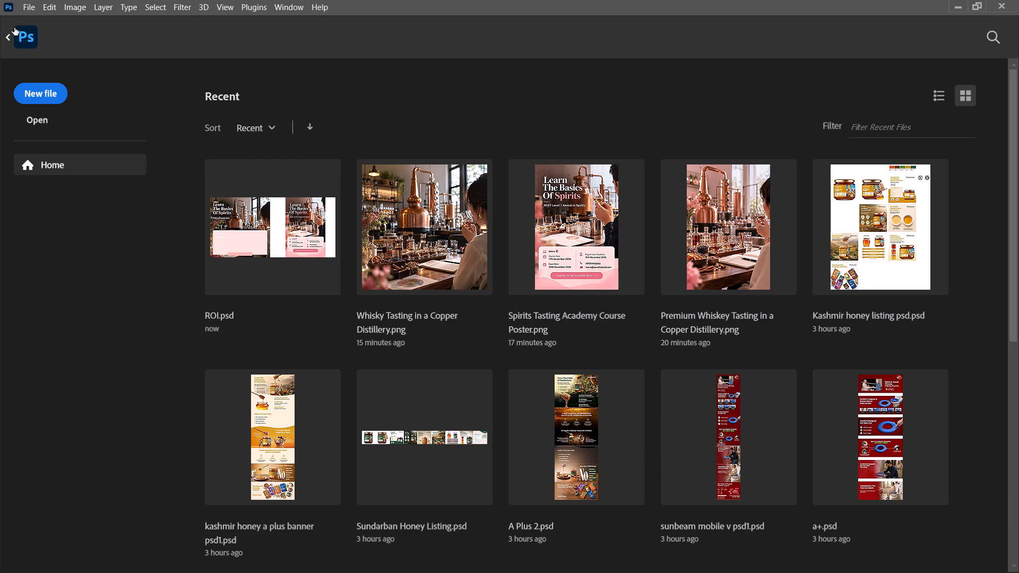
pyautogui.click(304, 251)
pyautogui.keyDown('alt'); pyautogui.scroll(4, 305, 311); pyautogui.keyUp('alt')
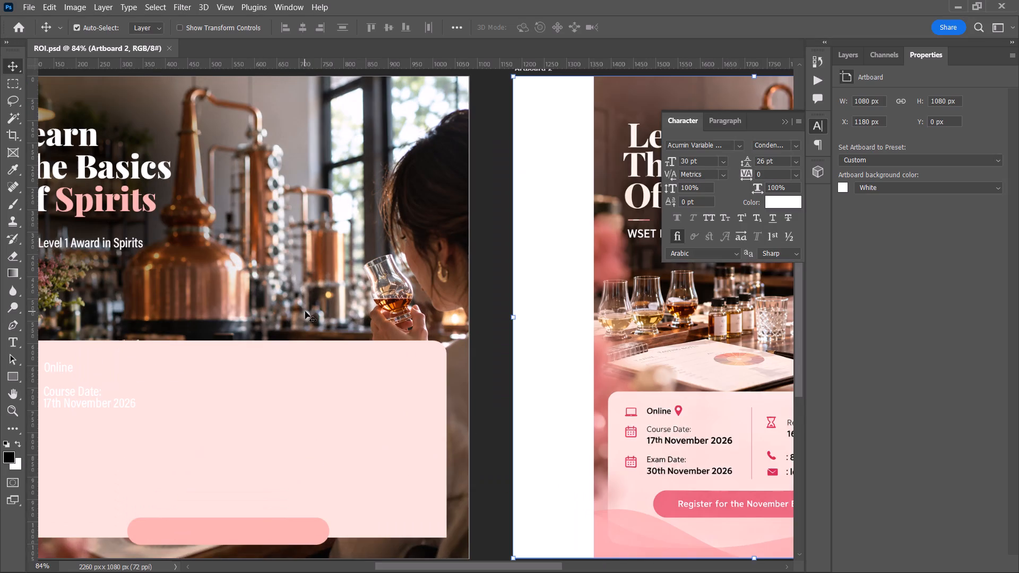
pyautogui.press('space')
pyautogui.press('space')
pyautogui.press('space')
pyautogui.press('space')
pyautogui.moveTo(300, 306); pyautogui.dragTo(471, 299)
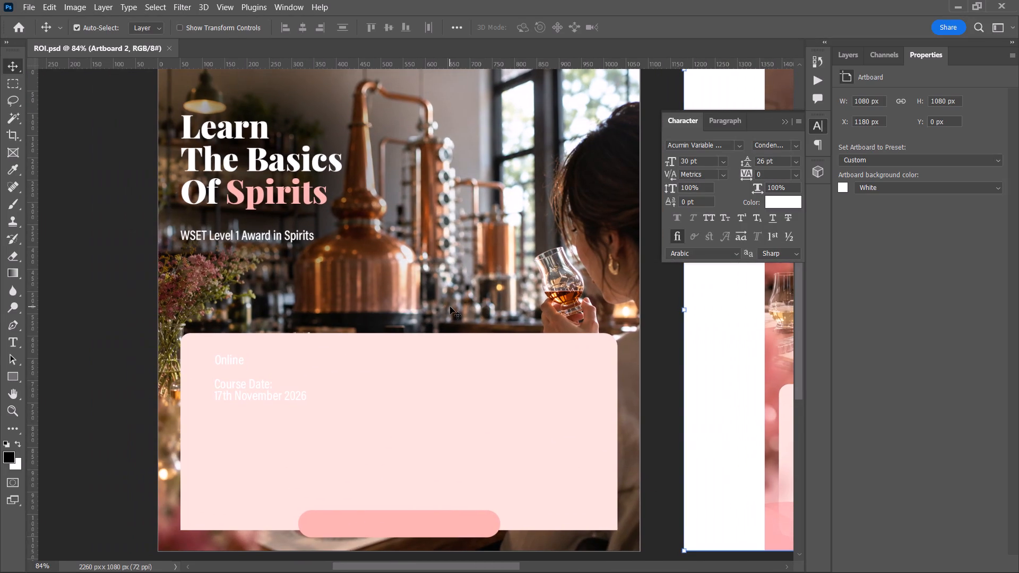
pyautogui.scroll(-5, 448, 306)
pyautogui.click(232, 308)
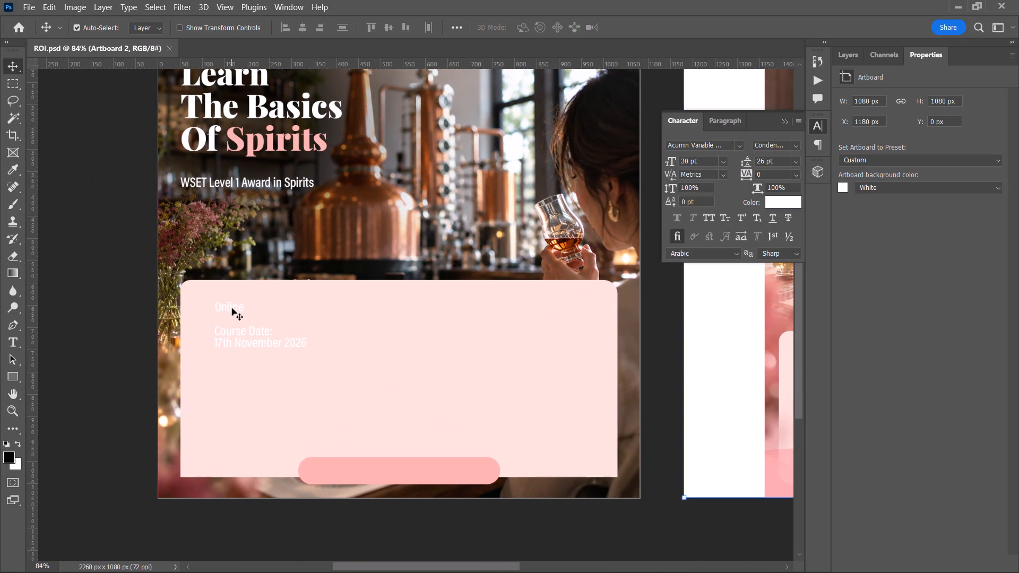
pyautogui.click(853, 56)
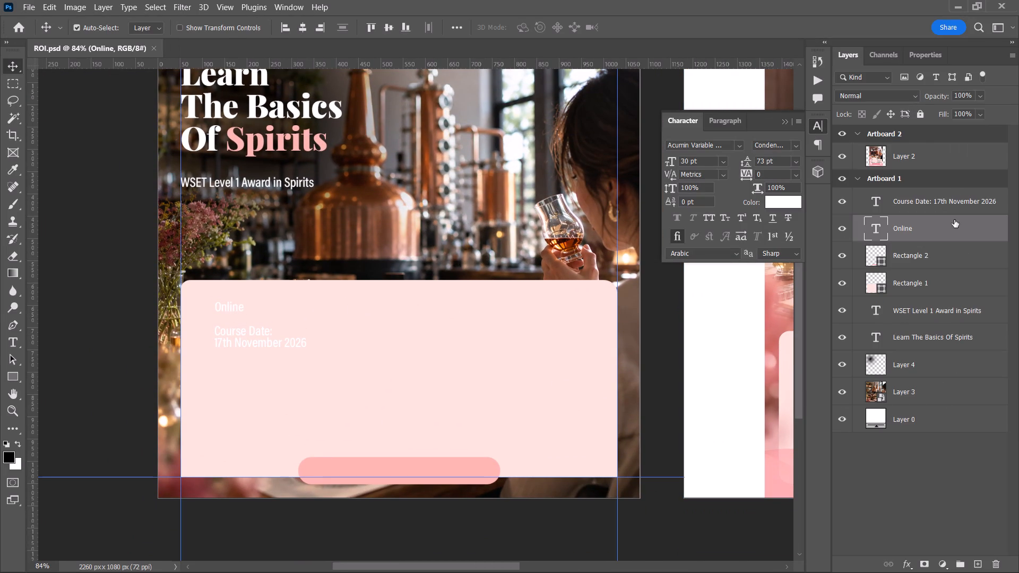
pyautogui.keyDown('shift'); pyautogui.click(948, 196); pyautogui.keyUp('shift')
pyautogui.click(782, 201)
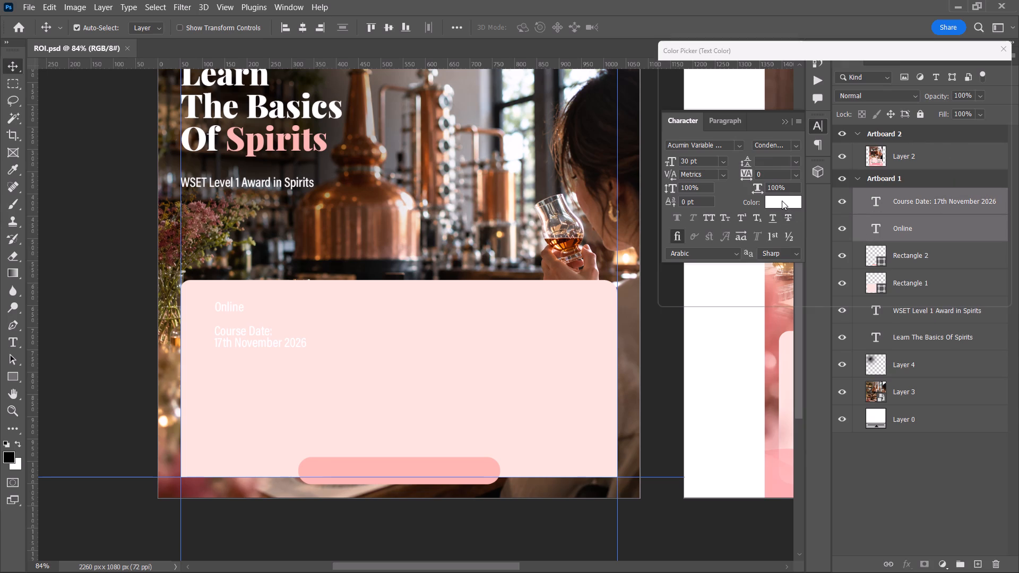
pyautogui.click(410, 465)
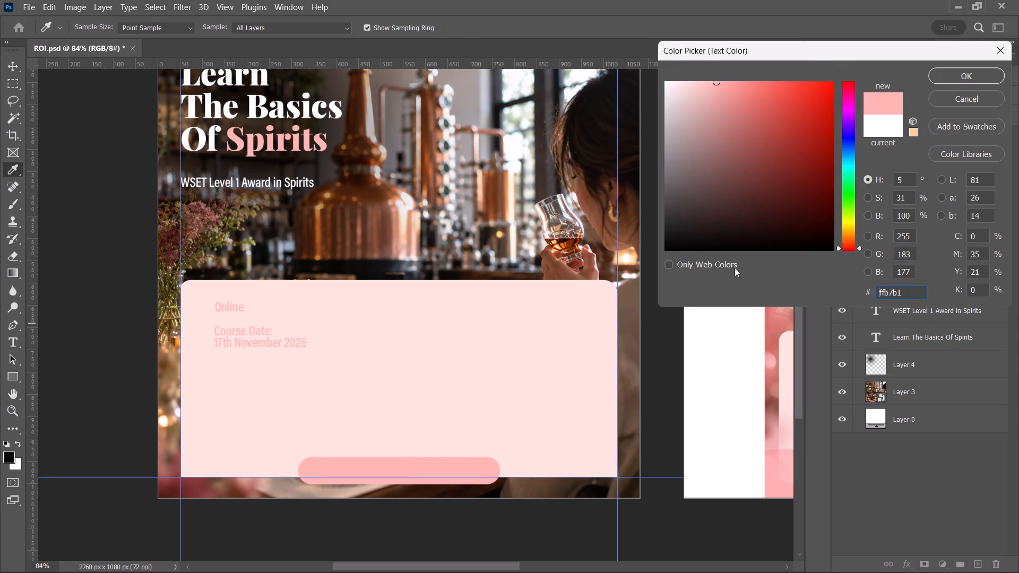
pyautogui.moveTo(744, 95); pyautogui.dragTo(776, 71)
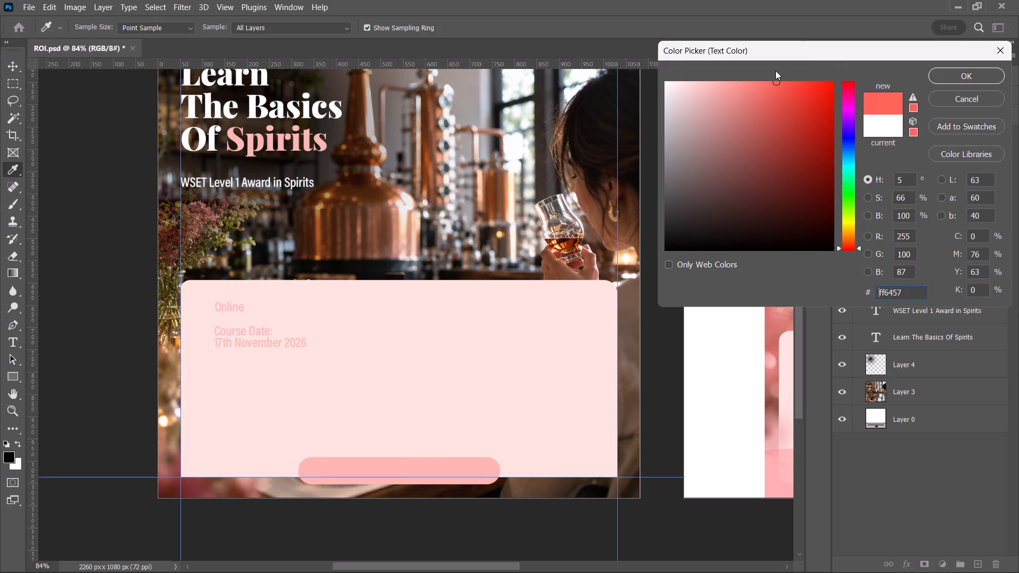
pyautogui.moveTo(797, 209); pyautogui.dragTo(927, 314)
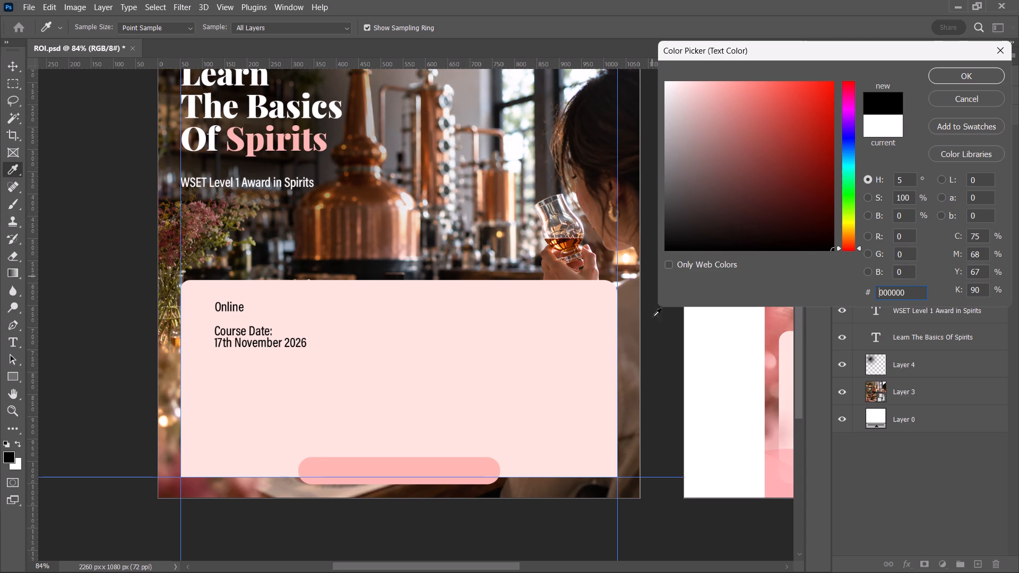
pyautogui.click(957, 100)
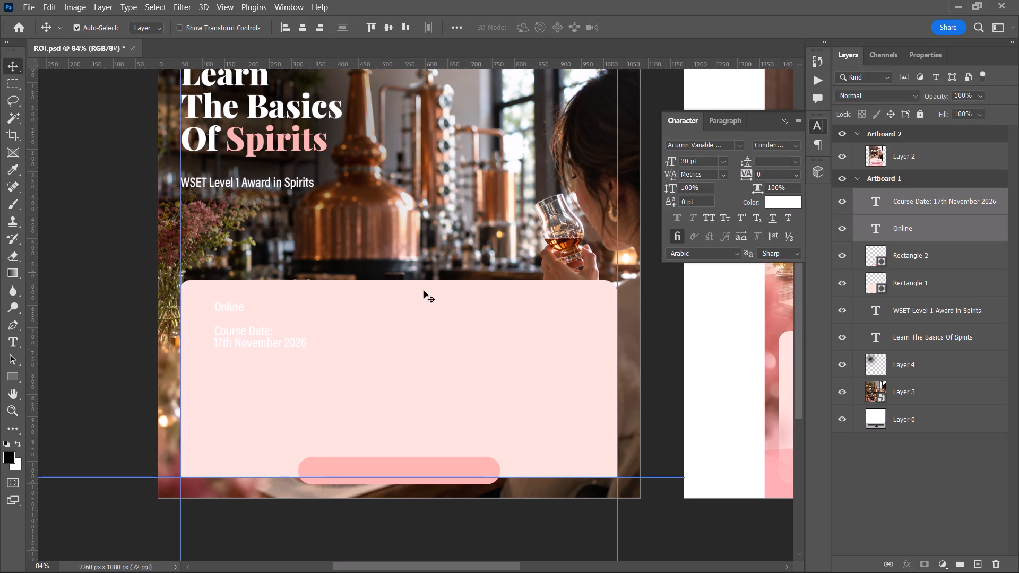
# Change the fill of the large course-details panel on Artboard 1 to the salmon pink #feb1aa.
pyautogui.click(491, 348)
pyautogui.doubleClick(879, 286)
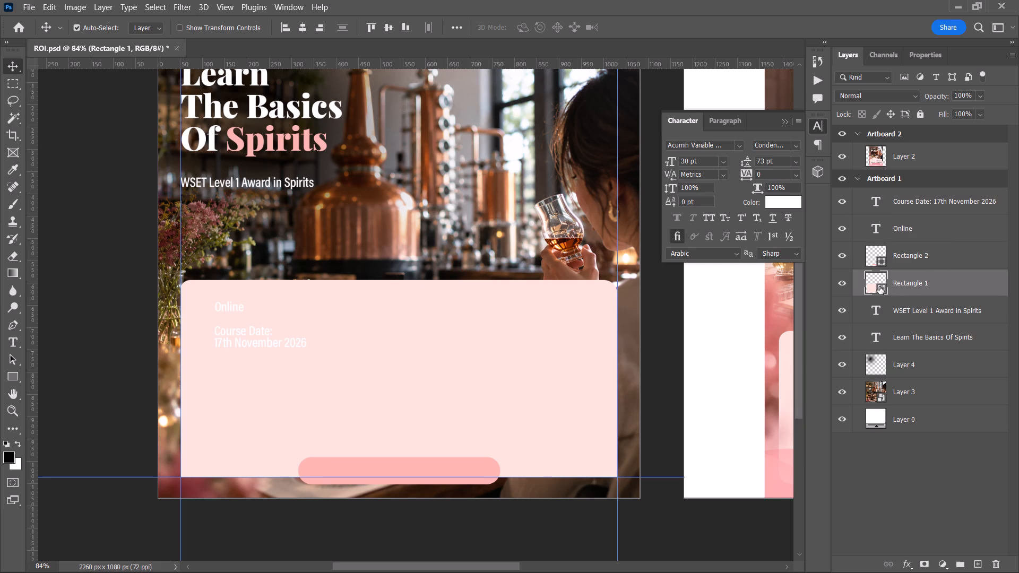
pyautogui.click(411, 459)
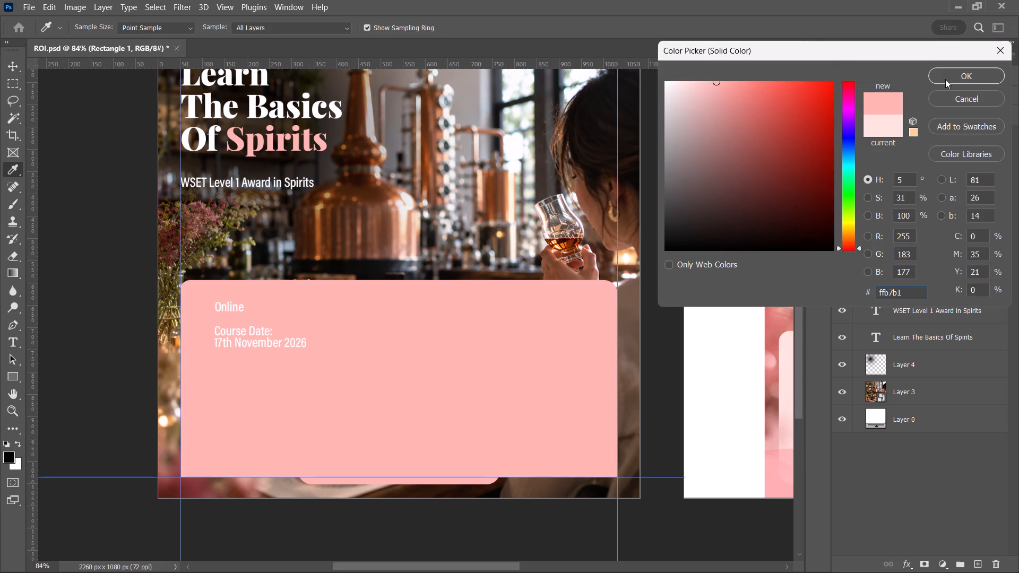
pyautogui.click(721, 82)
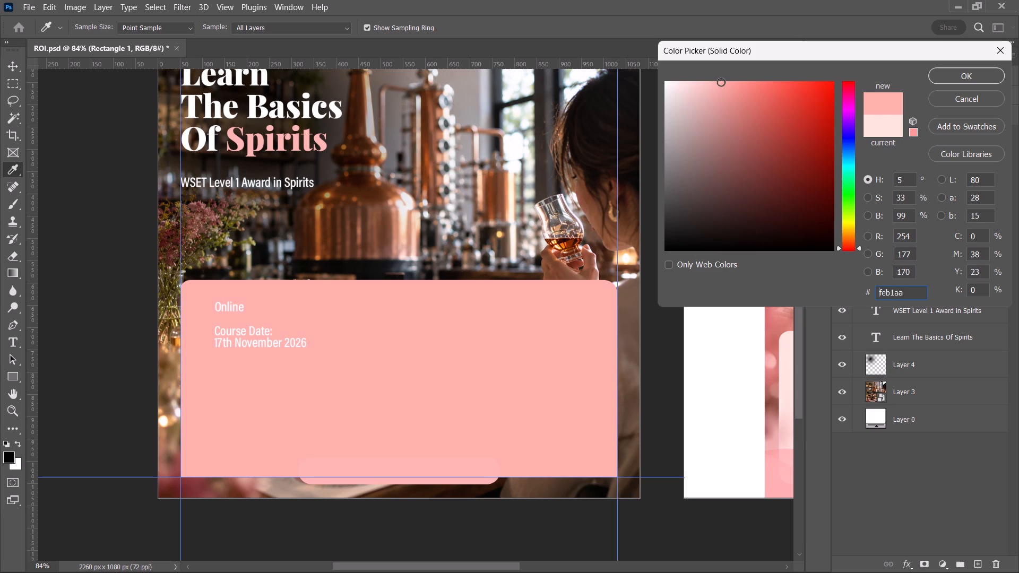
pyautogui.click(952, 81)
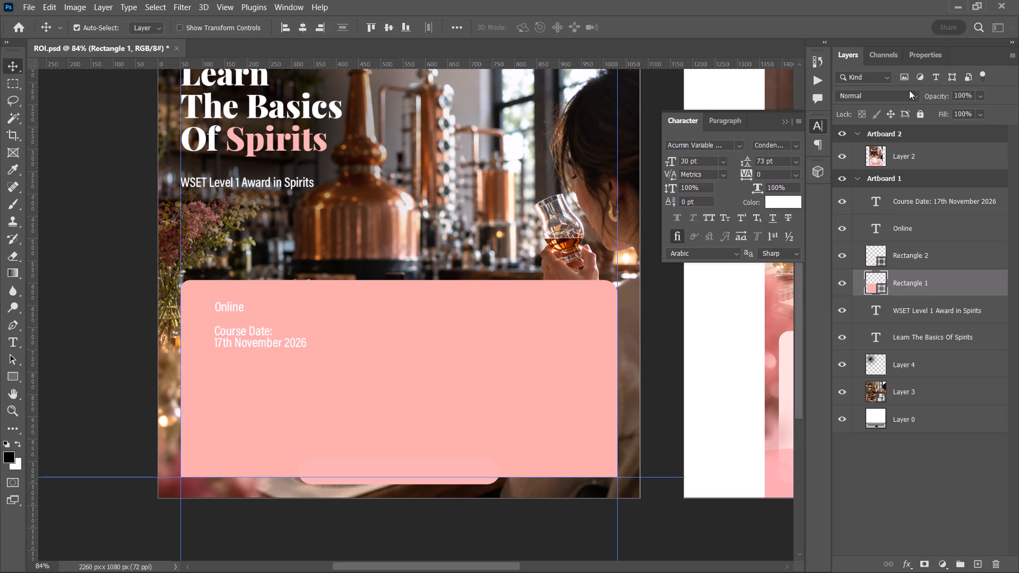
# Change the fill of the rounded register button shape on Artboard 1 to the recently used pale pink.
pyautogui.click(441, 471)
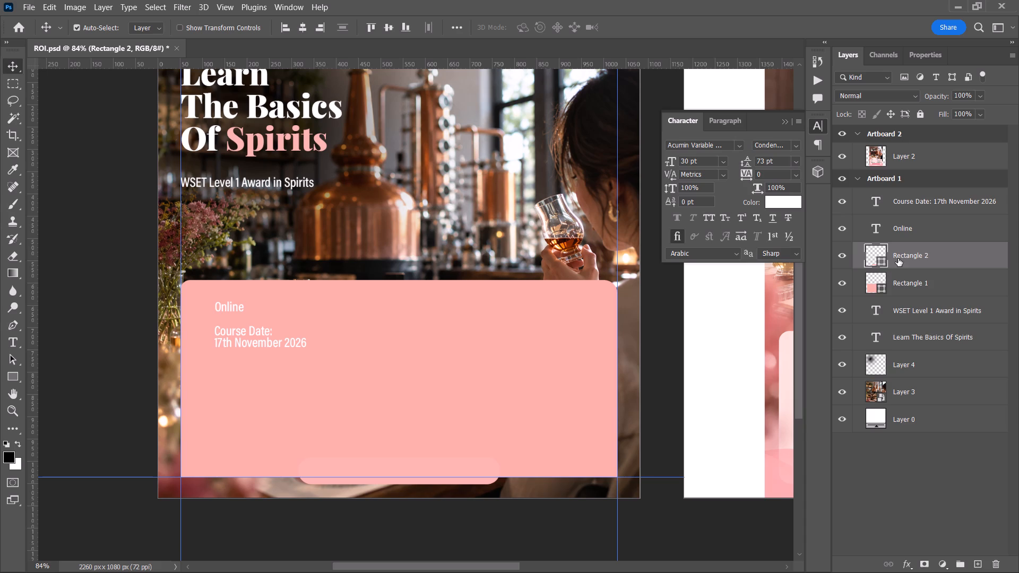
pyautogui.click(916, 59)
pyautogui.click(880, 194)
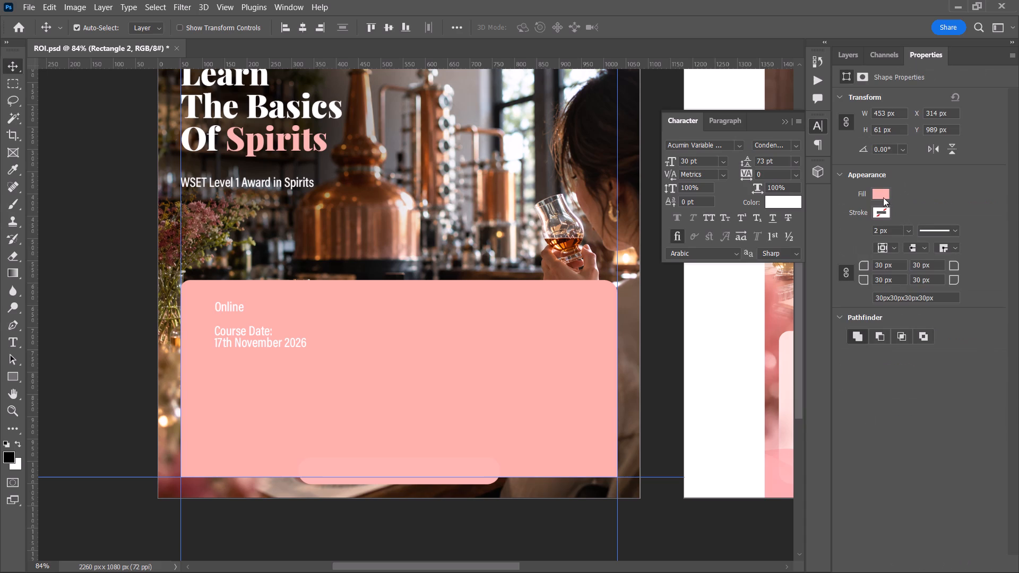
pyautogui.click(861, 263)
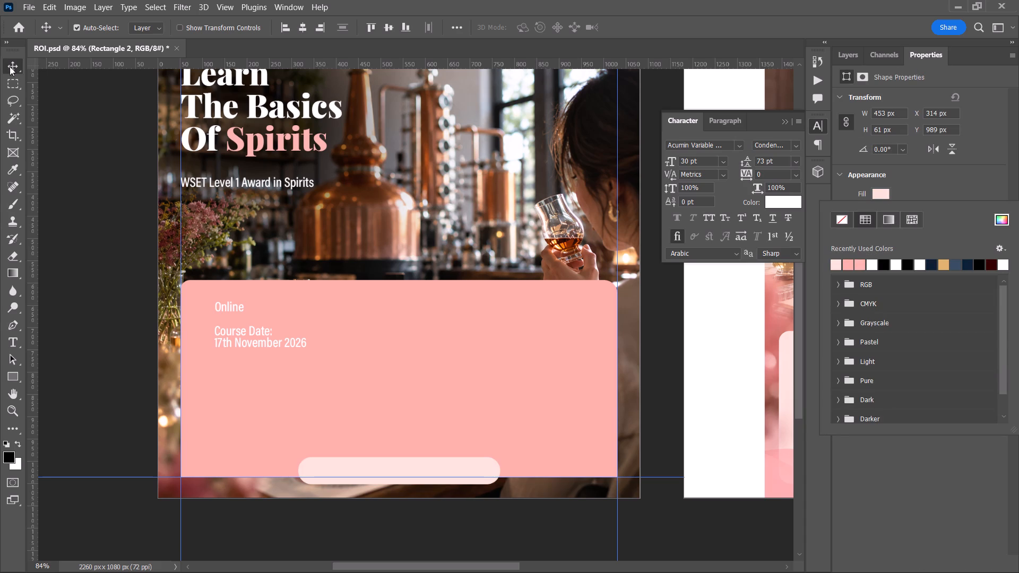
pyautogui.click(58, 194)
# Capture the text "Exam Date: 30th November 2026" from the Artboard 2 reference with text recognition.
pyautogui.scroll(-1, 381, 428)
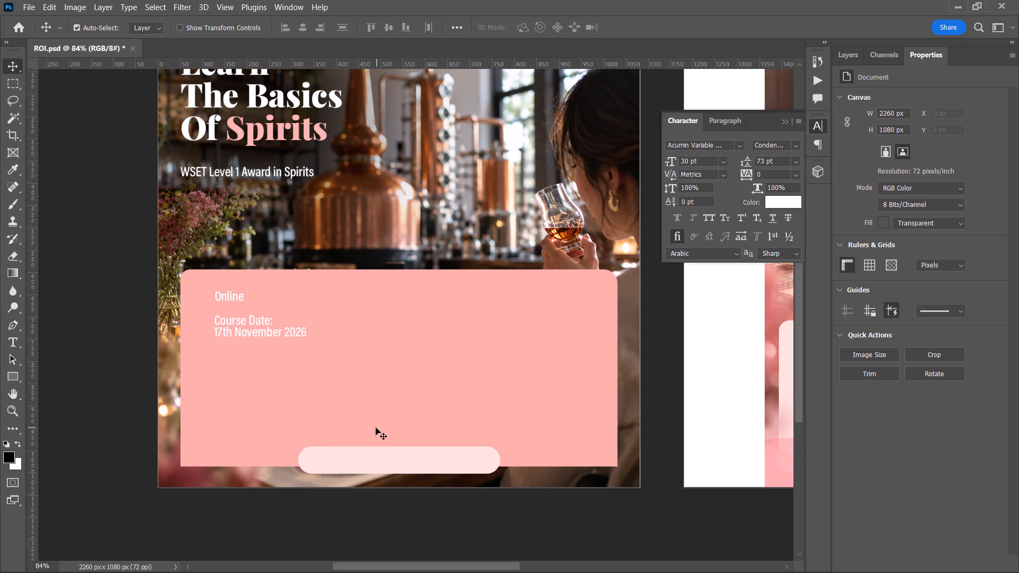
pyautogui.press('space')
pyautogui.press('space')
pyautogui.moveTo(335, 407); pyautogui.dragTo(352, 412)
pyautogui.keyDown('alt'); pyautogui.scroll(2, 249, 371); pyautogui.keyUp('alt')
pyautogui.keyDown('alt'); pyautogui.scroll(-2, 266, 368); pyautogui.keyUp('alt')
pyautogui.press('space')
pyautogui.press('space')
pyautogui.press('space')
pyautogui.press('space')
pyautogui.press('space')
pyautogui.press('space')
pyautogui.press('space')
pyautogui.press('space')
pyautogui.press('space')
pyautogui.press('space')
pyautogui.press('space')
pyautogui.press('space')
pyautogui.press('space')
pyautogui.press('space')
pyautogui.press('space')
pyautogui.press('space')
pyautogui.press('space')
pyautogui.press('space')
pyautogui.press('space')
pyautogui.press('space')
pyautogui.click(297, 365)
pyautogui.moveTo(330, 379); pyautogui.dragTo(224, 385)
pyautogui.moveTo(327, 410); pyautogui.dragTo(224, 409)
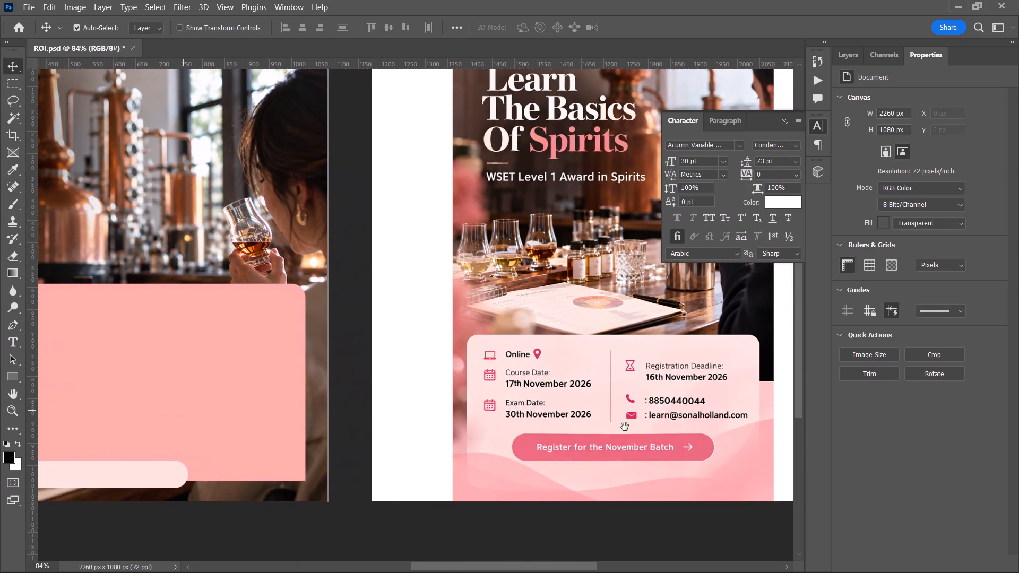
pyautogui.keyDown('alt'); pyautogui.scroll(4, 596, 404); pyautogui.keyUp('alt')
pyautogui.scroll(-7, 573, 401)
pyautogui.keyDown('alt'); pyautogui.scroll(4, 484, 347); pyautogui.keyUp('alt')
pyautogui.hotkey('alt', 't')
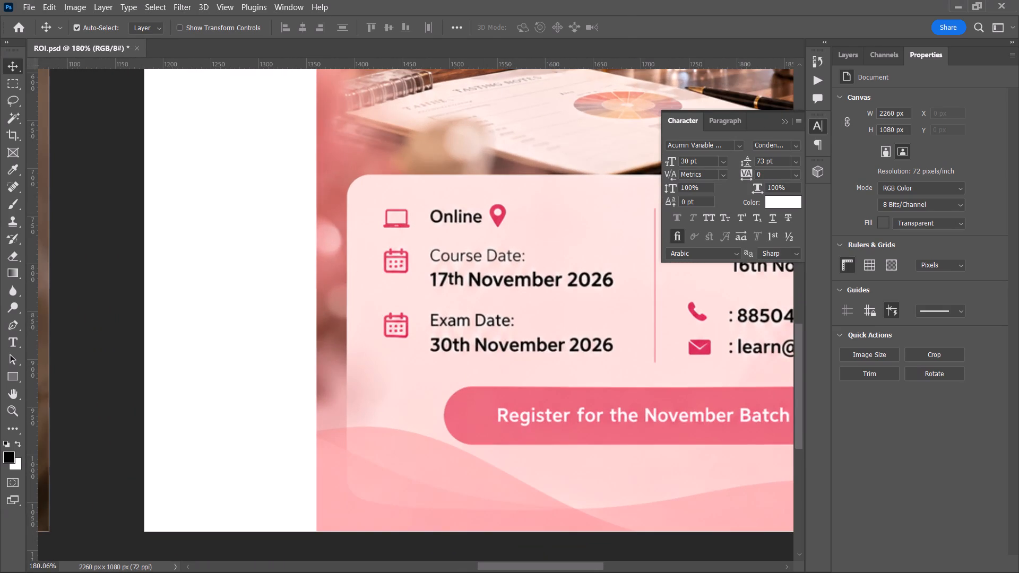
pyautogui.moveTo(418, 311); pyautogui.dragTo(619, 362)
# Duplicate the course date text directly below itself on Artboard 1 and replace its content with the copied "Exam Date: 30th November 2026".
pyautogui.keyDown('alt'); pyautogui.scroll(-6, 619, 362); pyautogui.keyUp('alt')
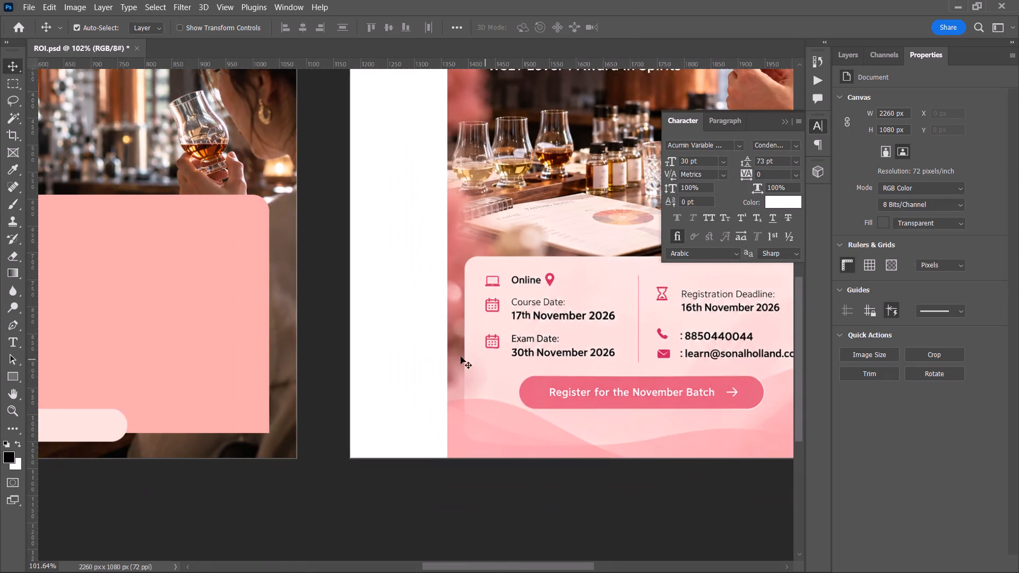
pyautogui.press('space')
pyautogui.press('space')
pyautogui.press('space')
pyautogui.press('space')
pyautogui.press('space')
pyautogui.press('space')
pyautogui.press('space')
pyautogui.press('space')
pyautogui.press('space')
pyautogui.press('space')
pyautogui.moveTo(426, 354); pyautogui.dragTo(606, 357)
pyautogui.click(424, 327)
pyautogui.keyDown('alt'); pyautogui.moveTo(310, 280); pyautogui.dragTo(307, 341); pyautogui.keyUp('alt')
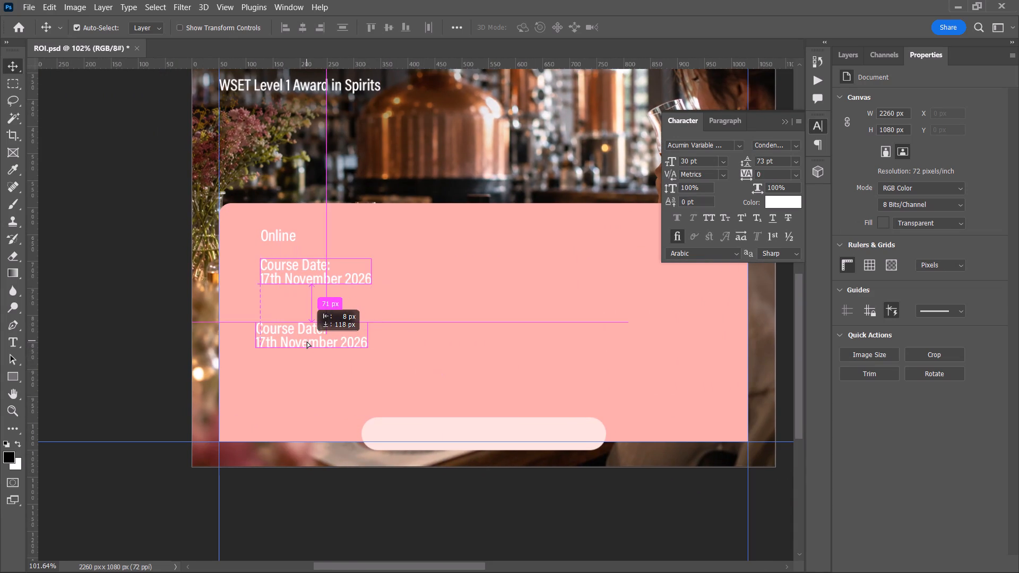
pyautogui.keyDown('alt'); pyautogui.moveTo(307, 341); pyautogui.dragTo(312, 334); pyautogui.keyUp('alt')
pyautogui.press('t')
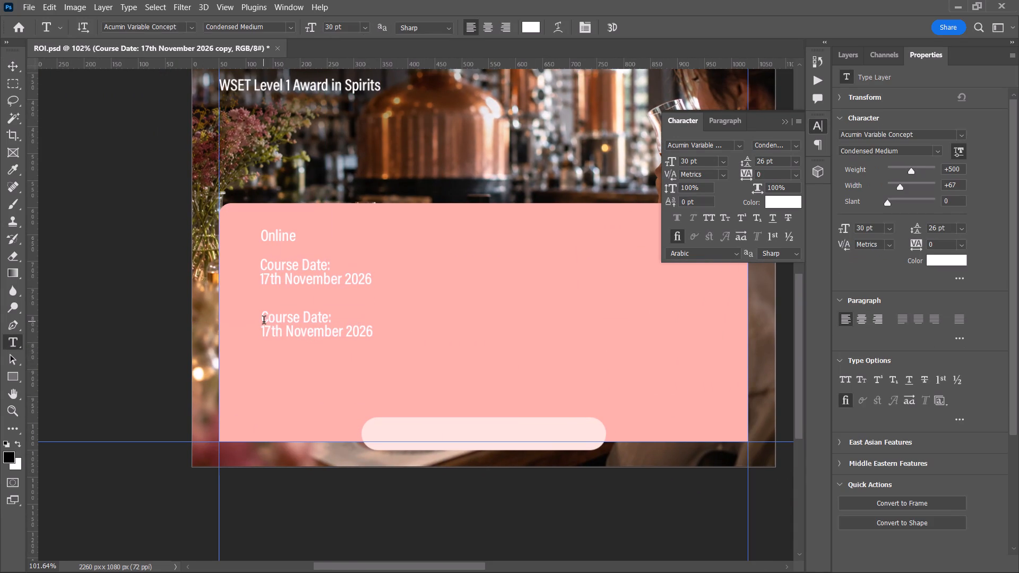
pyautogui.moveTo(264, 320); pyautogui.dragTo(408, 350)
pyautogui.hotkey('ctrl', 'v')
pyautogui.click(11, 70)
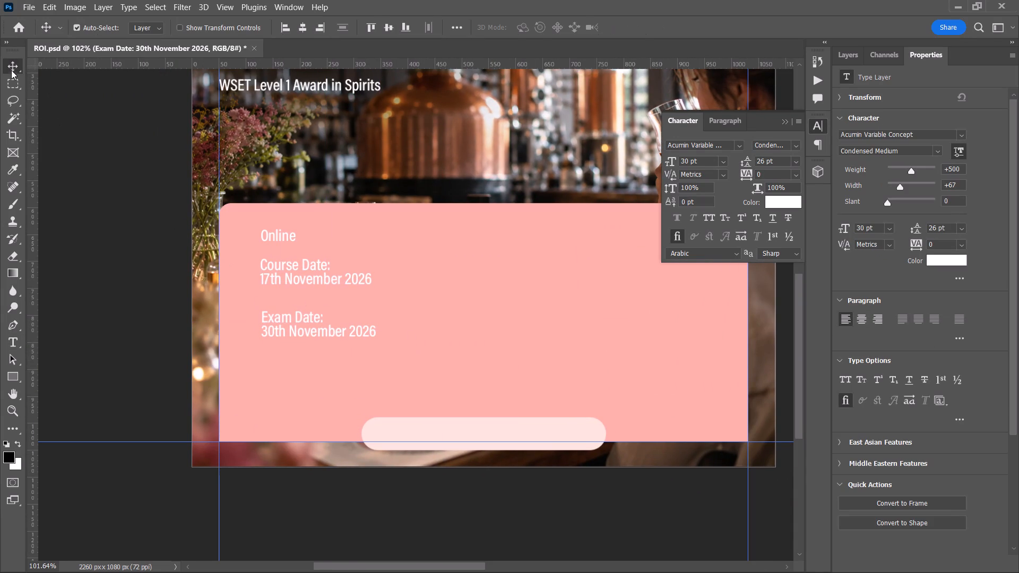
# Set the font of the Online, Course Date and Exam Date texts to Lato Regular.
pyautogui.click(274, 235)
pyautogui.keyDown('shift'); pyautogui.click(306, 274); pyautogui.keyUp('shift')
pyautogui.keyDown('shift'); pyautogui.click(314, 323); pyautogui.keyUp('shift')
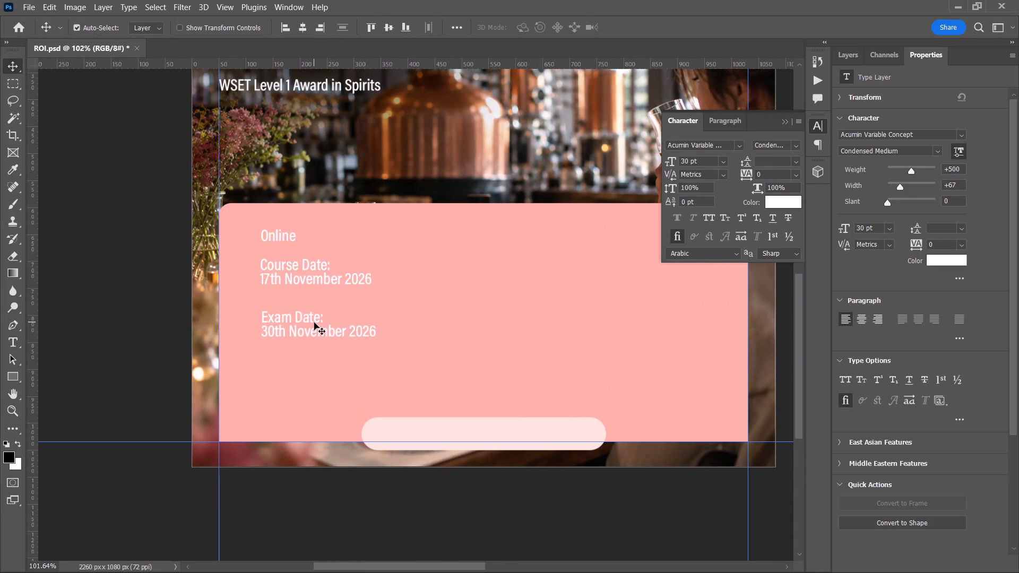
pyautogui.click(852, 58)
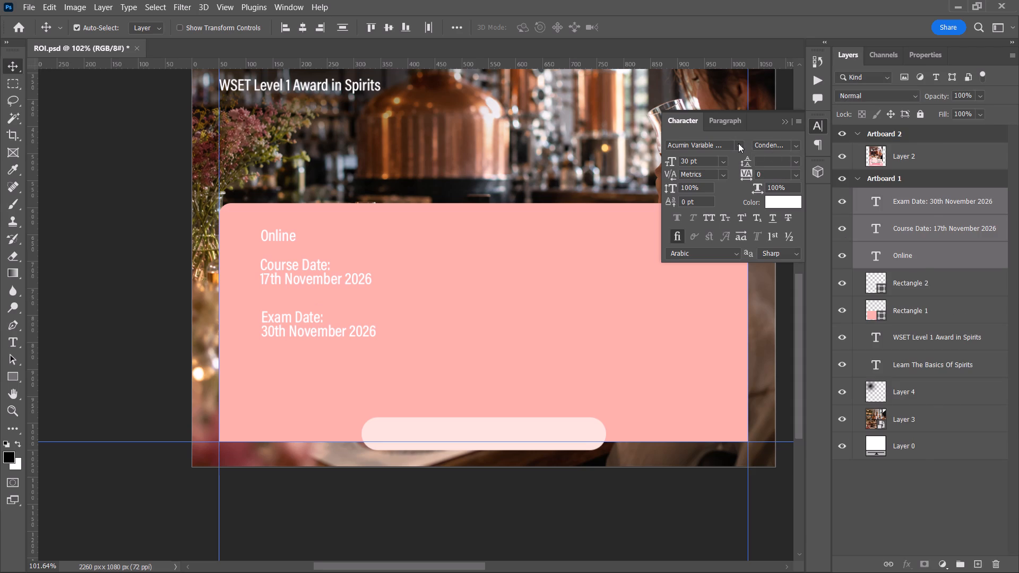
pyautogui.click(738, 143)
pyautogui.write('lato')
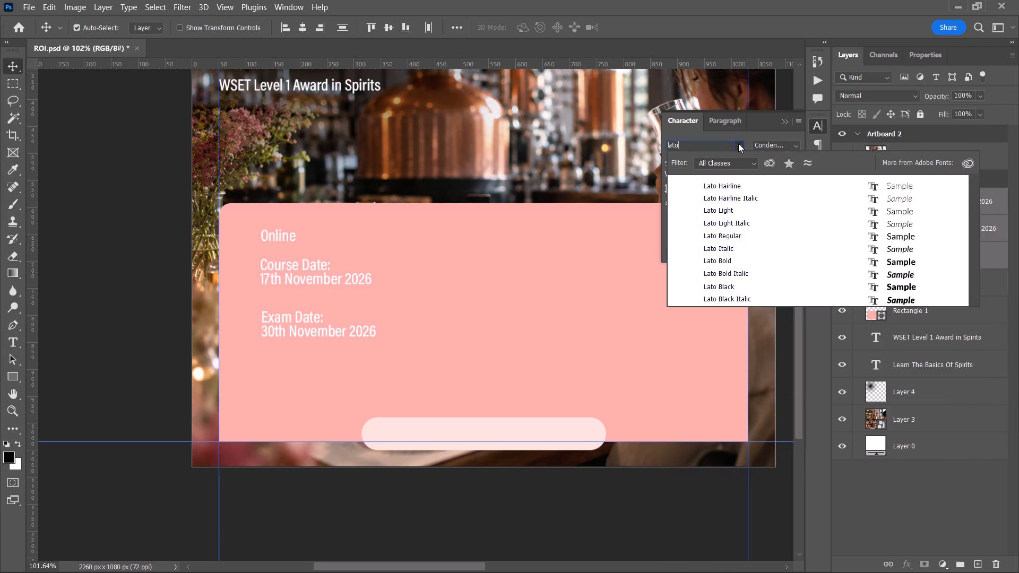
pyautogui.click(757, 235)
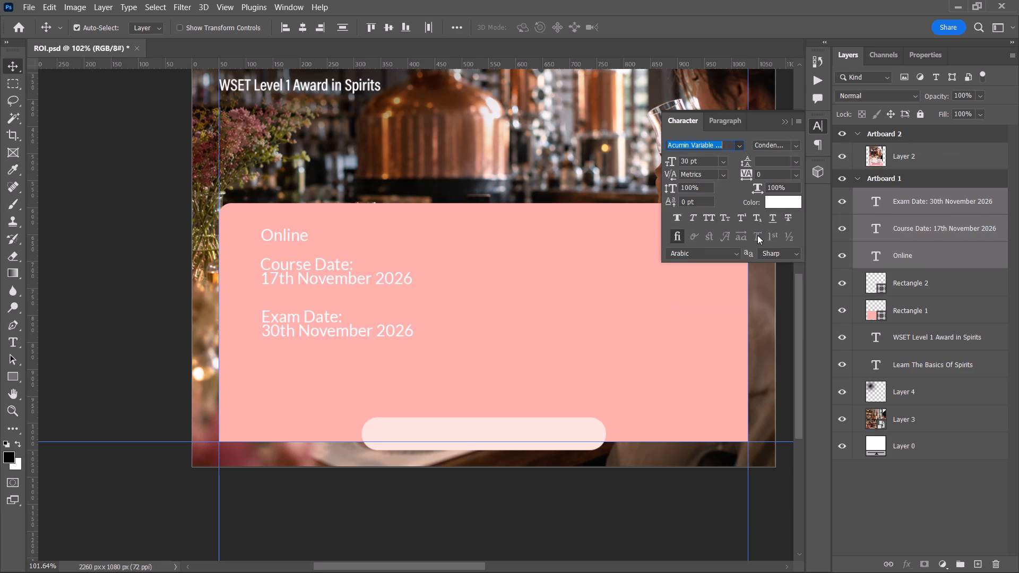
# Reduce the font size of the Online, Course Date and Exam Date texts to 26 pt, and deselect them.
pyautogui.click(706, 163)
pyautogui.scroll(-7, 706, 163)
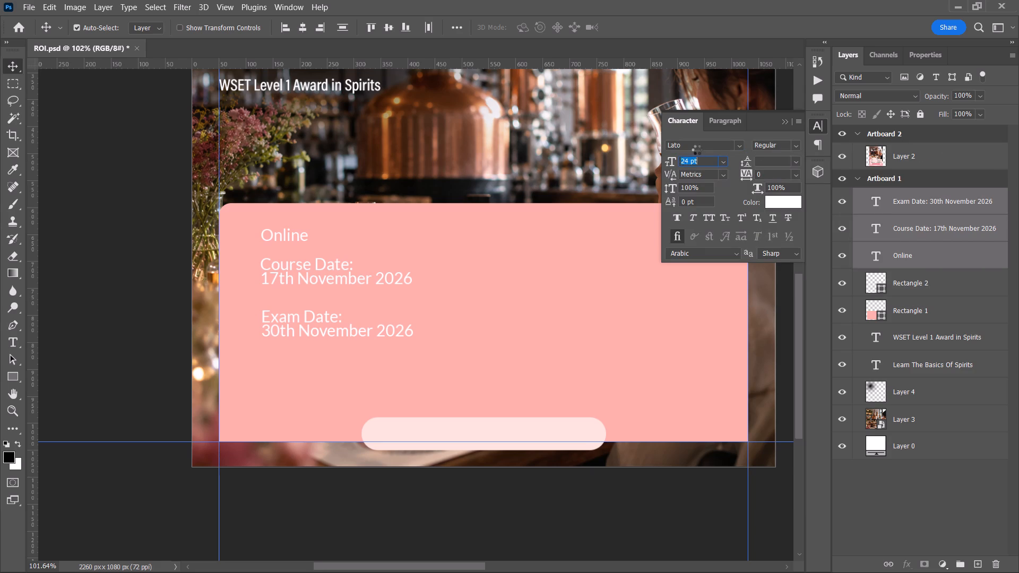
pyautogui.scroll(3, 697, 150)
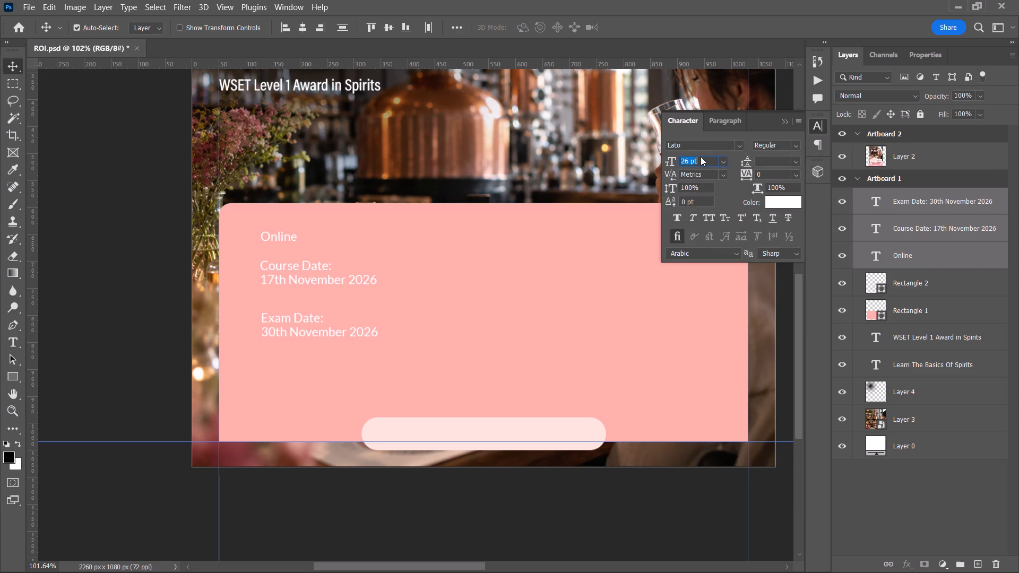
pyautogui.click(109, 215)
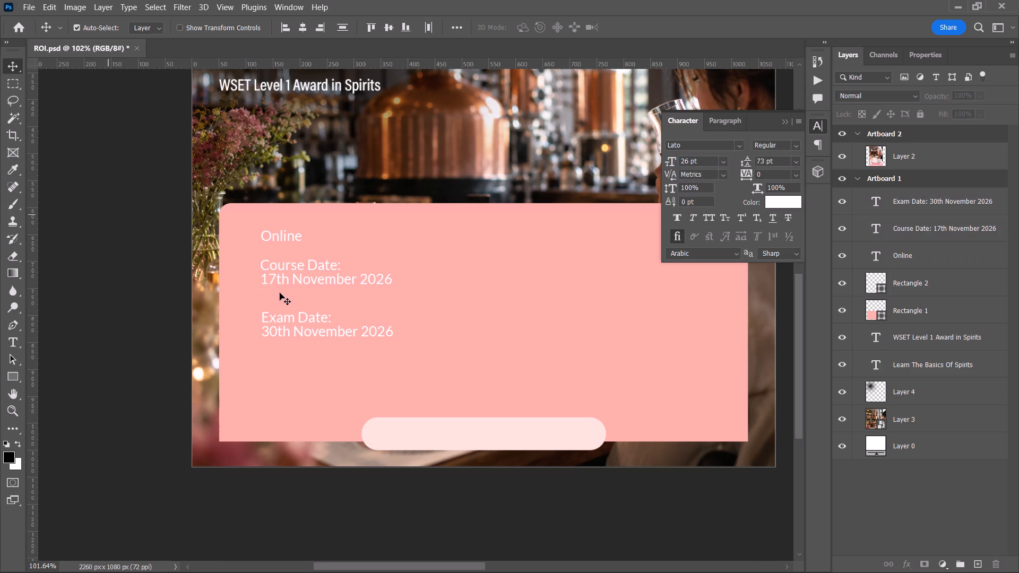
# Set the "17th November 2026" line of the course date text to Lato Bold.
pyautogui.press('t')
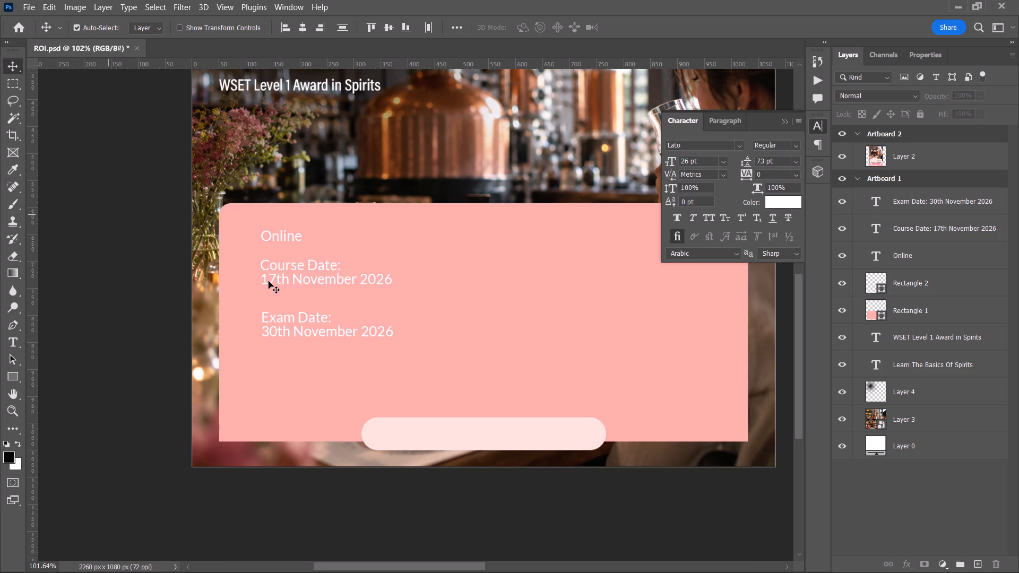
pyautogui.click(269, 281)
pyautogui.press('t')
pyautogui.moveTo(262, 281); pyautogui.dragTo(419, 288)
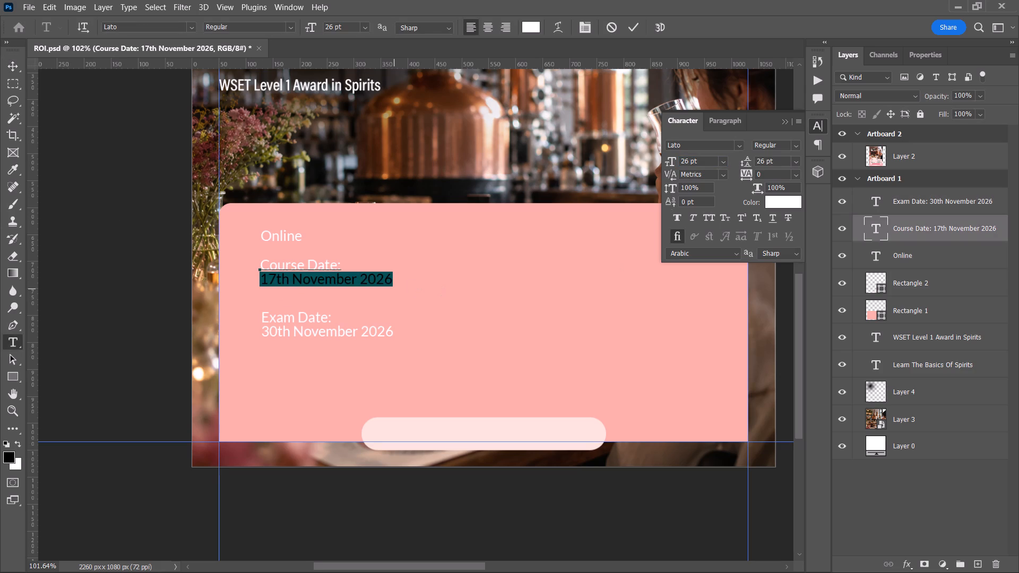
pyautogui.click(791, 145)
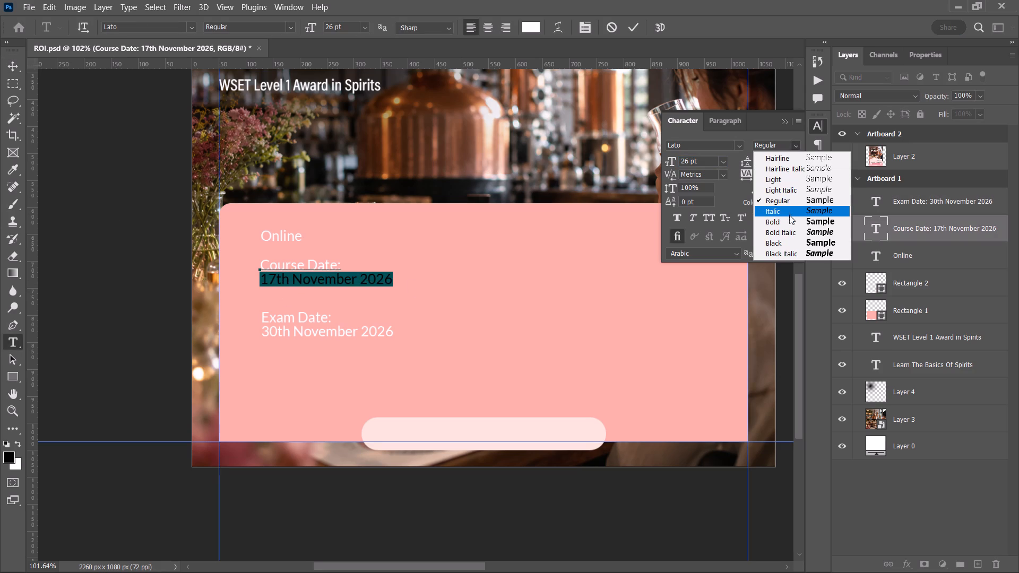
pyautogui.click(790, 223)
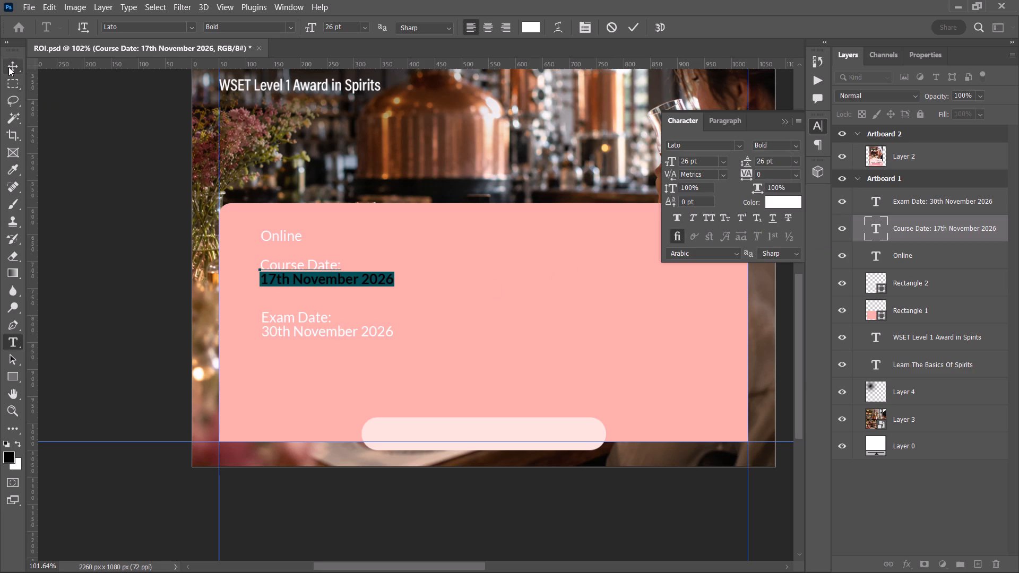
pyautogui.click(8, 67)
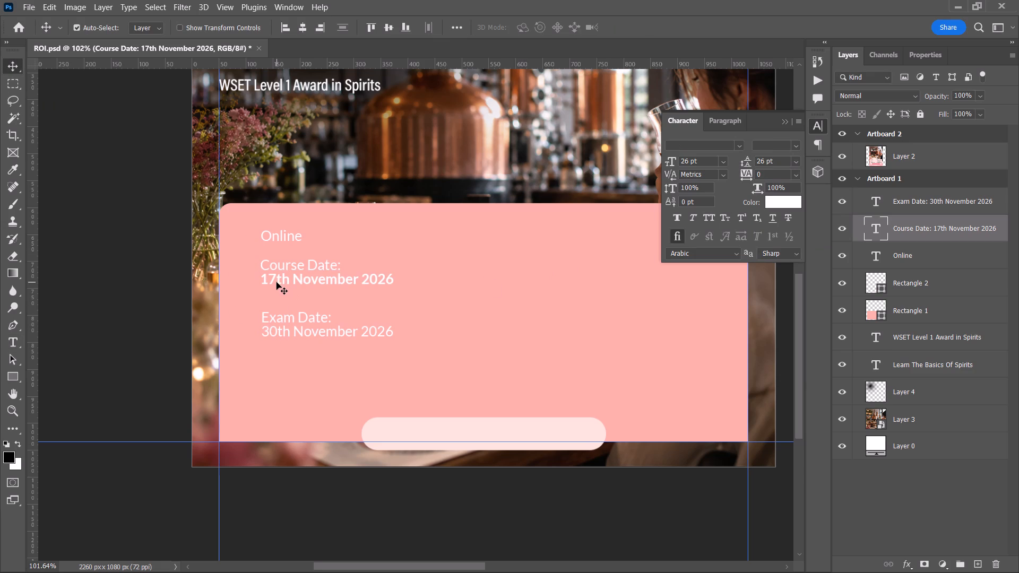
# Set the "17th November 2026" line of the course date text to Lato Black.
pyautogui.press('t')
pyautogui.moveTo(262, 282); pyautogui.dragTo(515, 284)
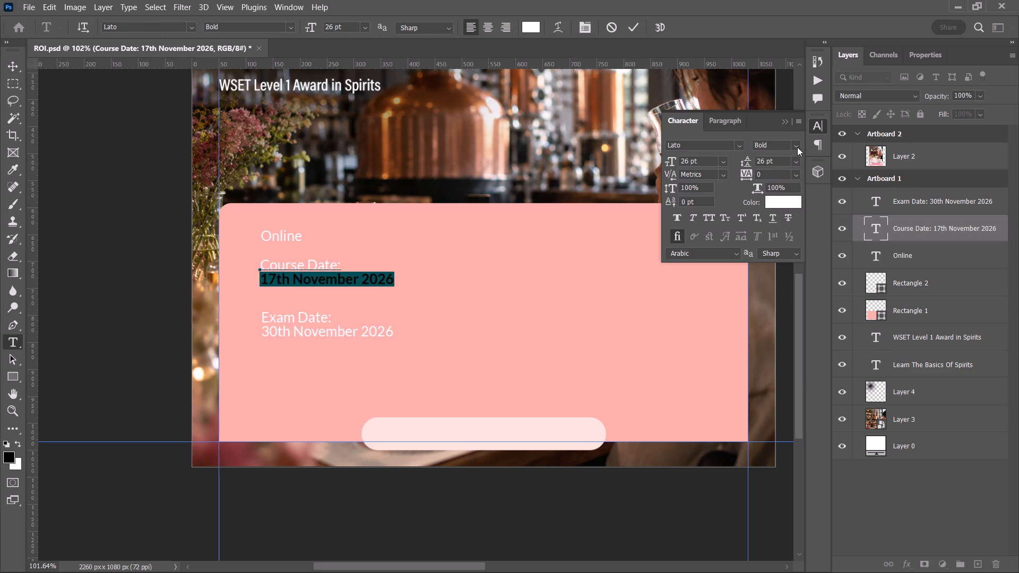
pyautogui.click(797, 147)
pyautogui.click(815, 240)
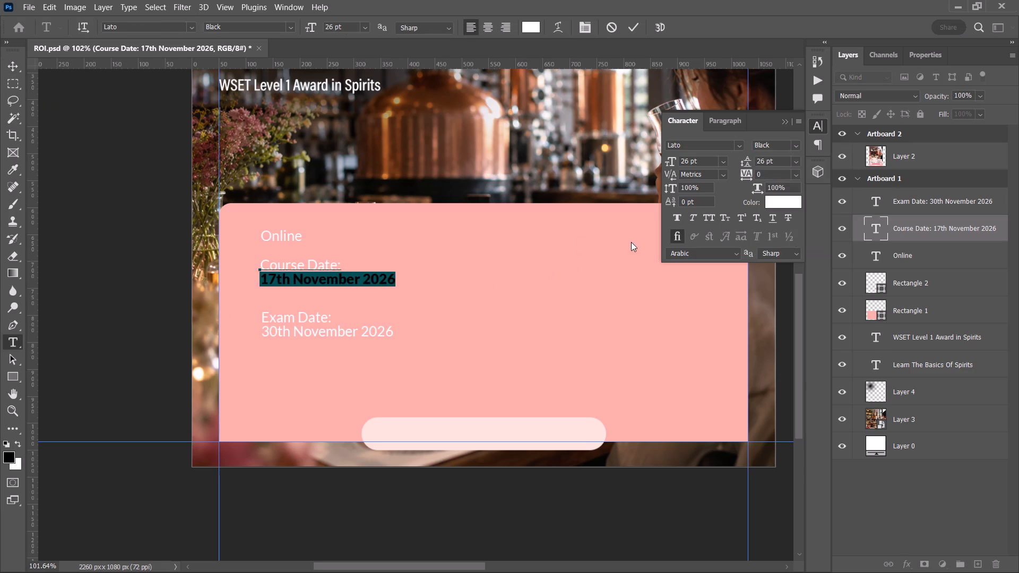
pyautogui.click(14, 64)
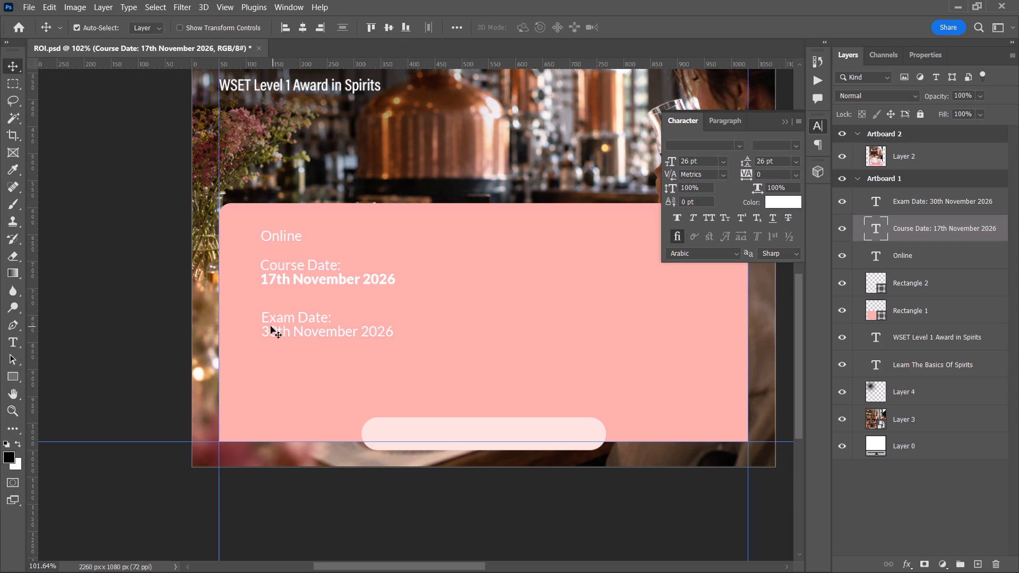
# Set the "30th November 2026" line of the exam date text to Lato Black.
pyautogui.press('t')
pyautogui.moveTo(264, 331); pyautogui.dragTo(421, 323)
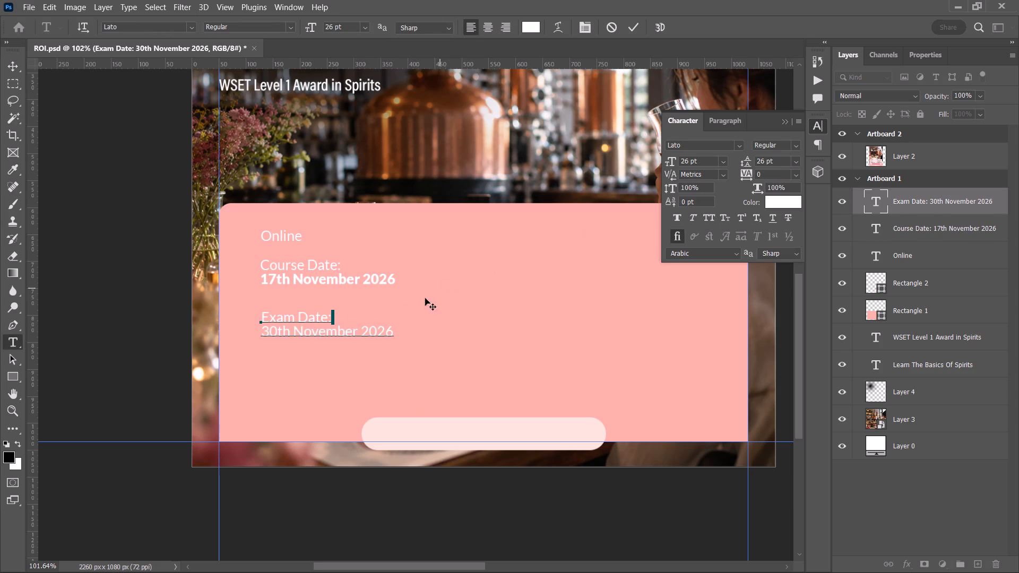
pyautogui.moveTo(268, 328); pyautogui.dragTo(405, 335)
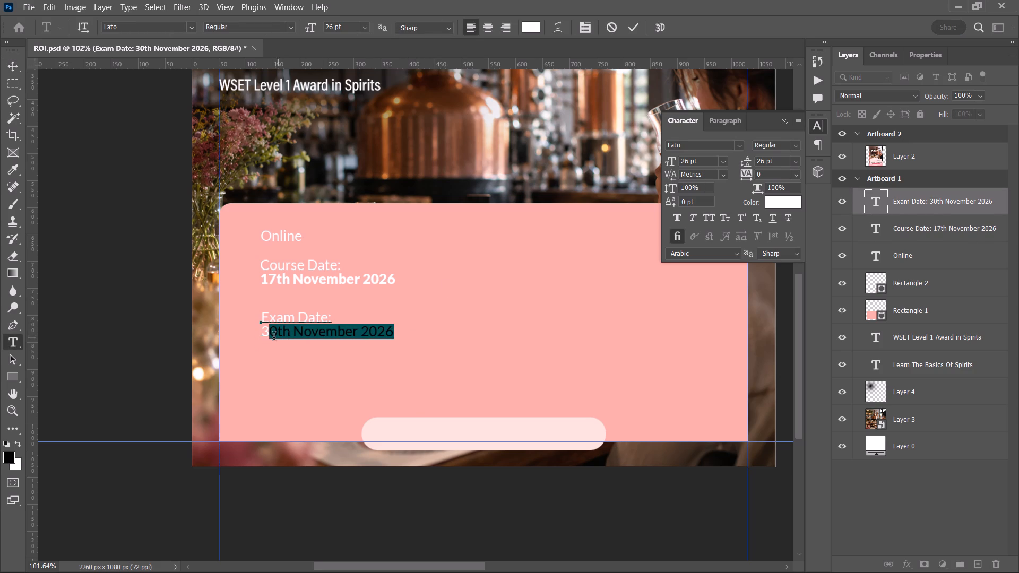
pyautogui.moveTo(266, 337); pyautogui.dragTo(406, 347)
pyautogui.moveTo(263, 332); pyautogui.dragTo(478, 331)
pyautogui.click(795, 144)
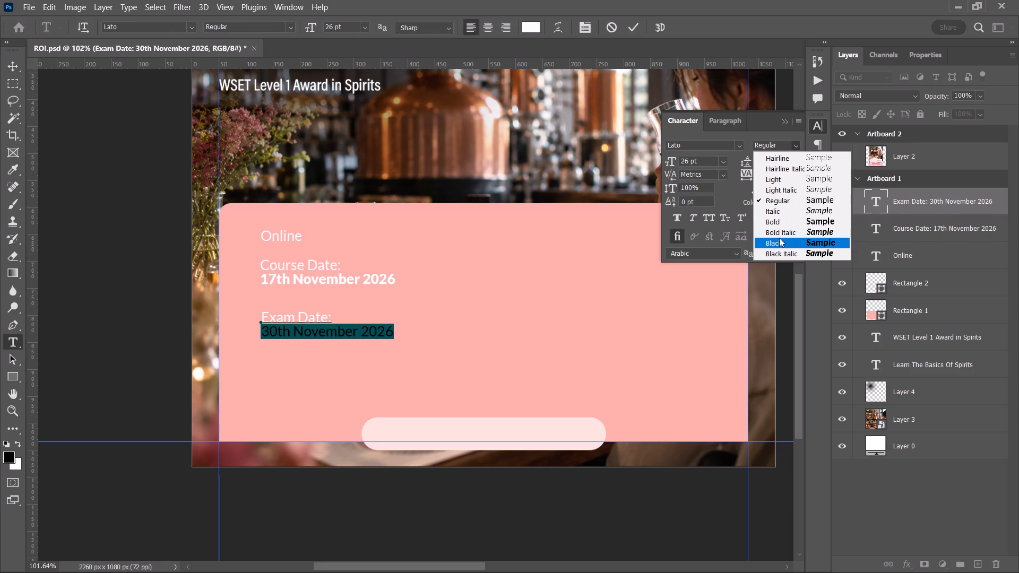
pyautogui.click(779, 238)
pyautogui.click(633, 29)
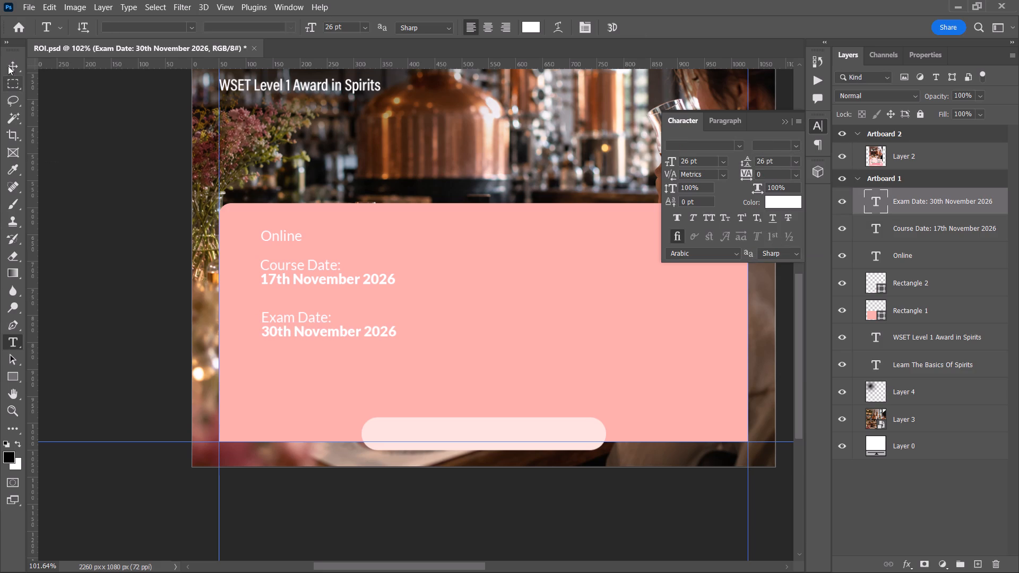
pyautogui.click(8, 63)
# Capture the text "Registration Deadline: 16th November 2026" from the Artboard 2 reference with text recognition.
pyautogui.keyDown('alt'); pyautogui.scroll(-3, 121, 297); pyautogui.keyUp('alt')
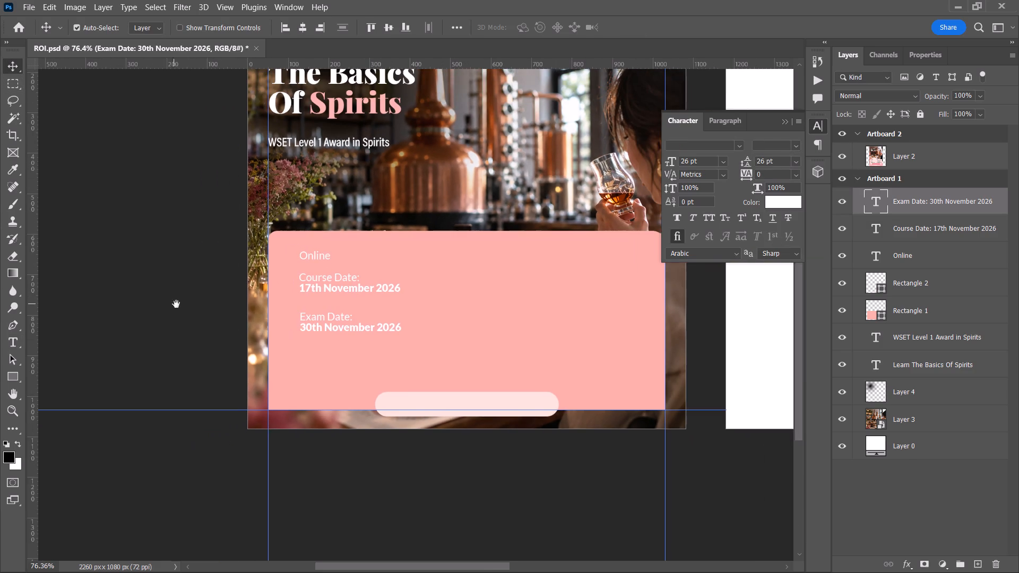
pyautogui.press('space')
pyautogui.press('space')
pyautogui.press('space')
pyautogui.press('space')
pyautogui.press('space')
pyautogui.press('space')
pyautogui.press('space')
pyautogui.press('space')
pyautogui.press('space')
pyautogui.press('space')
pyautogui.press('space')
pyautogui.press('space')
pyautogui.press('space')
pyautogui.press('space')
pyautogui.press('space')
pyautogui.press('space')
pyautogui.press('space')
pyautogui.press('space')
pyautogui.press('space')
pyautogui.press('space')
pyautogui.moveTo(176, 304); pyautogui.dragTo(92, 309)
pyautogui.moveTo(285, 324); pyautogui.dragTo(213, 325)
pyautogui.moveTo(340, 296); pyautogui.dragTo(279, 282)
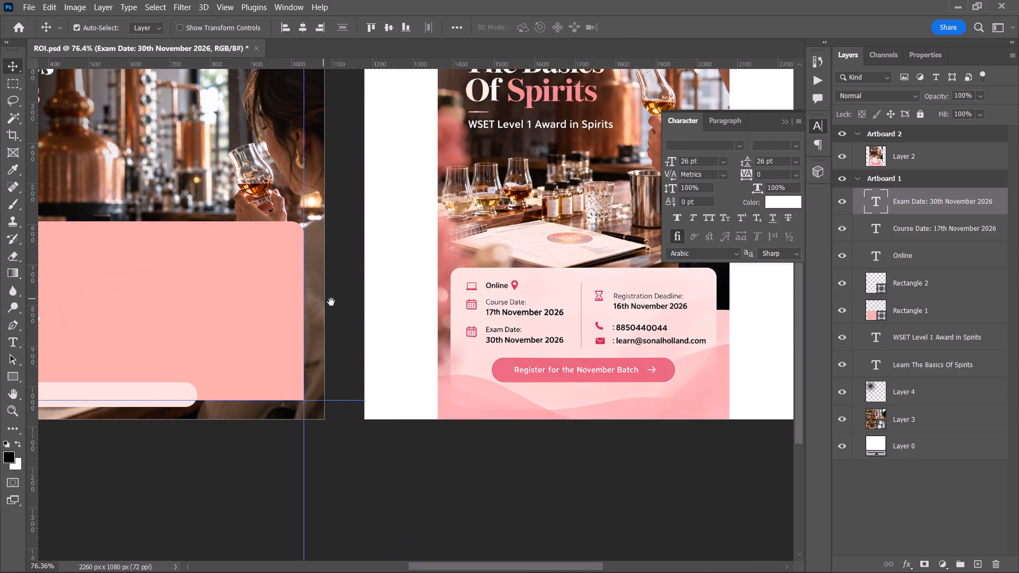
pyautogui.moveTo(344, 308); pyautogui.dragTo(286, 307)
pyautogui.hotkey('alt', 't')
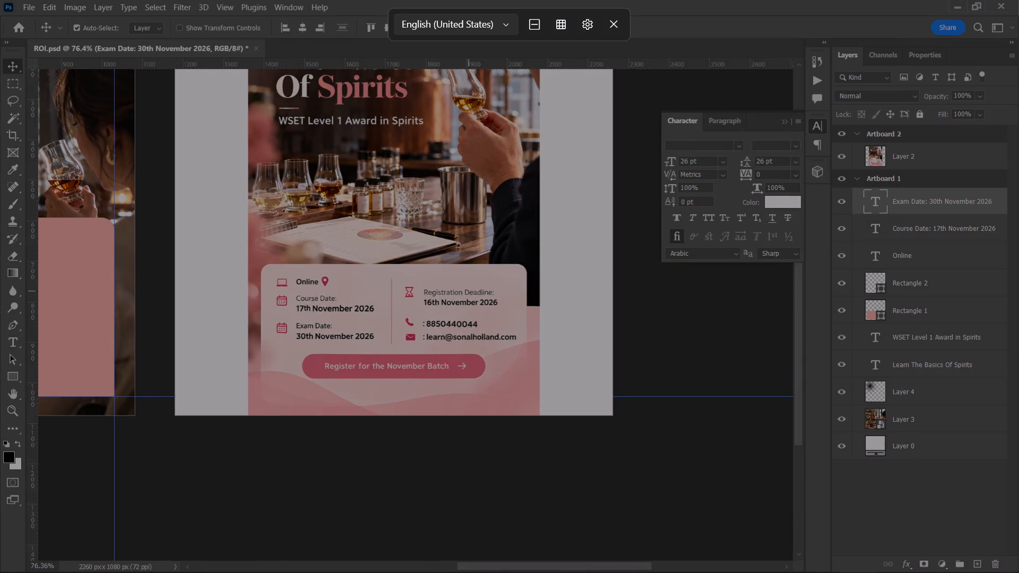
pyautogui.moveTo(417, 282); pyautogui.dragTo(511, 311)
# Duplicate the course date text into the right half of the pink panel and replace its content with "Registration Deadline: 16th November 2026".
pyautogui.press('space')
pyautogui.press('space')
pyautogui.moveTo(457, 315); pyautogui.dragTo(565, 311)
pyautogui.press('space')
pyautogui.press('space')
pyautogui.moveTo(144, 271); pyautogui.dragTo(336, 282)
pyautogui.keyDown('alt'); pyautogui.moveTo(135, 273); pyautogui.dragTo(337, 276); pyautogui.keyUp('alt')
pyautogui.press('t')
pyautogui.moveTo(275, 276); pyautogui.dragTo(412, 300)
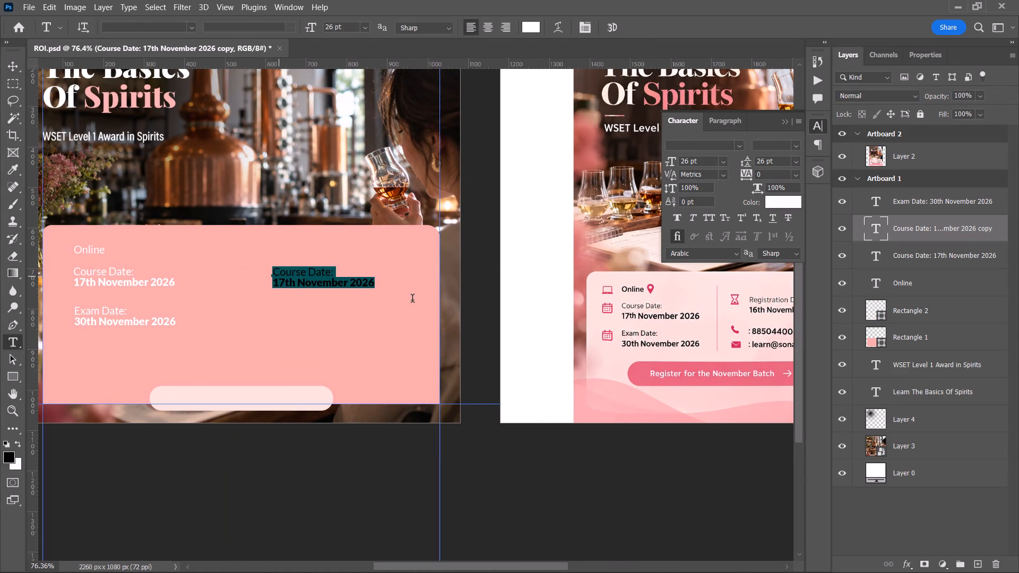
pyautogui.hotkey('ctrl', 'v')
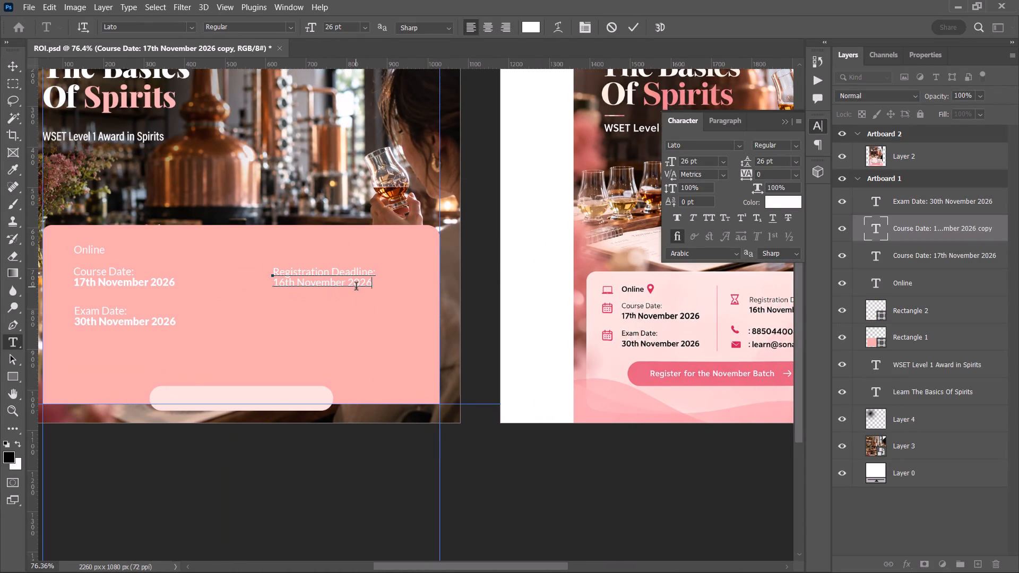
# Set the "16th November 2026" line of the registration deadline text to Lato Black.
pyautogui.hotkey('shift', 'Left')
pyautogui.hotkey('shift', 'Left')
pyautogui.hotkey('shift', 'Left')
pyautogui.hotkey('shift', 'Left')
pyautogui.hotkey('shift', 'Left')
pyautogui.hotkey('shift', 'Left')
pyautogui.hotkey('shift', 'Left')
pyautogui.hotkey('shift', 'Left')
pyautogui.hotkey('shift', 'Left')
pyautogui.hotkey('shift', 'Left')
pyautogui.hotkey('shift', 'Left')
pyautogui.hotkey('shift', 'Left')
pyautogui.hotkey('shift', 'Left')
pyautogui.hotkey('shift', 'Left')
pyautogui.hotkey('shift', 'Left')
pyautogui.hotkey('shift', 'Left')
pyautogui.hotkey('shift', 'Left')
pyautogui.hotkey('shift', 'Left')
pyautogui.hotkey('shift', 'Left')
pyautogui.hotkey('shift', 'Left')
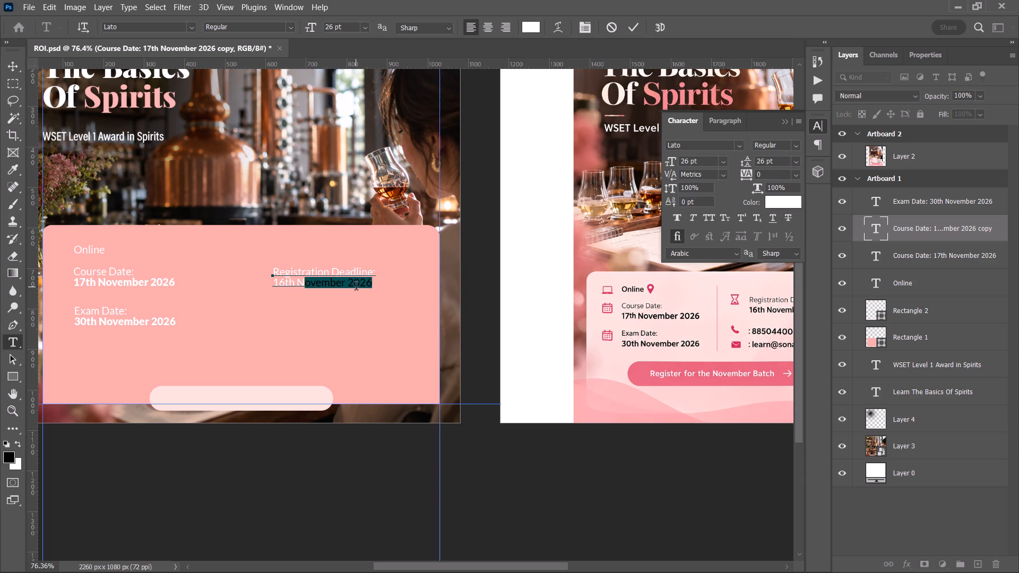
pyautogui.hotkey('shift', 'Left')
pyautogui.hotkey('shift', 'Left')
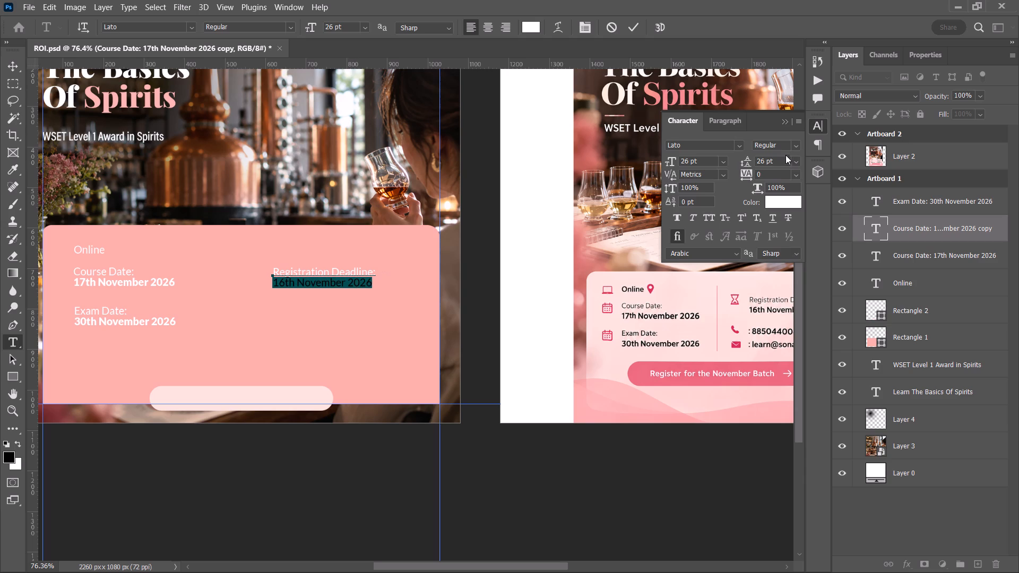
pyautogui.click(799, 143)
pyautogui.click(799, 238)
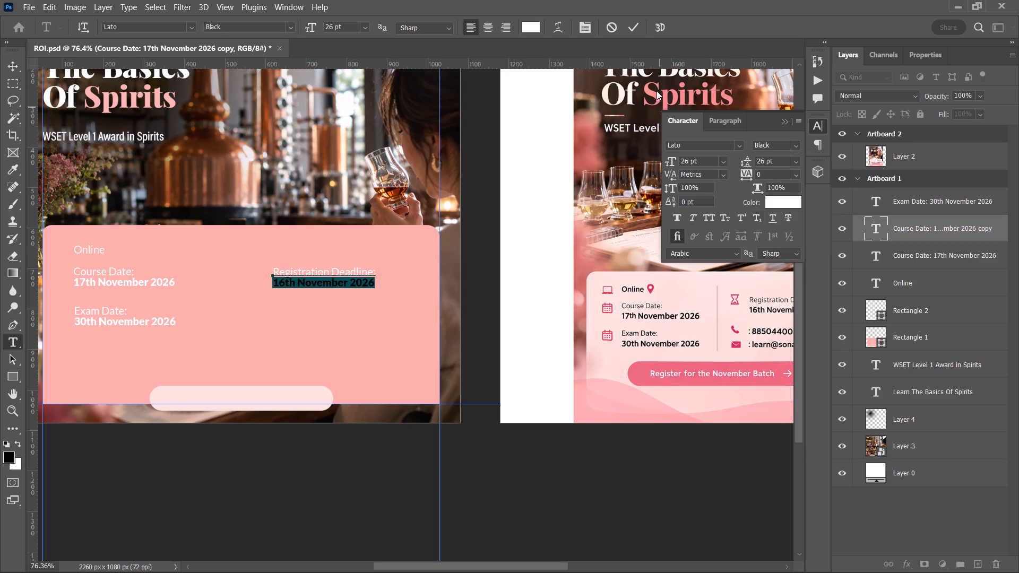
pyautogui.click(633, 31)
pyautogui.click(12, 65)
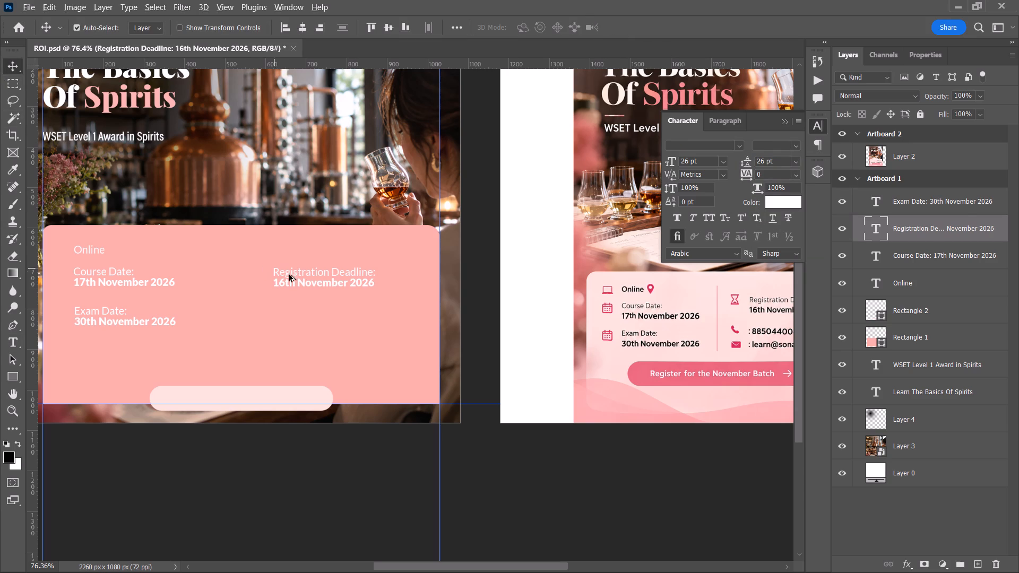
# Duplicate the registration deadline text directly below itself in the pink panel.
pyautogui.keyDown('alt'); pyautogui.moveTo(309, 277); pyautogui.dragTo(308, 315); pyautogui.keyUp('alt')
# Capture the contact phone line from the Artboard 2 reference with text recognition.
pyautogui.press('space')
pyautogui.press('space')
pyautogui.press('space')
pyautogui.press('space')
pyautogui.moveTo(630, 342); pyautogui.dragTo(391, 340)
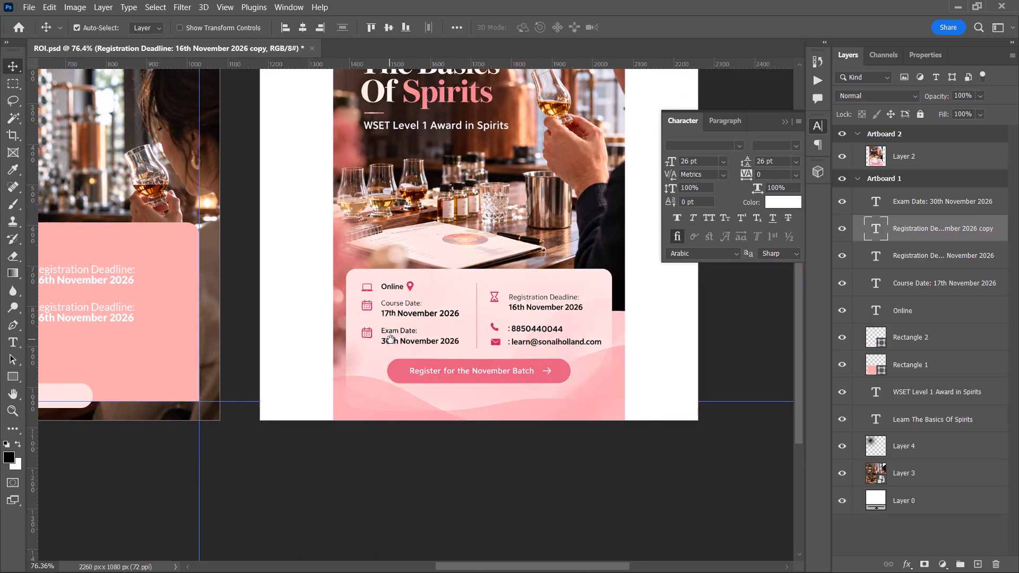
pyautogui.moveTo(391, 340); pyautogui.dragTo(392, 340)
pyautogui.hotkey('alt', 't')
pyautogui.moveTo(508, 322); pyautogui.dragTo(511, 323)
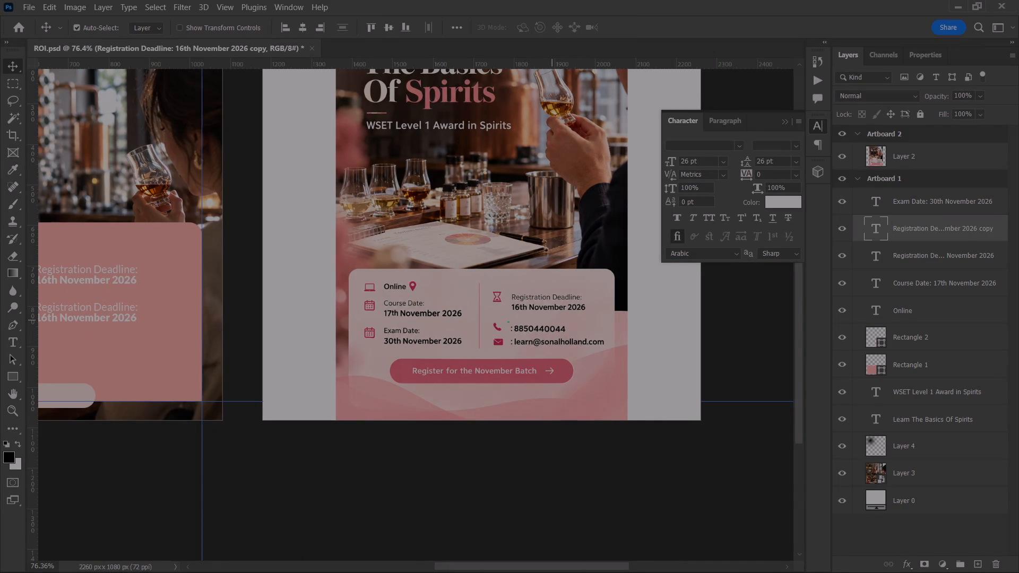
pyautogui.moveTo(511, 323); pyautogui.dragTo(566, 334)
pyautogui.press('space')
pyautogui.press('space')
pyautogui.press('space')
pyautogui.press('space')
pyautogui.press('space')
pyautogui.press('space')
pyautogui.press('space')
pyautogui.press('space')
pyautogui.press('space')
pyautogui.press('space')
pyautogui.press('space')
pyautogui.press('space')
pyautogui.moveTo(500, 336); pyautogui.dragTo(578, 340)
pyautogui.click(452, 328)
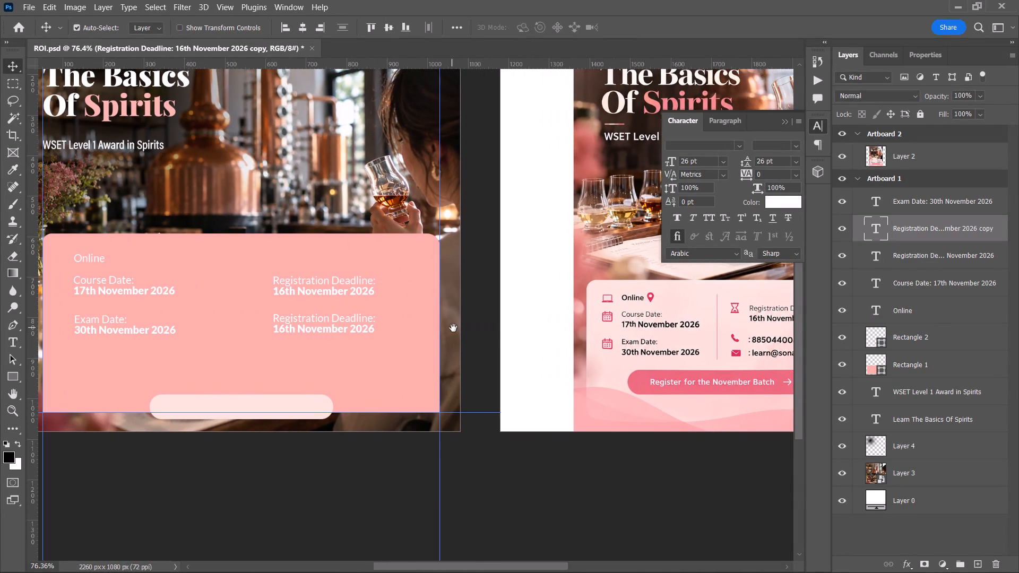
pyautogui.press('t')
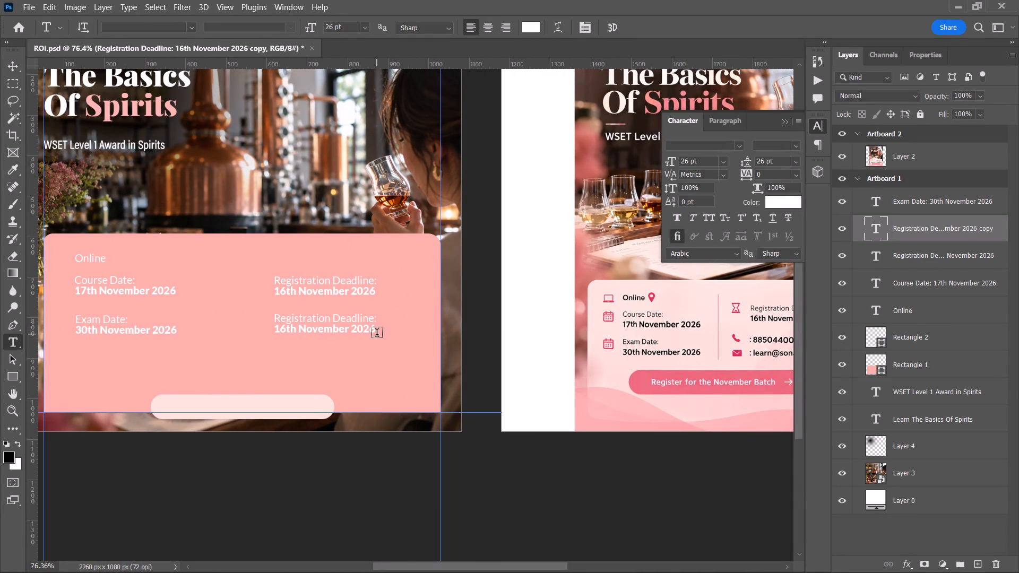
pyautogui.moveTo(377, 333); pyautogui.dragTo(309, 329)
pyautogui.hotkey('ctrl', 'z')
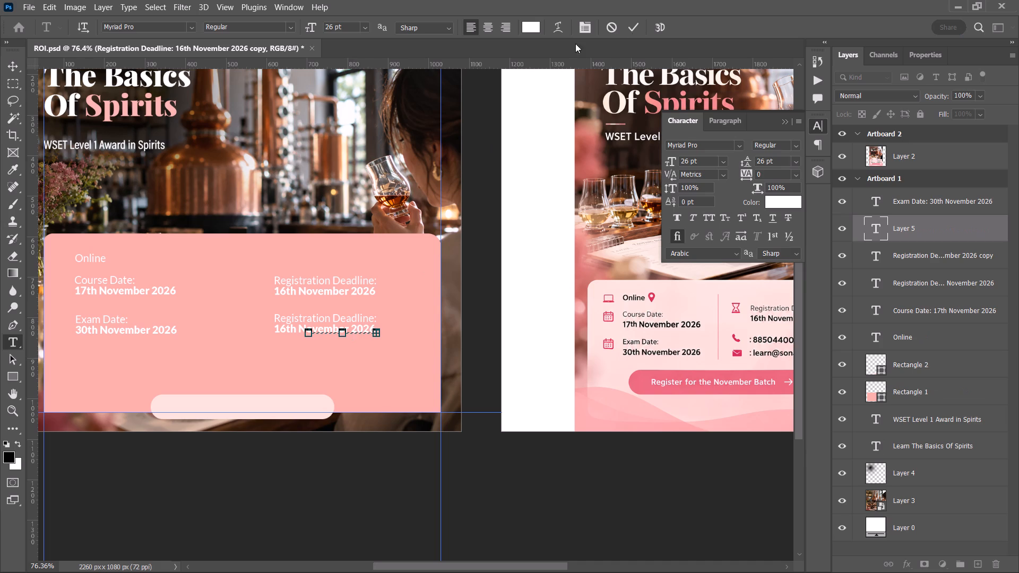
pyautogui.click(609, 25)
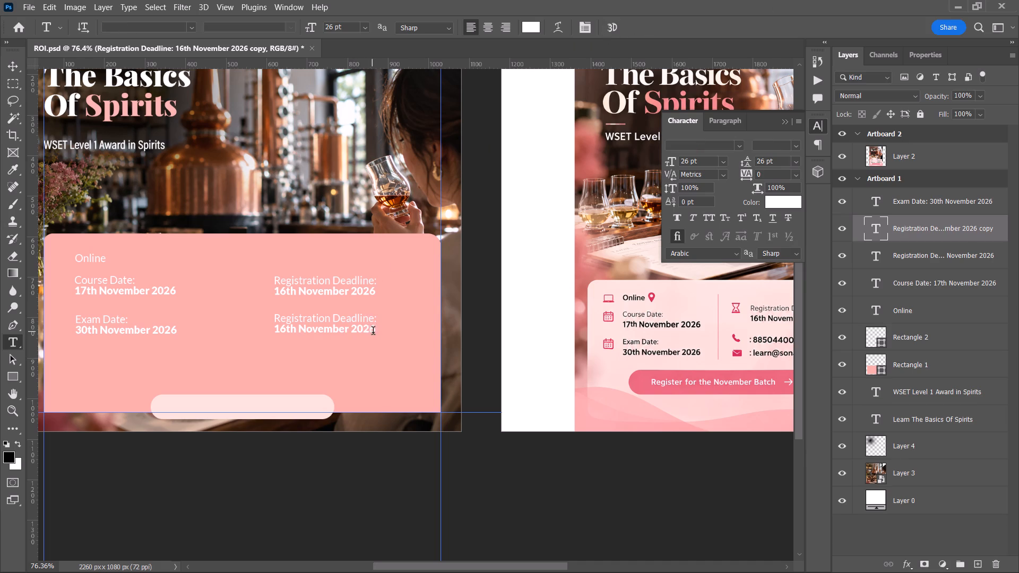
# Replace the duplicated registration deadline text with the captured phone line.
pyautogui.moveTo(375, 332); pyautogui.dragTo(219, 287)
pyautogui.hotkey('ctrl', 'v')
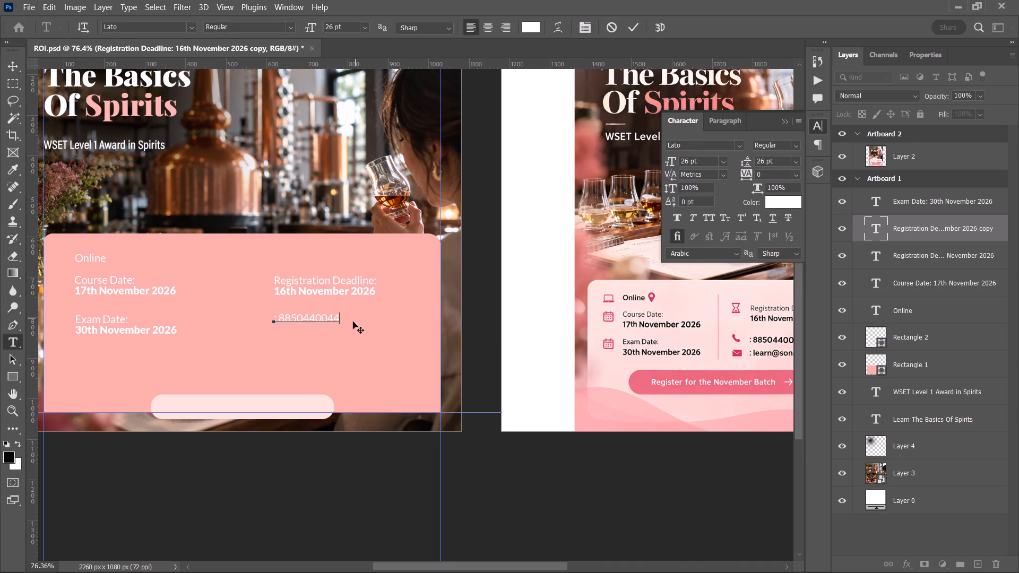
# Move the phone line slightly lower, keeping it aligned under the registration deadline text.
pyautogui.moveTo(338, 324); pyautogui.dragTo(360, 331)
pyautogui.moveTo(351, 335); pyautogui.dragTo(356, 341)
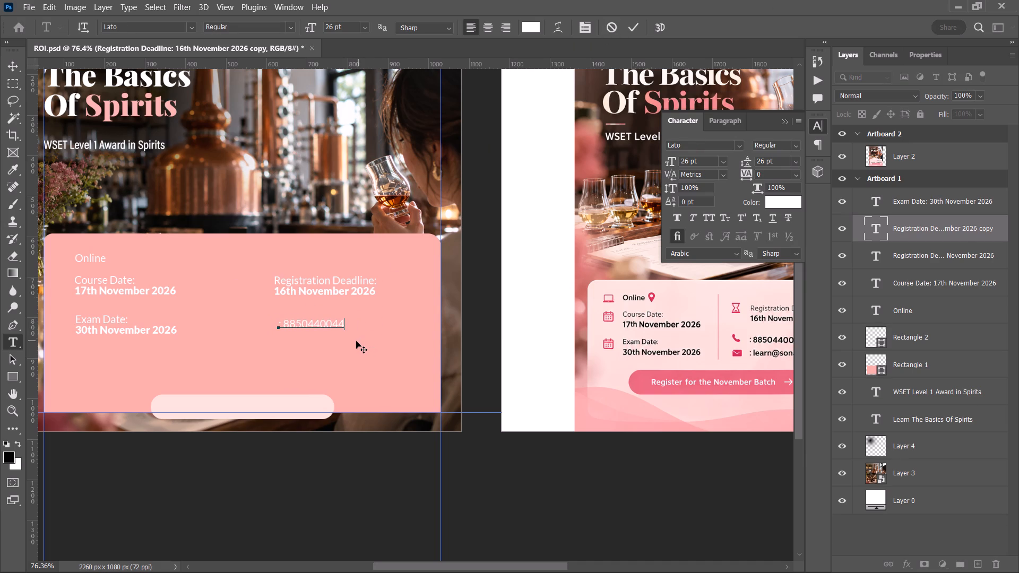
pyautogui.moveTo(356, 341); pyautogui.dragTo(351, 341)
# Set the whole phone line in the pink panel to Lato Black.
pyautogui.moveTo(340, 327); pyautogui.dragTo(200, 300)
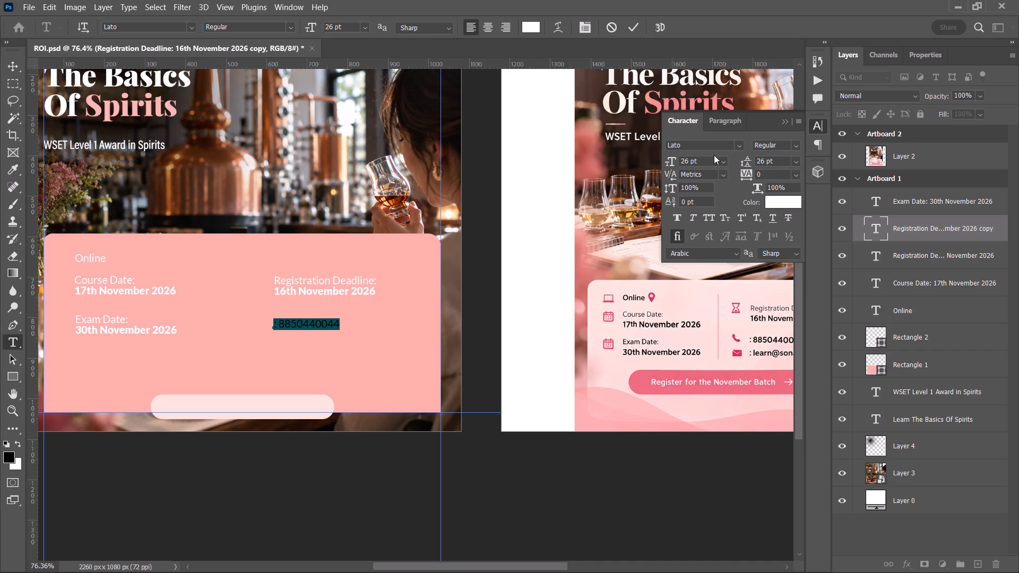
pyautogui.click(793, 147)
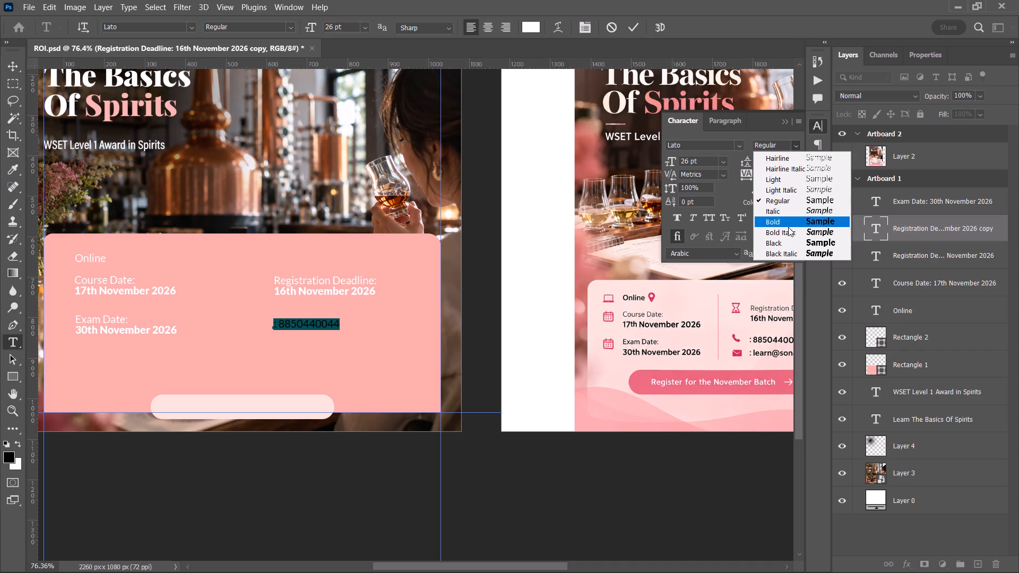
pyautogui.click(793, 241)
pyautogui.click(632, 25)
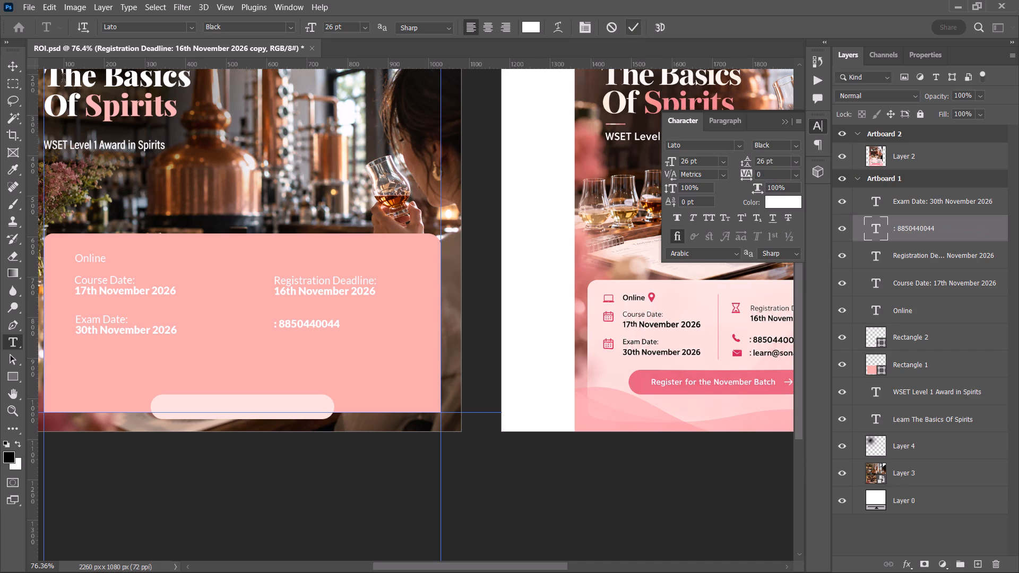
# Capture the contact email line from the Artboard 2 reference with text recognition.
pyautogui.click(12, 63)
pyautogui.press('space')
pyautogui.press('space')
pyautogui.moveTo(386, 338); pyautogui.dragTo(297, 327)
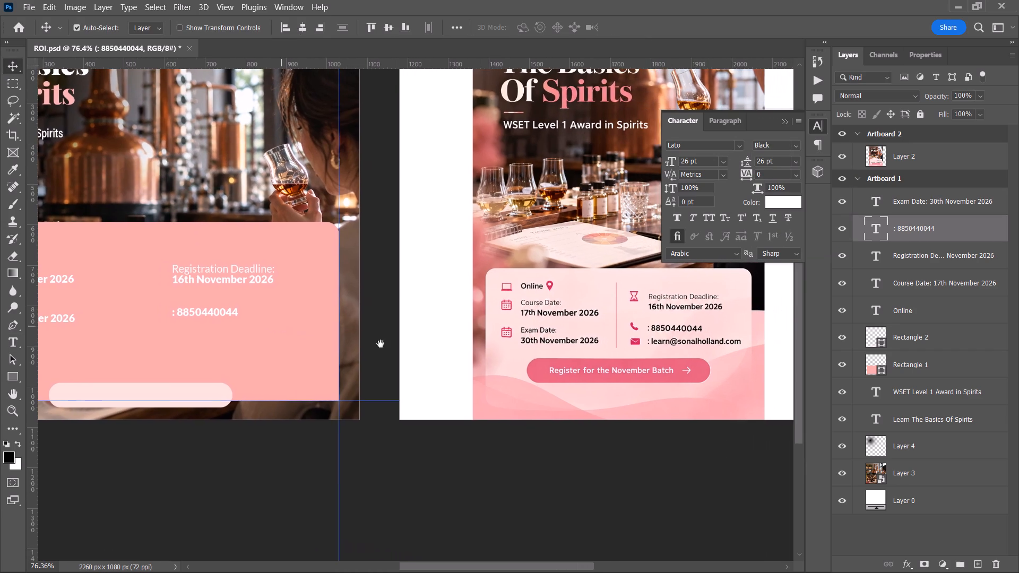
pyautogui.hotkey('alt', 't')
pyautogui.moveTo(637, 336); pyautogui.dragTo(641, 337)
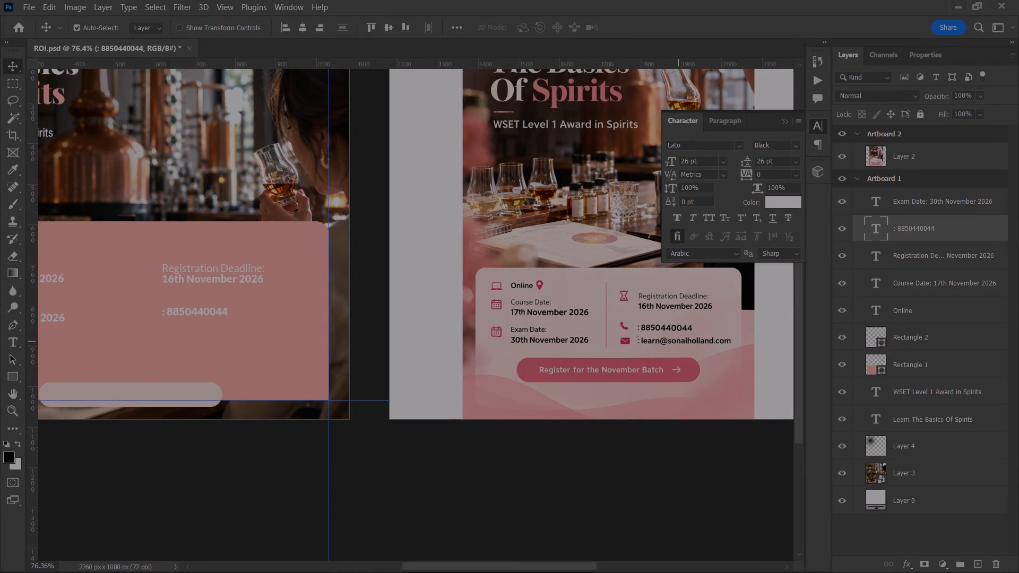
pyautogui.moveTo(641, 337); pyautogui.dragTo(738, 349)
# Duplicate the phone line directly below itself in Artboard 1's pink panel.
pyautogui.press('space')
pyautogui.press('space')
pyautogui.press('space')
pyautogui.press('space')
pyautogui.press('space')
pyautogui.moveTo(335, 321); pyautogui.dragTo(506, 283)
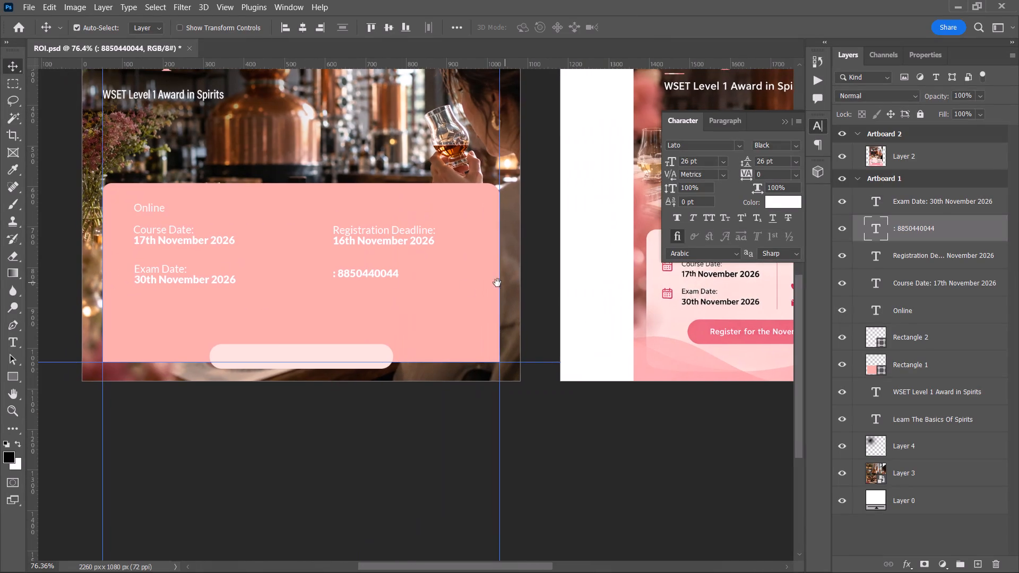
pyautogui.keyDown('alt'); pyautogui.moveTo(367, 273); pyautogui.dragTo(366, 297); pyautogui.keyUp('alt')
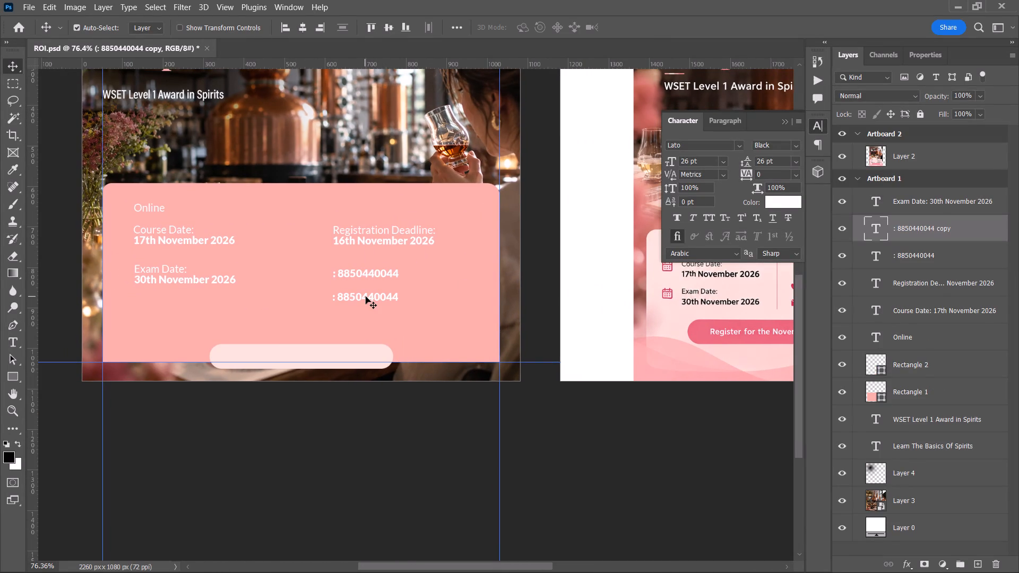
# Replace the duplicated phone line's text with the captured contact email line.
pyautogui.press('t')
pyautogui.tripleClick(338, 300)
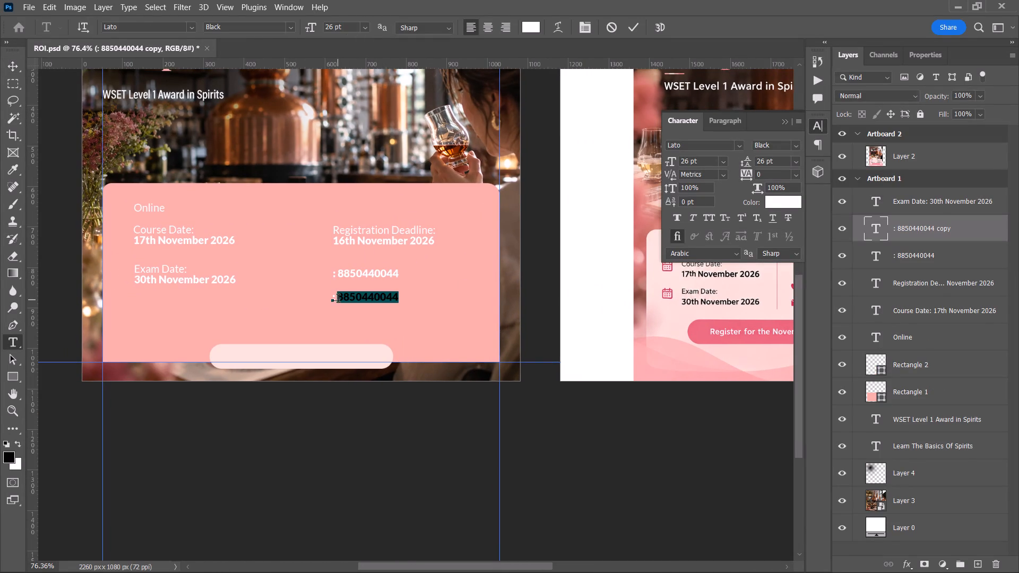
pyautogui.click(338, 300)
pyautogui.hotkey('ctrl', 'v')
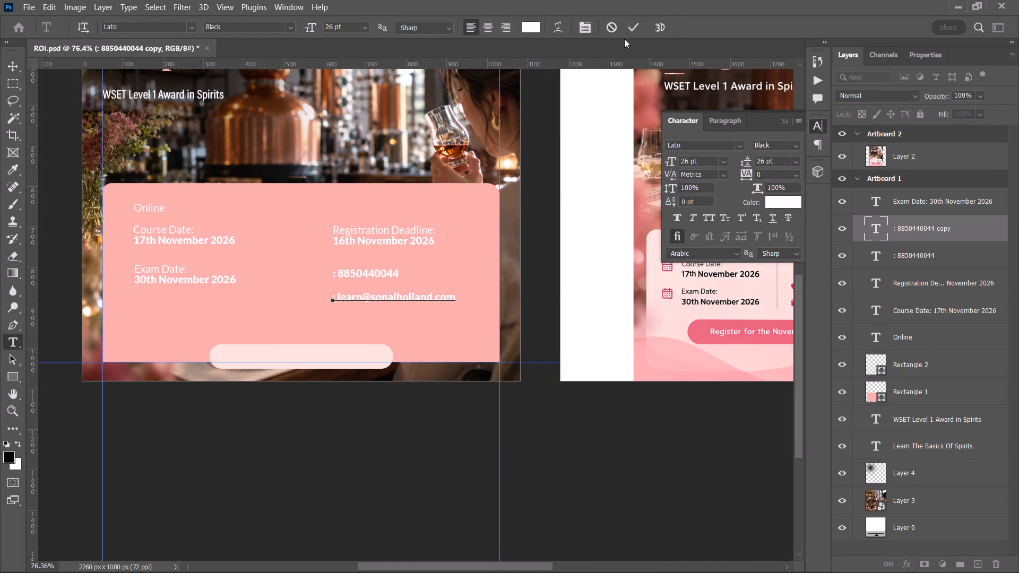
pyautogui.click(631, 28)
pyautogui.click(11, 68)
pyautogui.click(314, 483)
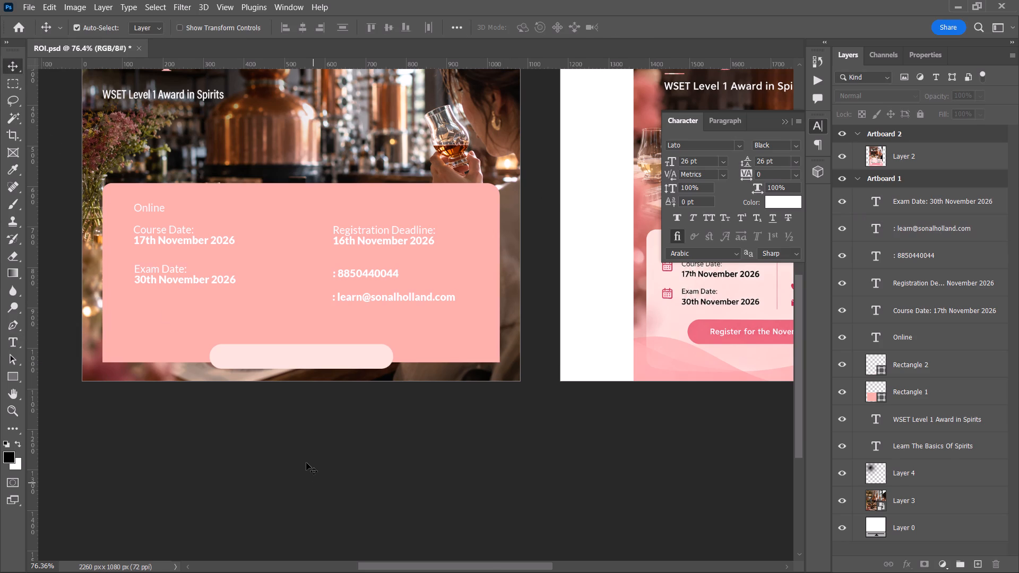
# Set the "Online" text in the pink panel to Lato Black.
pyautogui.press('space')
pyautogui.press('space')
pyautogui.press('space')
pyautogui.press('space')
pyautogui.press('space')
pyautogui.moveTo(301, 419); pyautogui.dragTo(399, 482)
pyautogui.click(253, 273)
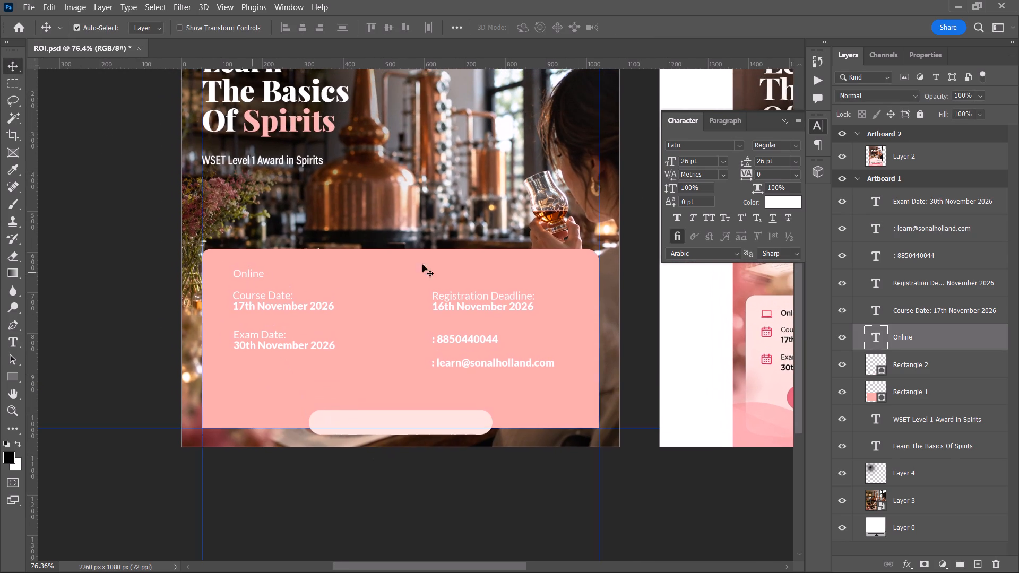
pyautogui.click(797, 146)
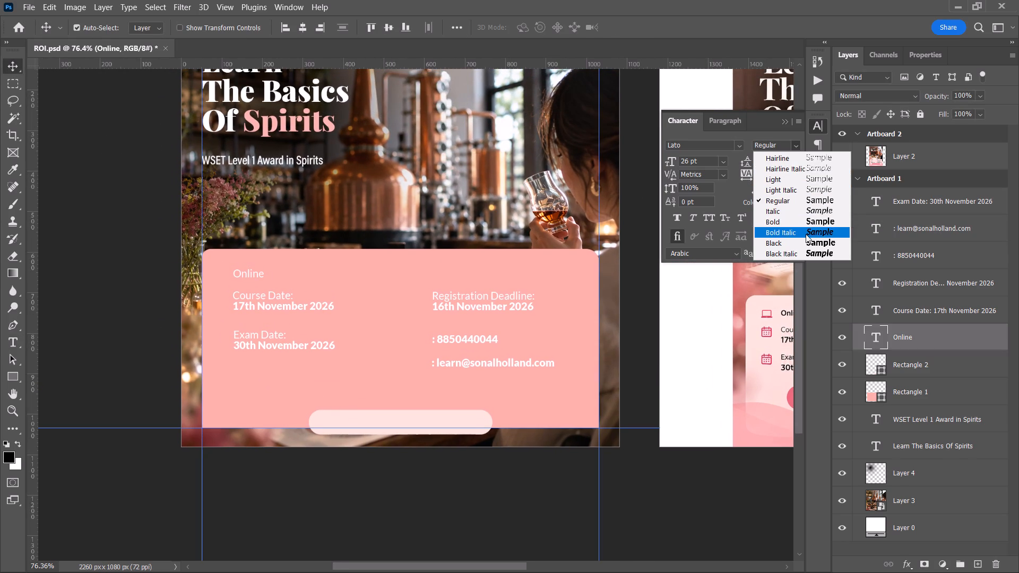
pyautogui.click(809, 242)
pyautogui.click(426, 475)
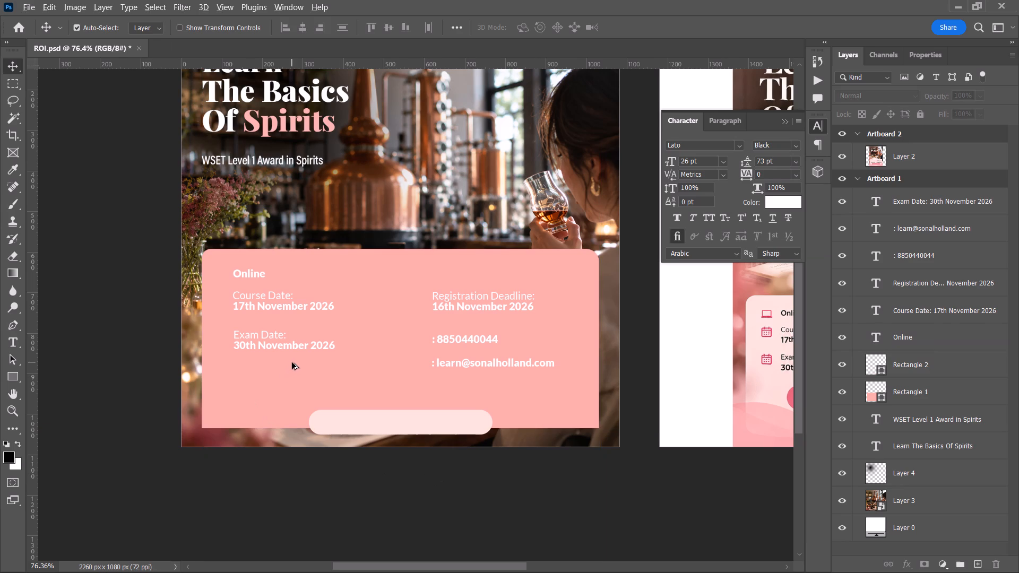
# Open the font family choices for the "WSET Level 1 Award in Spirits" subtitle on Artboard 1.
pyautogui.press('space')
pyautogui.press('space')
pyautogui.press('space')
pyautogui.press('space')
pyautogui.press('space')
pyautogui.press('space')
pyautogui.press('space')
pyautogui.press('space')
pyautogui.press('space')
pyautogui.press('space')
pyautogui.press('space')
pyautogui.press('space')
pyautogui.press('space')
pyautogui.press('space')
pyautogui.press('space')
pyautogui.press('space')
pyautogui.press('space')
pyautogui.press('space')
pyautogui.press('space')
pyautogui.moveTo(338, 369); pyautogui.dragTo(300, 346)
pyautogui.keyDown('alt'); pyautogui.scroll(-4, 321, 353); pyautogui.keyUp('alt')
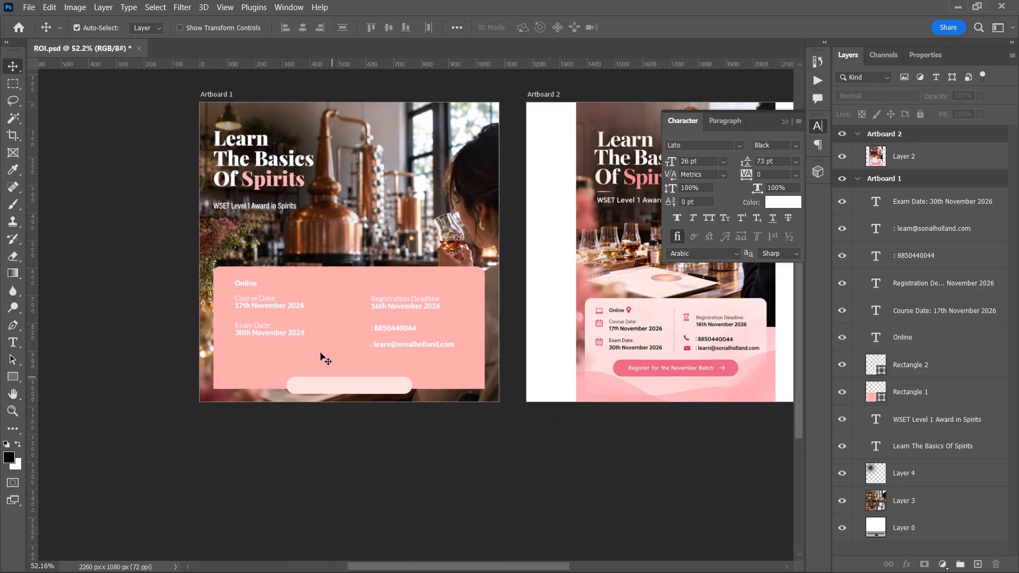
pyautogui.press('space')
pyautogui.moveTo(318, 331); pyautogui.dragTo(317, 348)
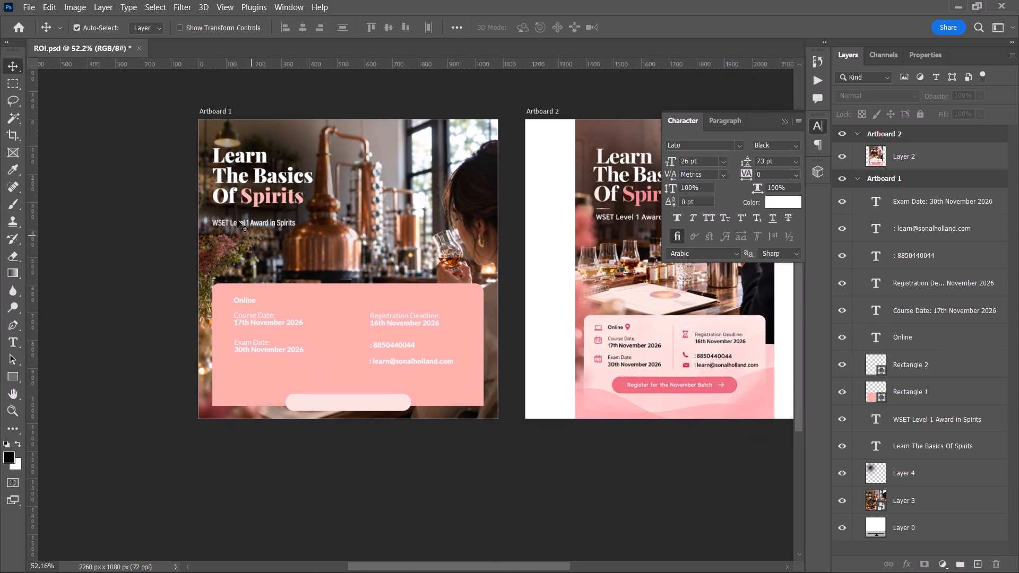
pyautogui.keyDown('alt'); pyautogui.scroll(5, 231, 208); pyautogui.keyUp('alt')
pyautogui.click(263, 232)
pyautogui.click(741, 144)
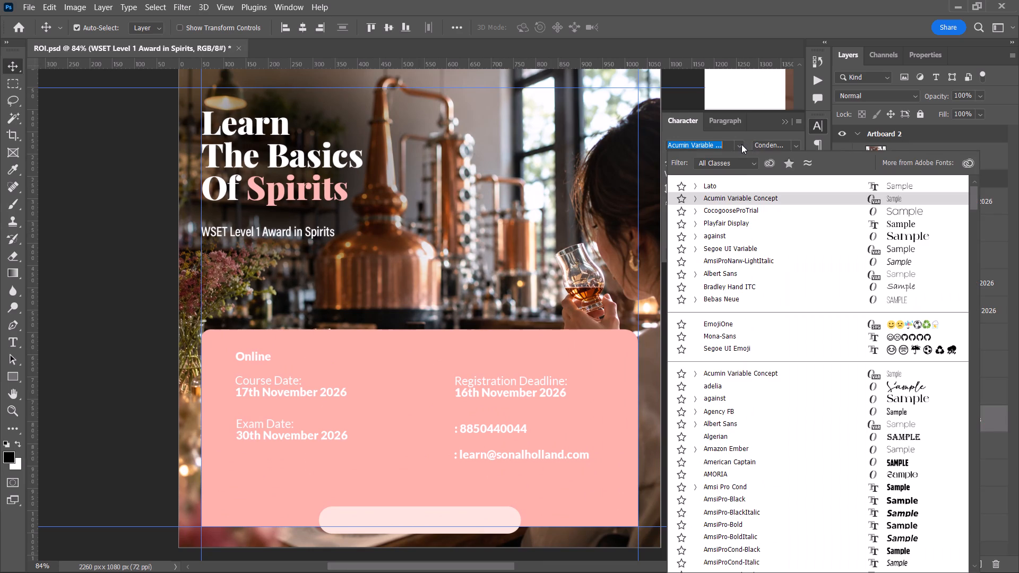
# Set the font of the "WSET Level 1 Award in Spirits" subtitle to Lato.
pyautogui.click(744, 184)
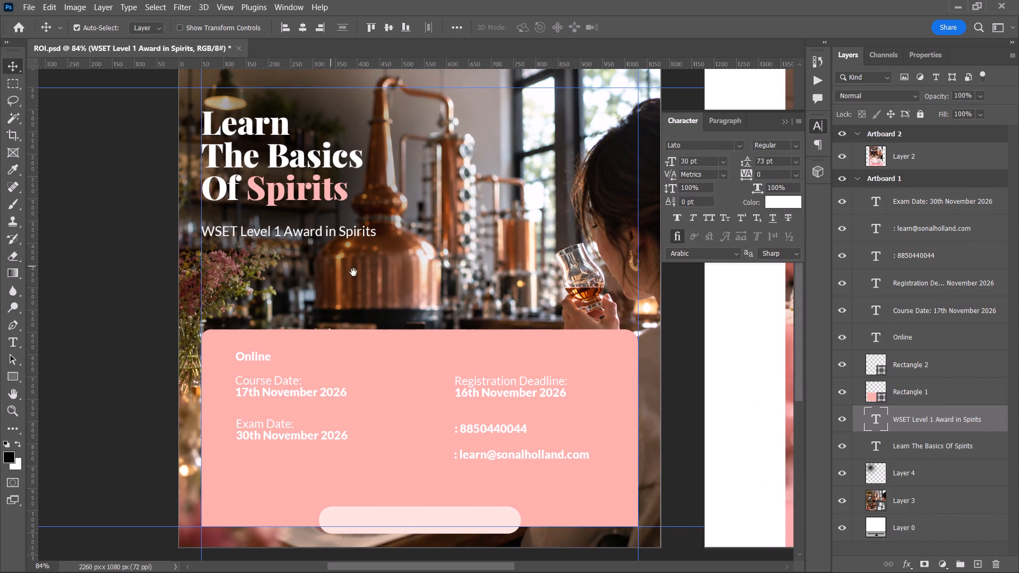
# Move the "Learn The Basics Of Spirits" headline and the subtitle lower on Artboard 1, closer to the pink panel.
pyautogui.press('space')
pyautogui.press('space')
pyautogui.press('space')
pyautogui.press('space')
pyautogui.press('space')
pyautogui.press('space')
pyautogui.press('space')
pyautogui.press('space')
pyautogui.press('space')
pyautogui.press('space')
pyautogui.press('space')
pyautogui.press('space')
pyautogui.press('space')
pyautogui.press('space')
pyautogui.press('space')
pyautogui.press('space')
pyautogui.press('space')
pyautogui.press('space')
pyautogui.press('space')
pyautogui.press('space')
pyautogui.moveTo(367, 277); pyautogui.dragTo(288, 366)
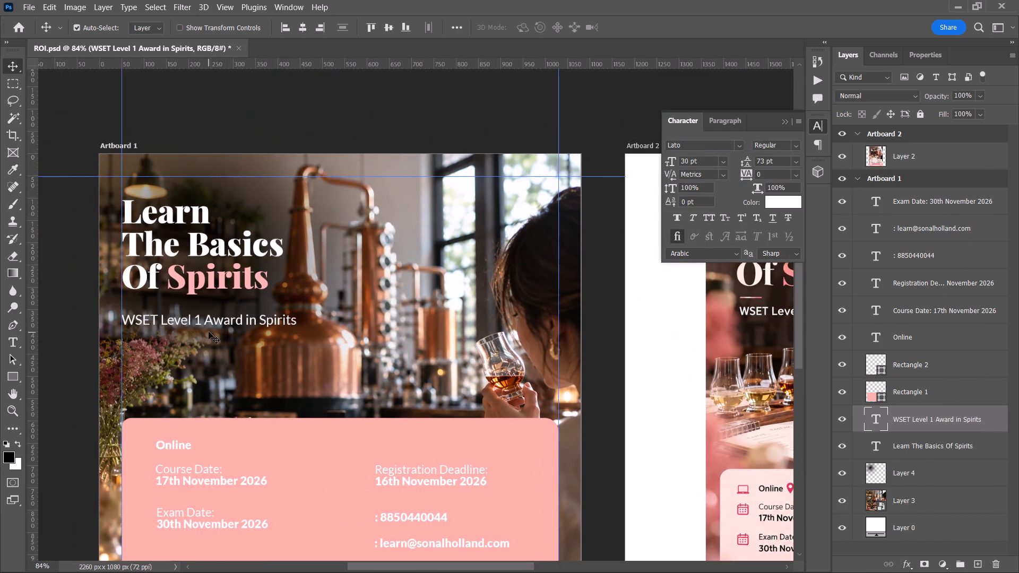
pyautogui.click(208, 324)
pyautogui.moveTo(253, 321); pyautogui.dragTo(254, 316)
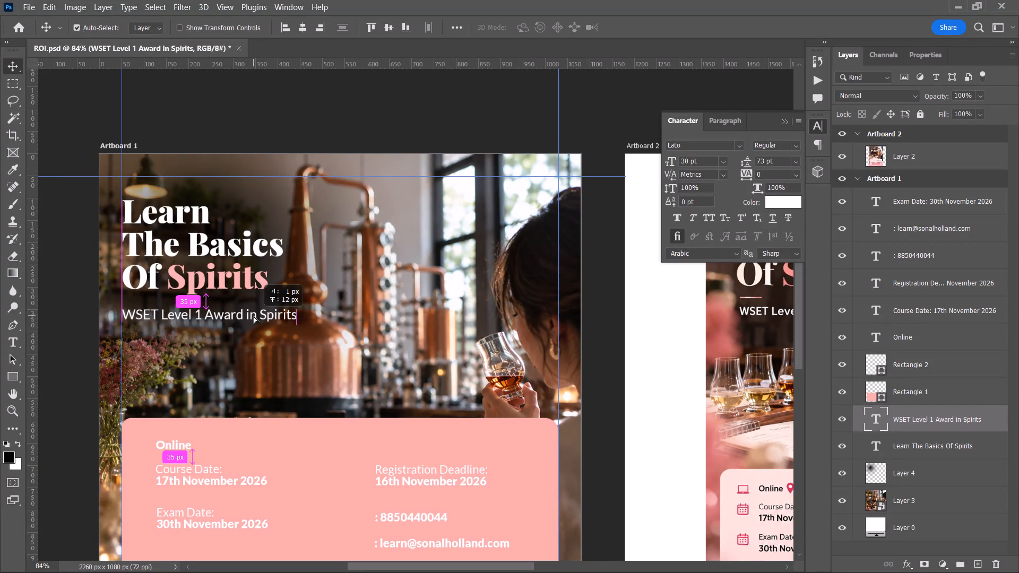
pyautogui.moveTo(254, 316); pyautogui.dragTo(254, 331)
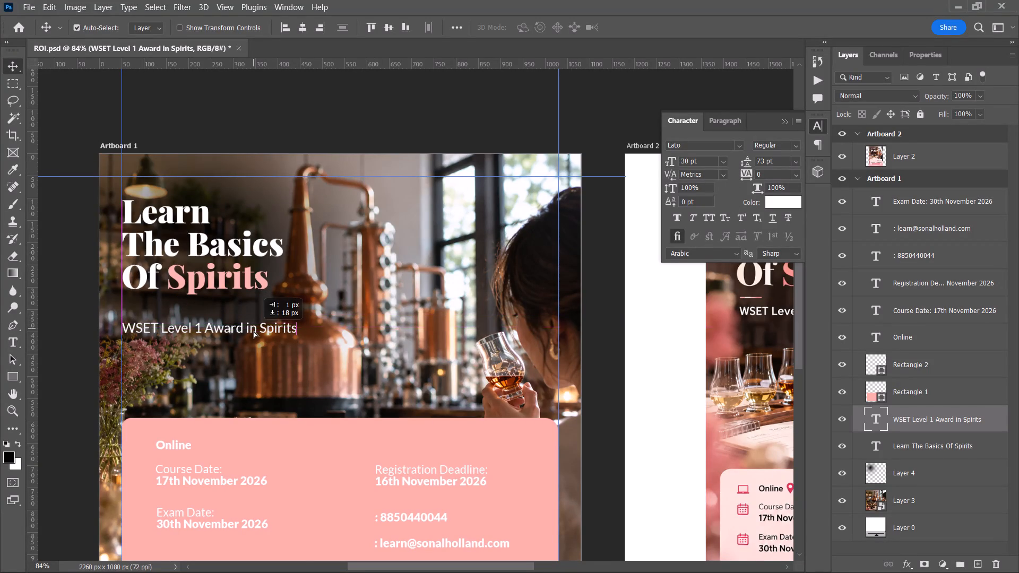
pyautogui.moveTo(254, 331); pyautogui.dragTo(254, 342)
pyautogui.moveTo(205, 279); pyautogui.dragTo(205, 299)
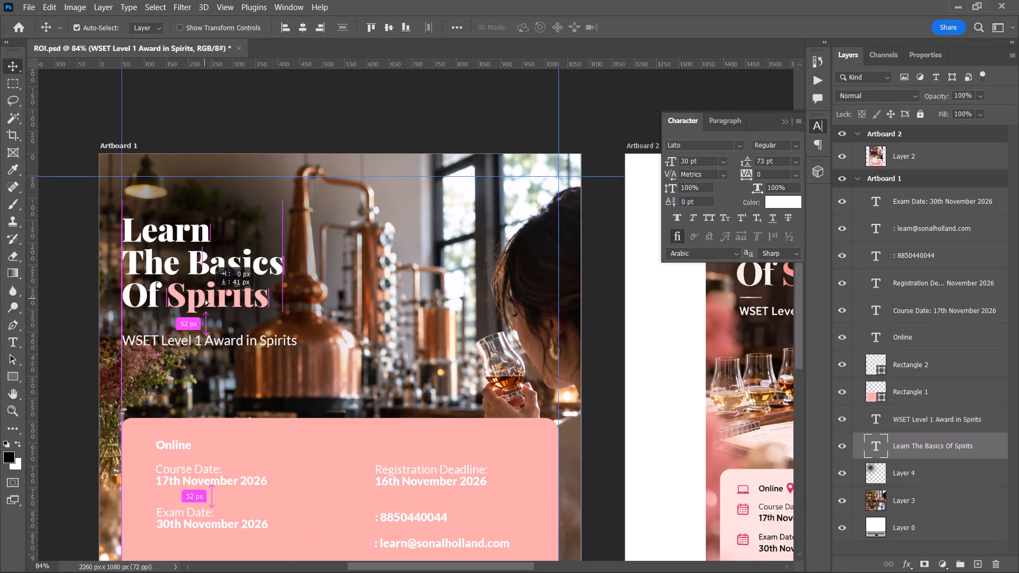
pyautogui.moveTo(205, 299); pyautogui.dragTo(205, 304)
pyautogui.moveTo(212, 340); pyautogui.dragTo(212, 351)
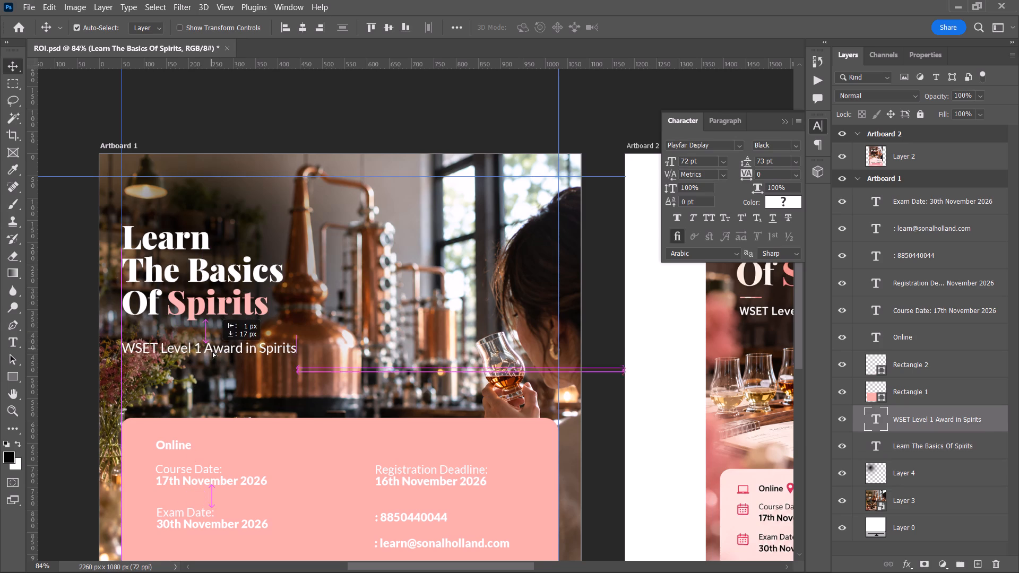
pyautogui.moveTo(212, 351); pyautogui.dragTo(211, 356)
# Set the word "WSET" in the subtitle to Lato Black.
pyautogui.press('t')
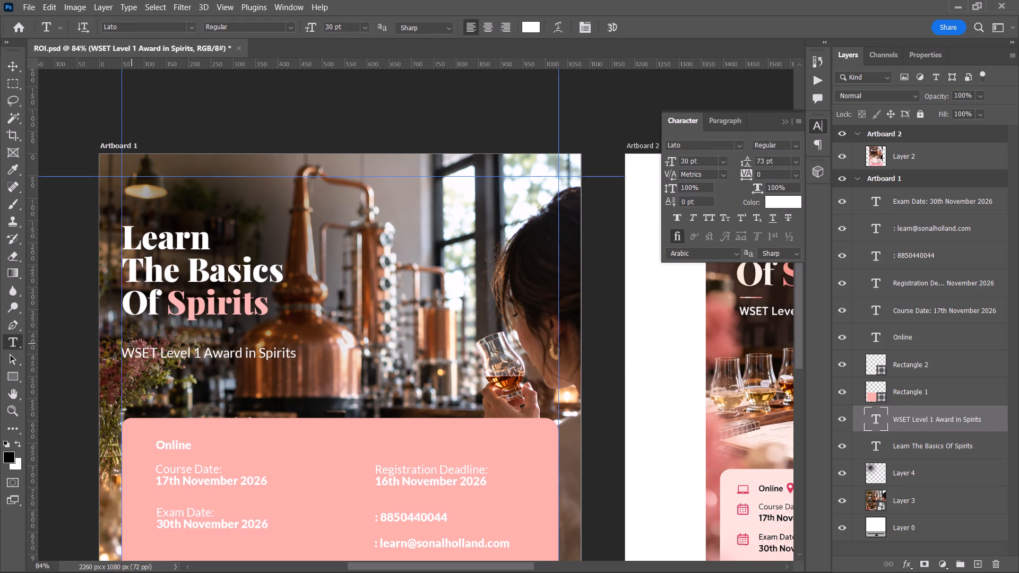
pyautogui.moveTo(157, 355); pyautogui.dragTo(113, 357)
pyautogui.click(797, 146)
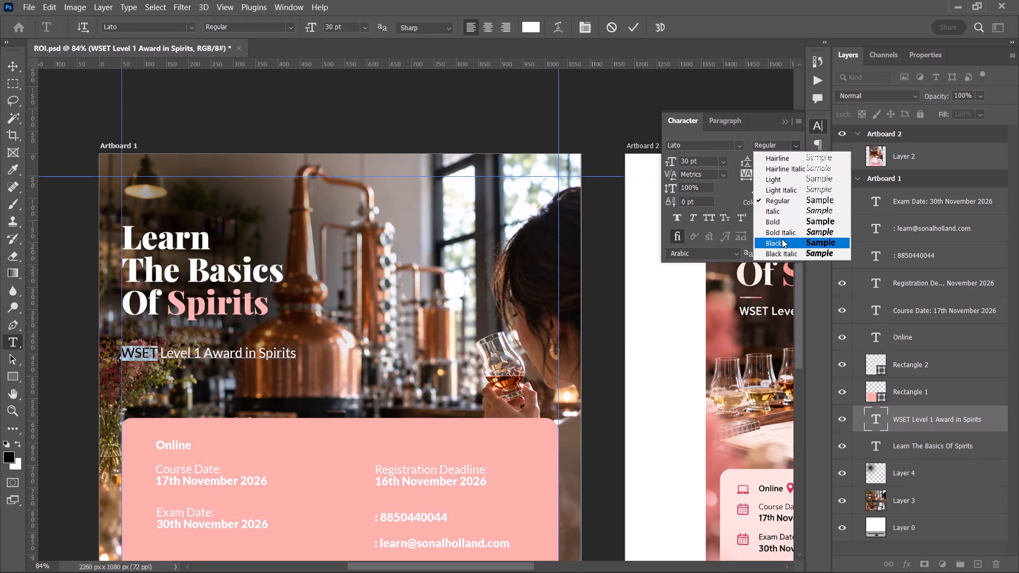
pyautogui.click(782, 239)
pyautogui.click(14, 60)
pyautogui.click(59, 218)
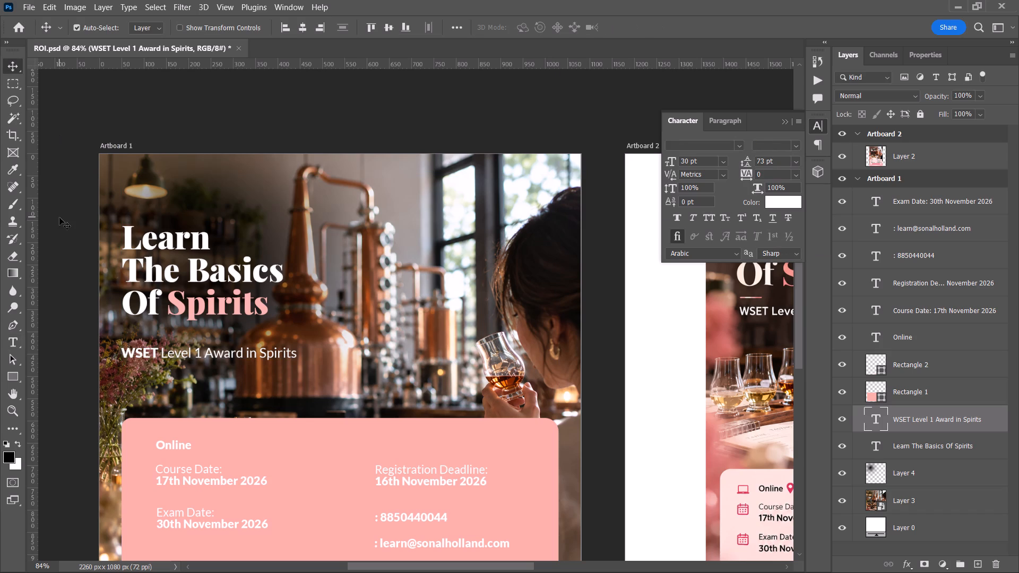
# Lower the top edge of the pink panel on Artboard 1, scaling its height to about 88.7%.
pyautogui.keyDown('alt'); pyautogui.scroll(-5, 215, 354); pyautogui.keyUp('alt')
pyautogui.press('space')
pyautogui.press('space')
pyautogui.press('space')
pyautogui.moveTo(226, 357); pyautogui.dragTo(232, 354)
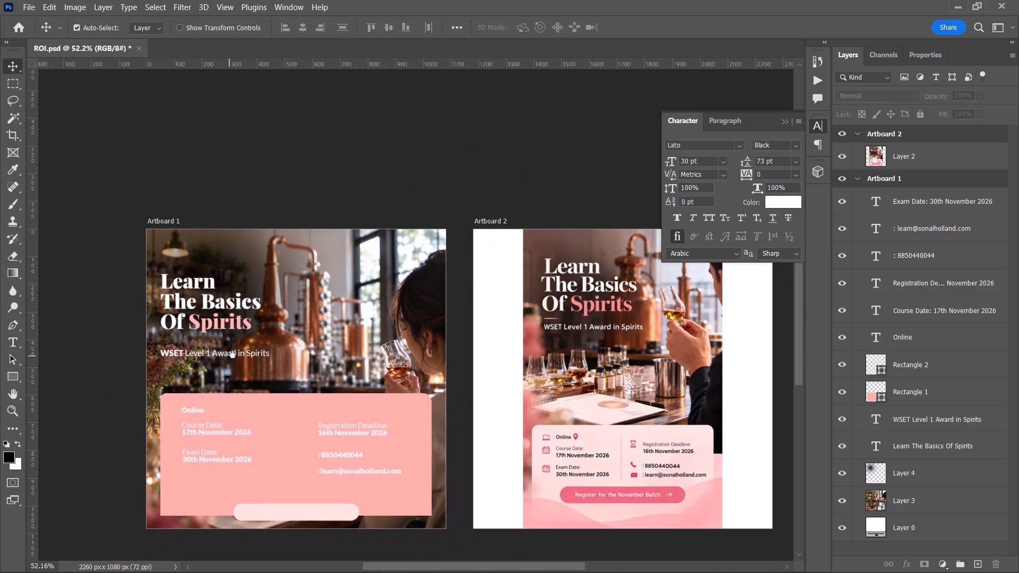
pyautogui.moveTo(232, 354); pyautogui.dragTo(248, 319)
pyautogui.keyDown('alt'); pyautogui.scroll(5, 253, 370); pyautogui.keyUp('alt')
pyautogui.scroll(-6, 253, 370)
pyautogui.click(336, 326)
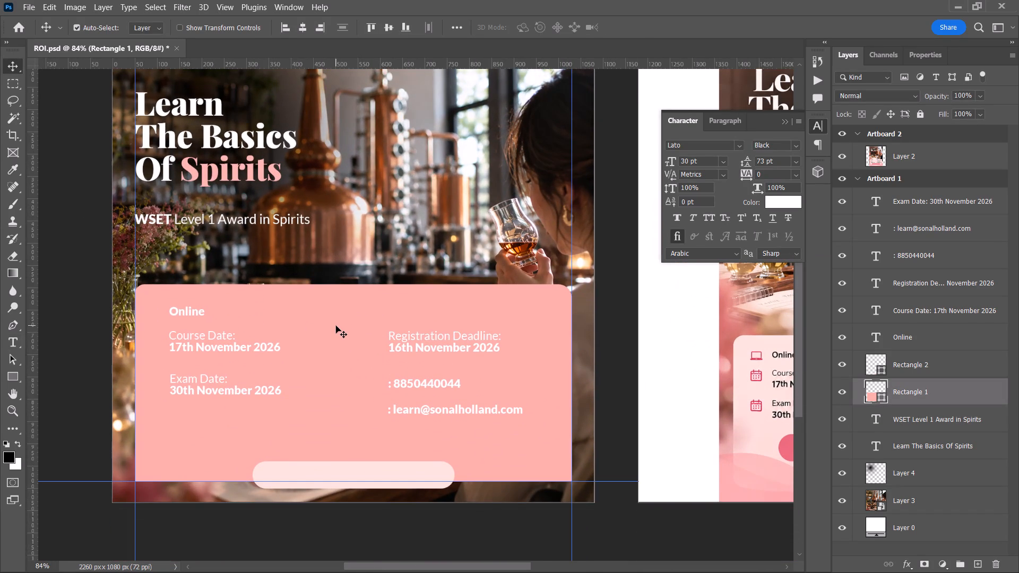
pyautogui.hotkey('ctrl', 't')
pyautogui.moveTo(359, 282); pyautogui.dragTo(358, 287)
pyautogui.keyDown('shift'); pyautogui.moveTo(358, 288); pyautogui.dragTo(357, 303); pyautogui.keyUp('shift')
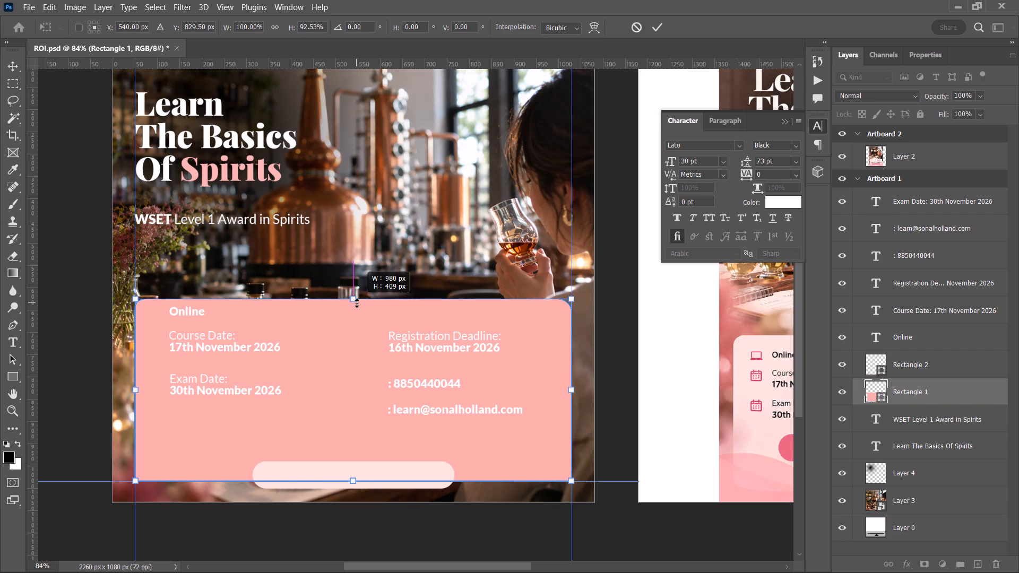
pyautogui.keyDown('shift'); pyautogui.moveTo(357, 303); pyautogui.dragTo(357, 311); pyautogui.keyUp('shift')
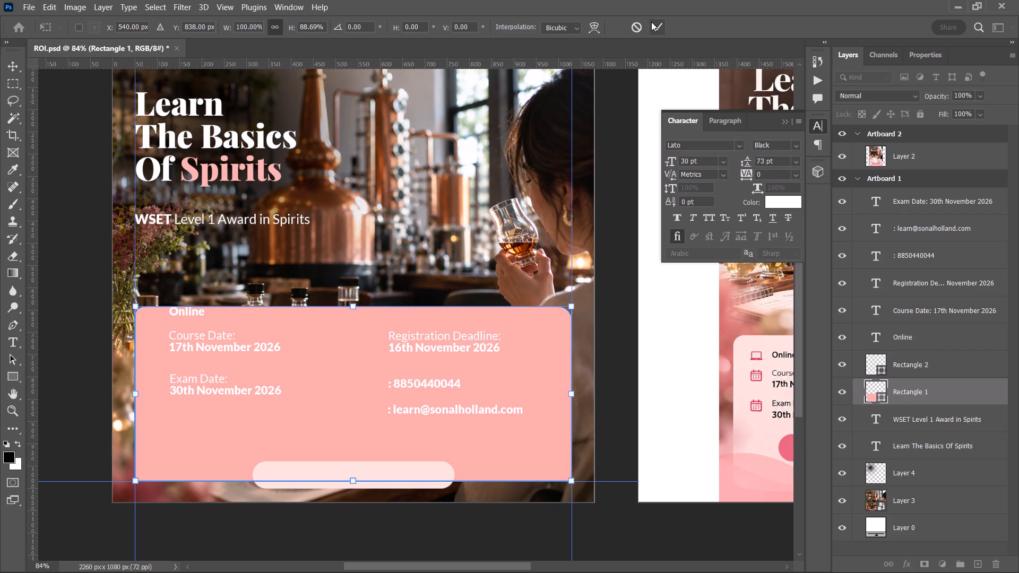
pyautogui.click(654, 23)
# Move the six course-detail and contact text layers down 50 px together inside the pink panel.
pyautogui.scroll(-3, 445, 398)
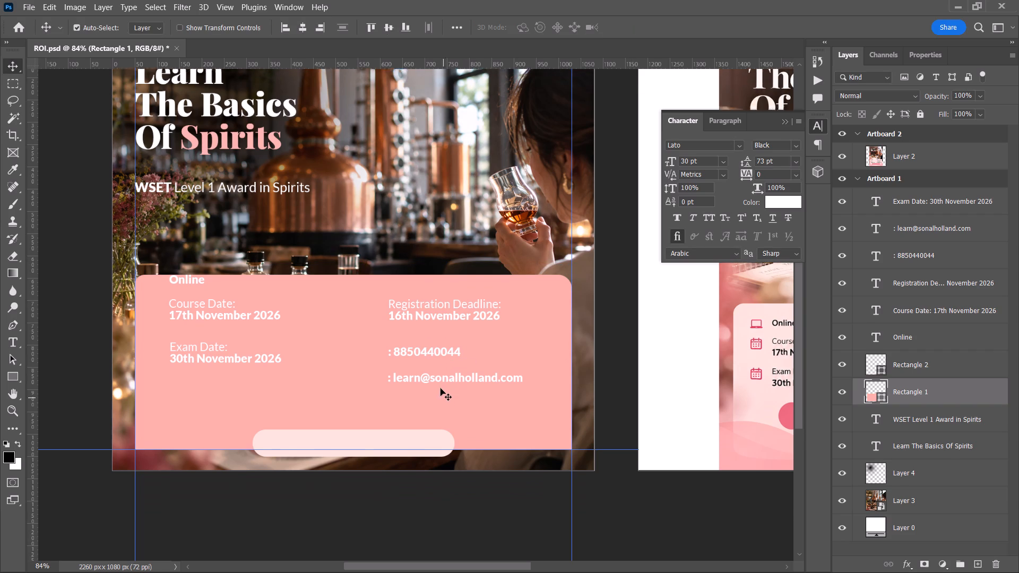
pyautogui.scroll(-1, 441, 388)
pyautogui.click(363, 504)
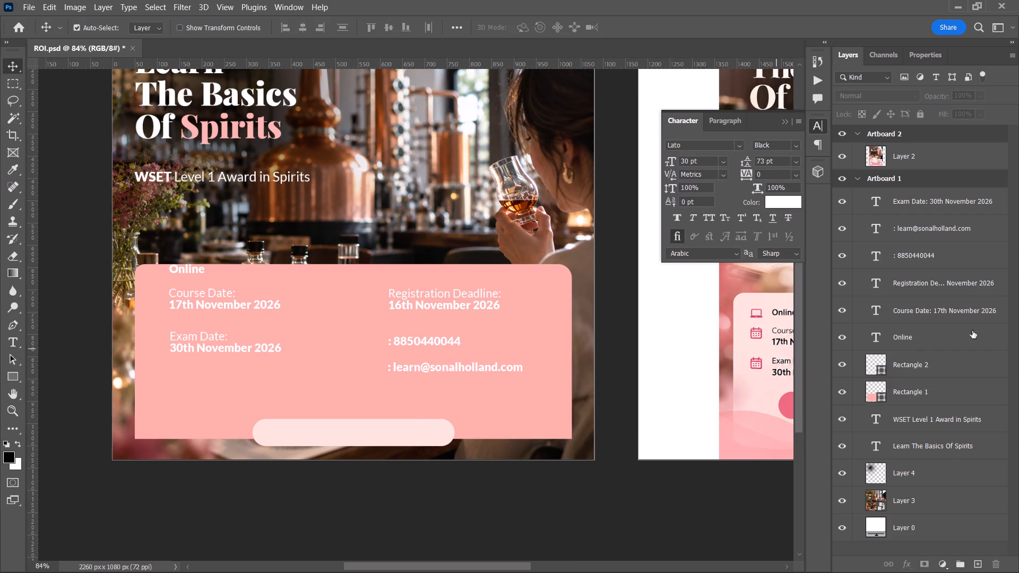
pyautogui.click(941, 338)
pyautogui.keyDown('shift'); pyautogui.click(923, 203); pyautogui.keyUp('shift')
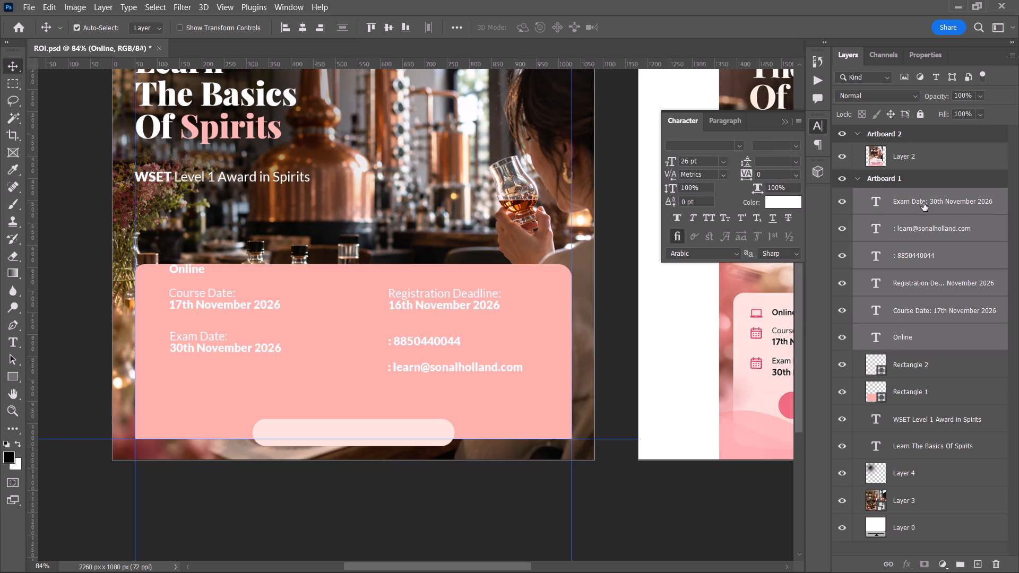
pyautogui.hotkey('shift', 'Down')
pyautogui.hotkey('shift', 'Down')
pyautogui.hotkey('shift', 'Down')
pyautogui.hotkey('shift', 'Down')
pyautogui.hotkey('shift', 'Down')
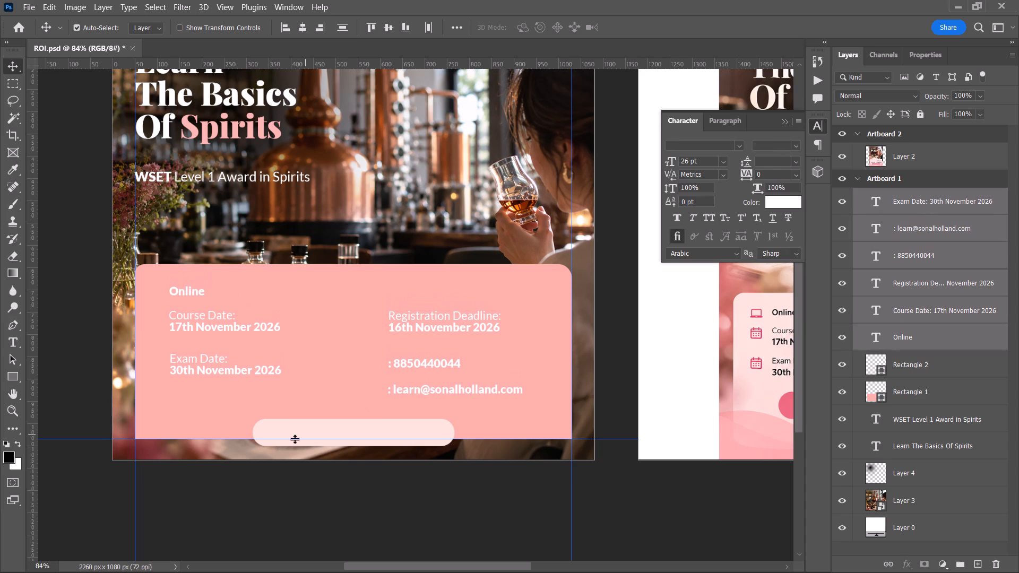
pyautogui.click(396, 474)
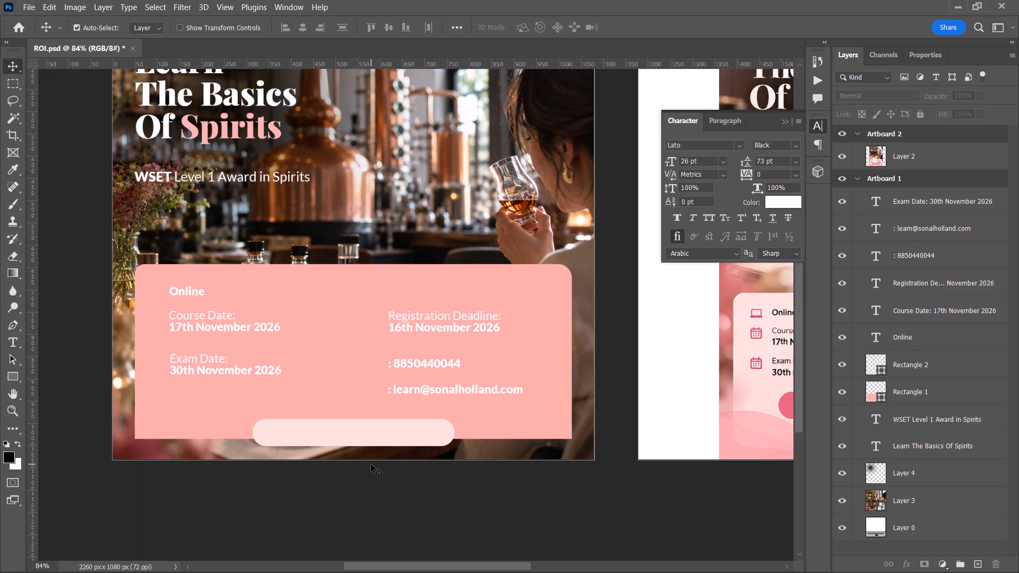
# Capture the button text "Register for the November Batch" from the Artboard 2 reference with text recognition.
pyautogui.press('space')
pyautogui.press('space')
pyautogui.press('space')
pyautogui.press('space')
pyautogui.press('space')
pyautogui.press('space')
pyautogui.press('space')
pyautogui.press('space')
pyautogui.press('space')
pyautogui.press('space')
pyautogui.press('space')
pyautogui.press('space')
pyautogui.press('space')
pyautogui.press('space')
pyautogui.press('space')
pyautogui.press('space')
pyautogui.moveTo(371, 464); pyautogui.dragTo(252, 465)
pyautogui.click(295, 463)
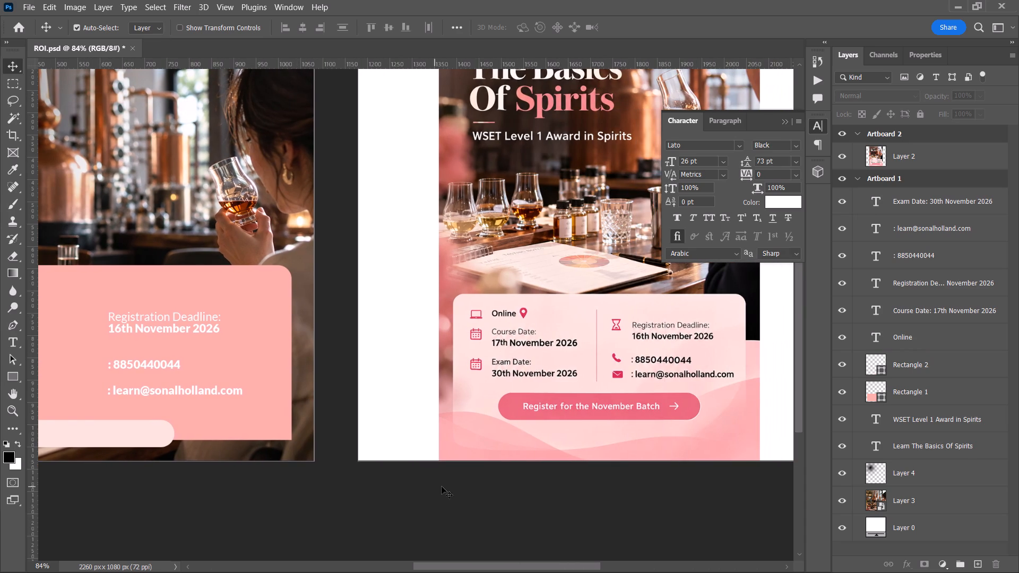
pyautogui.hotkey('alt', 't')
pyautogui.moveTo(513, 400); pyautogui.dragTo(651, 406)
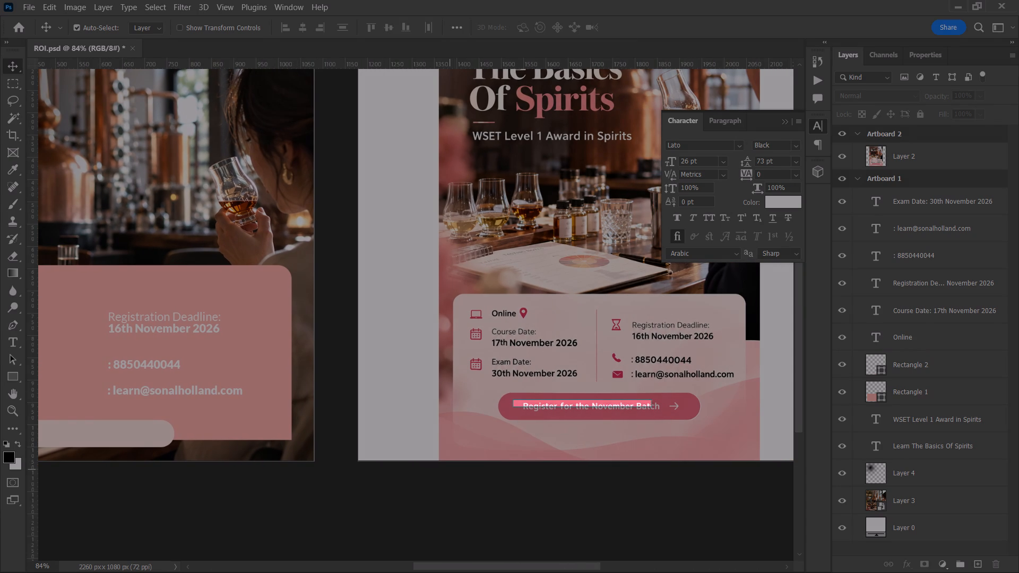
pyautogui.moveTo(651, 406); pyautogui.dragTo(663, 412)
# Duplicate the email text onto the pale button on Artboard 1 and replace its wording with the captured button text.
pyautogui.press('space')
pyautogui.press('space')
pyautogui.press('space')
pyautogui.press('space')
pyautogui.press('space')
pyautogui.press('space')
pyautogui.press('space')
pyautogui.press('space')
pyautogui.press('space')
pyautogui.press('space')
pyautogui.press('space')
pyautogui.press('space')
pyautogui.press('space')
pyautogui.press('space')
pyautogui.moveTo(247, 429); pyautogui.dragTo(377, 412)
pyautogui.moveTo(374, 412); pyautogui.dragTo(386, 409)
pyautogui.keyDown('alt'); pyautogui.moveTo(464, 347); pyautogui.dragTo(364, 390); pyautogui.keyUp('alt')
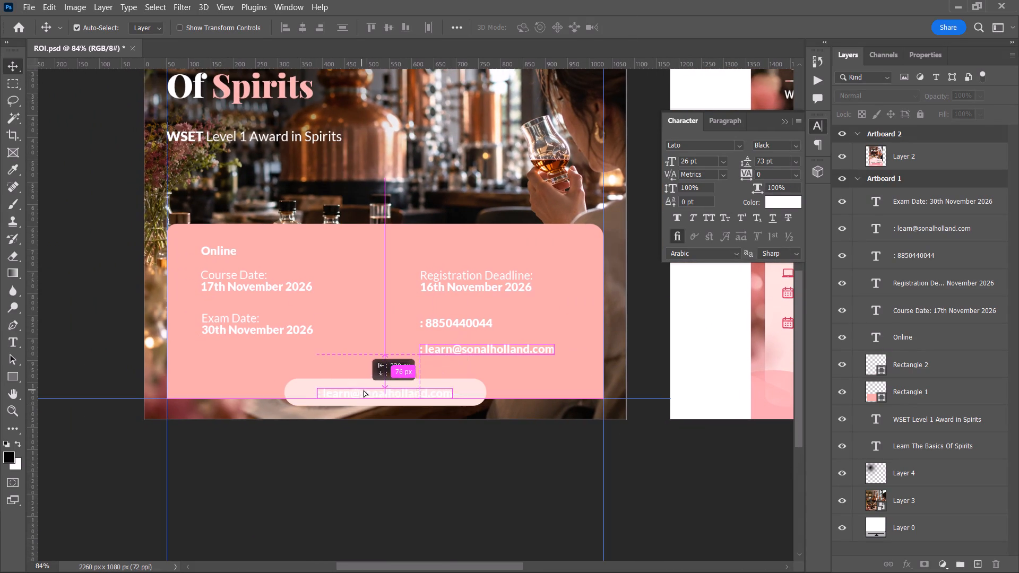
pyautogui.keyDown('alt'); pyautogui.moveTo(364, 390); pyautogui.dragTo(367, 389); pyautogui.keyUp('alt')
pyautogui.press('t')
pyautogui.tripleClick(367, 389)
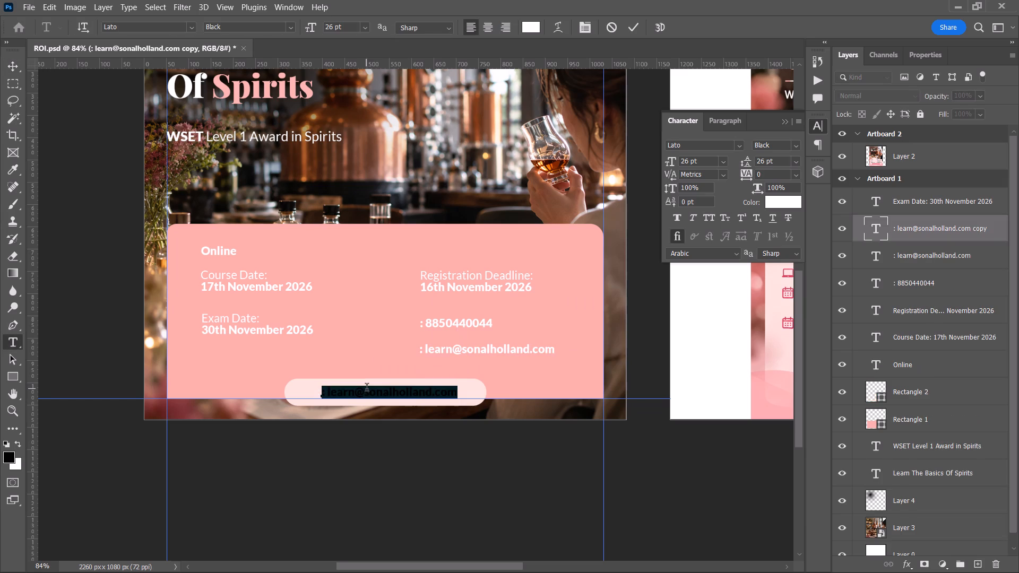
pyautogui.hotkey('ctrl', 'v')
pyautogui.click(633, 32)
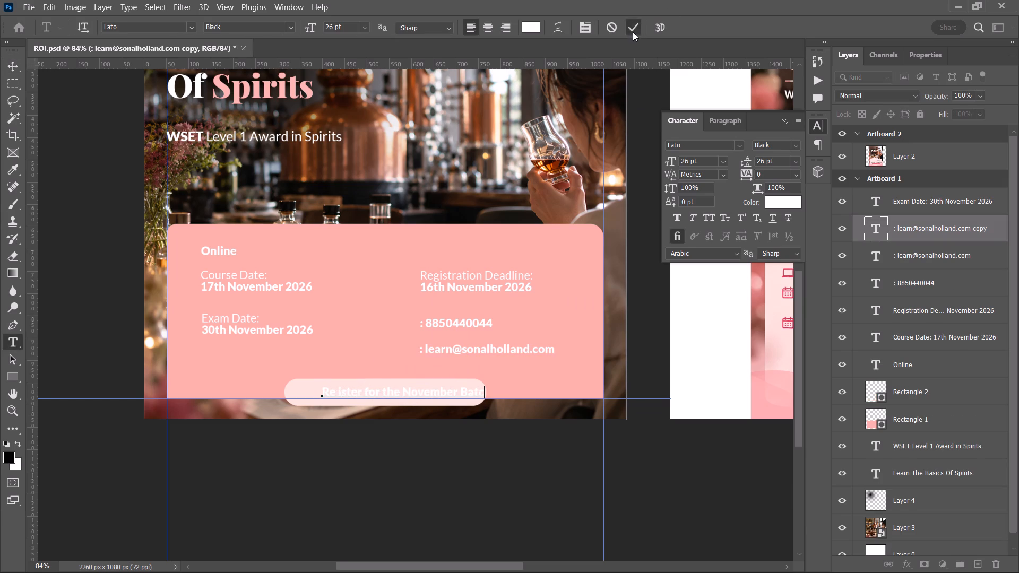
pyautogui.click(8, 74)
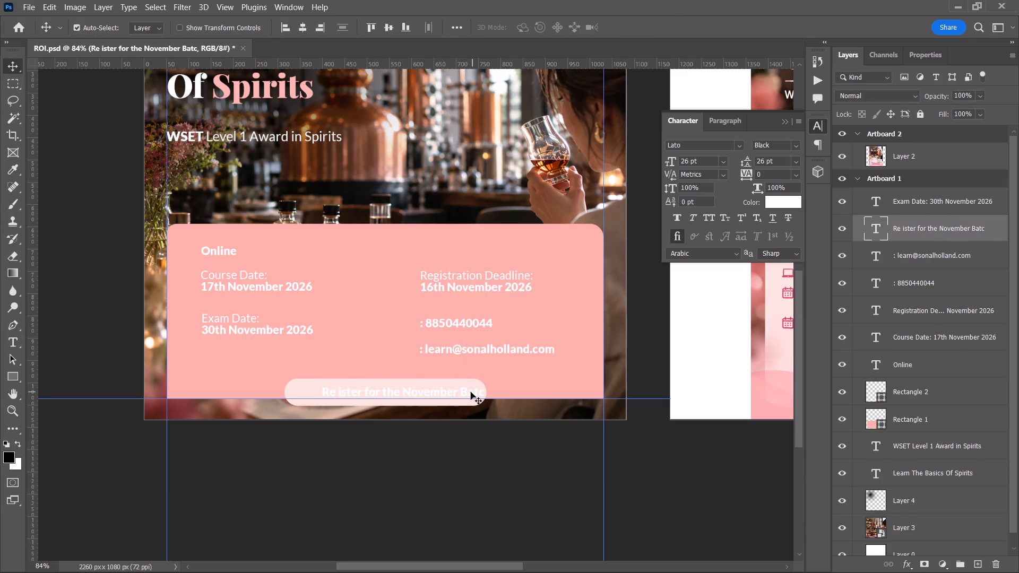
pyautogui.moveTo(471, 392); pyautogui.dragTo(448, 394)
# Recapture the button text "Register for the November Batch" from an enlarged view of the Artboard 2 reference with text recognition.
pyautogui.press('space')
pyautogui.press('space')
pyautogui.press('space')
pyautogui.press('space')
pyautogui.press('space')
pyautogui.press('space')
pyautogui.press('space')
pyautogui.press('space')
pyautogui.press('space')
pyautogui.press('space')
pyautogui.moveTo(544, 392); pyautogui.dragTo(298, 392)
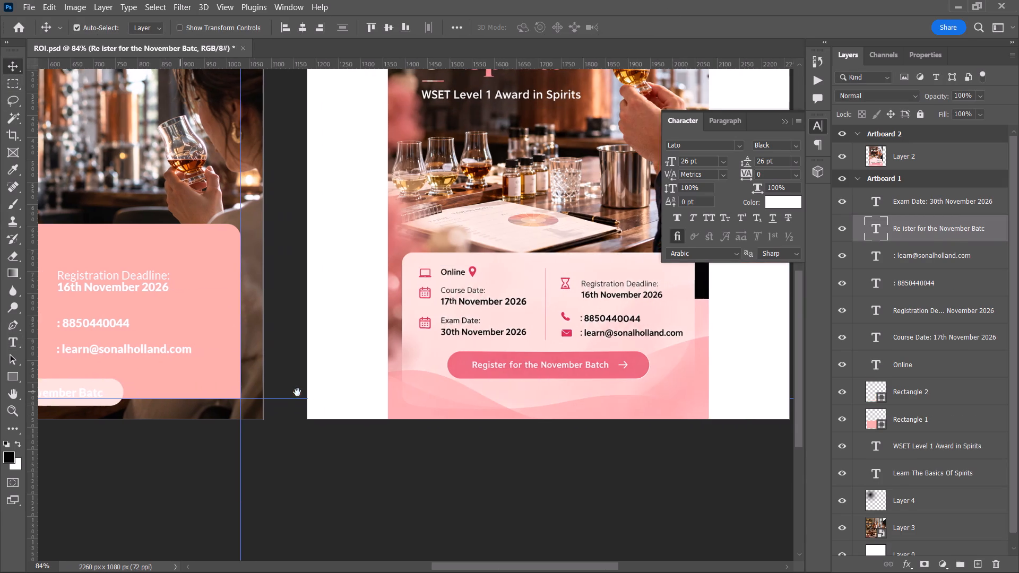
pyautogui.click(297, 392)
pyautogui.keyDown('alt'); pyautogui.scroll(10, 429, 360); pyautogui.keyUp('alt')
pyautogui.keyDown('alt'); pyautogui.middleClick(417, 357); pyautogui.keyUp('alt')
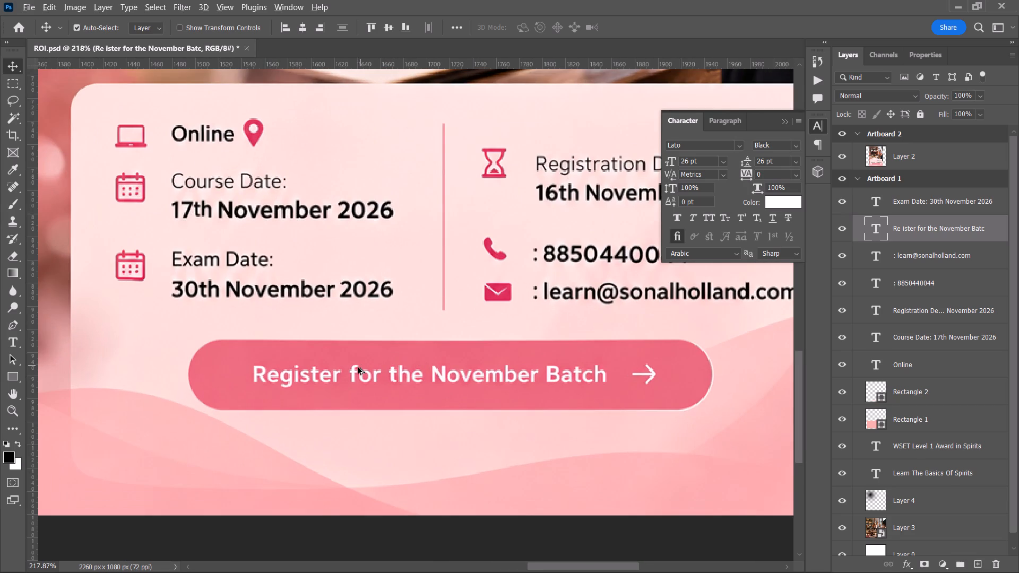
pyautogui.hotkey('alt', 't')
pyautogui.moveTo(236, 355); pyautogui.dragTo(620, 389)
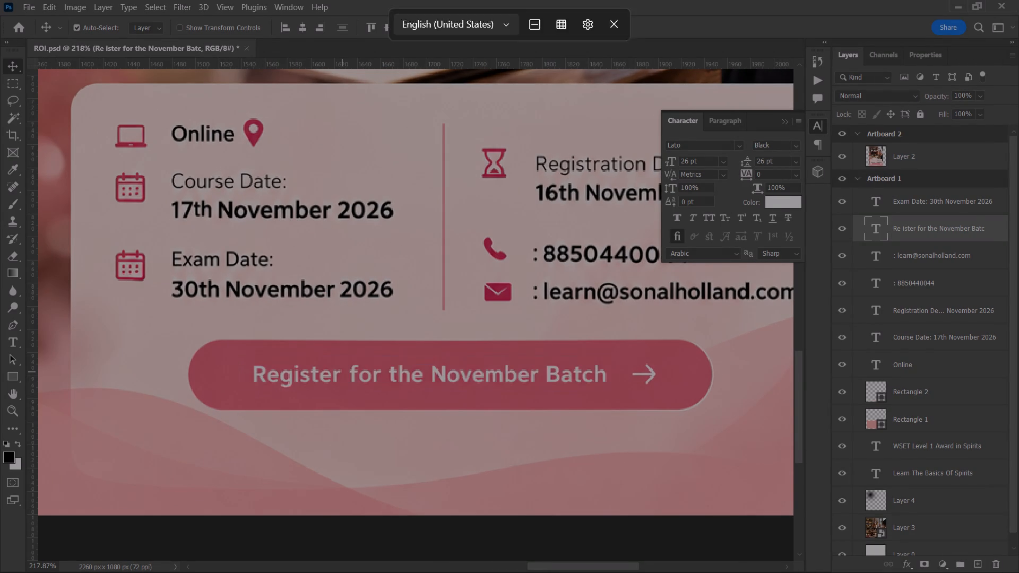
# Replace the button text on Artboard 1 with the recaptured "Register for the November Batch".
pyautogui.press('space')
pyautogui.press('space')
pyautogui.press('space')
pyautogui.press('space')
pyautogui.press('space')
pyautogui.press('space')
pyautogui.press('space')
pyautogui.press('space')
pyautogui.press('space')
pyautogui.press('space')
pyautogui.press('space')
pyautogui.press('space')
pyautogui.press('space')
pyautogui.press('space')
pyautogui.press('space')
pyautogui.press('space')
pyautogui.press('space')
pyautogui.press('space')
pyautogui.press('space')
pyautogui.press('space')
pyautogui.moveTo(216, 392); pyautogui.dragTo(528, 397)
pyautogui.moveTo(407, 399); pyautogui.dragTo(650, 397)
pyautogui.moveTo(376, 416); pyautogui.dragTo(520, 409)
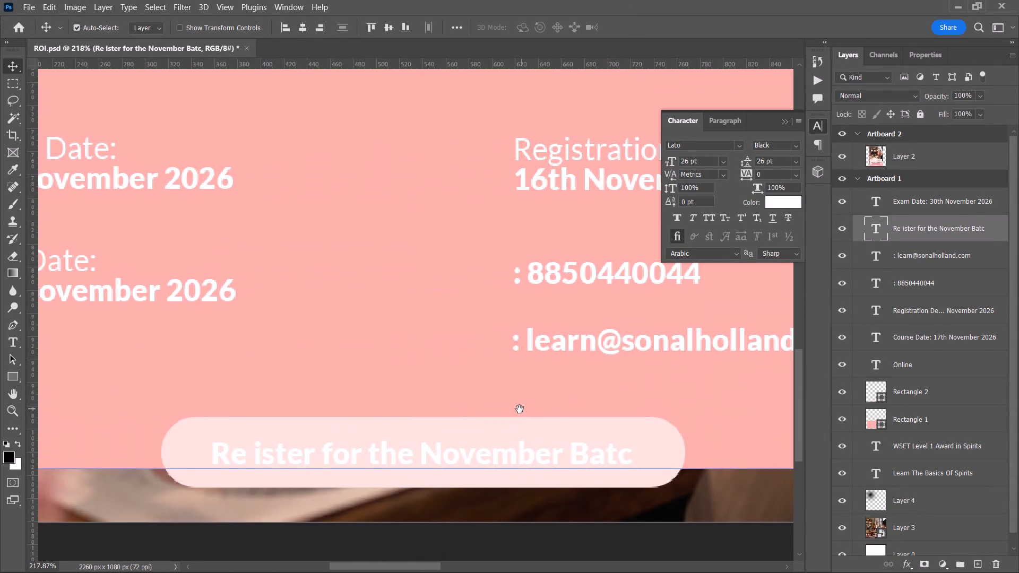
pyautogui.moveTo(520, 409); pyautogui.dragTo(514, 410)
pyautogui.press('t')
pyautogui.tripleClick(407, 457)
pyautogui.click(407, 457)
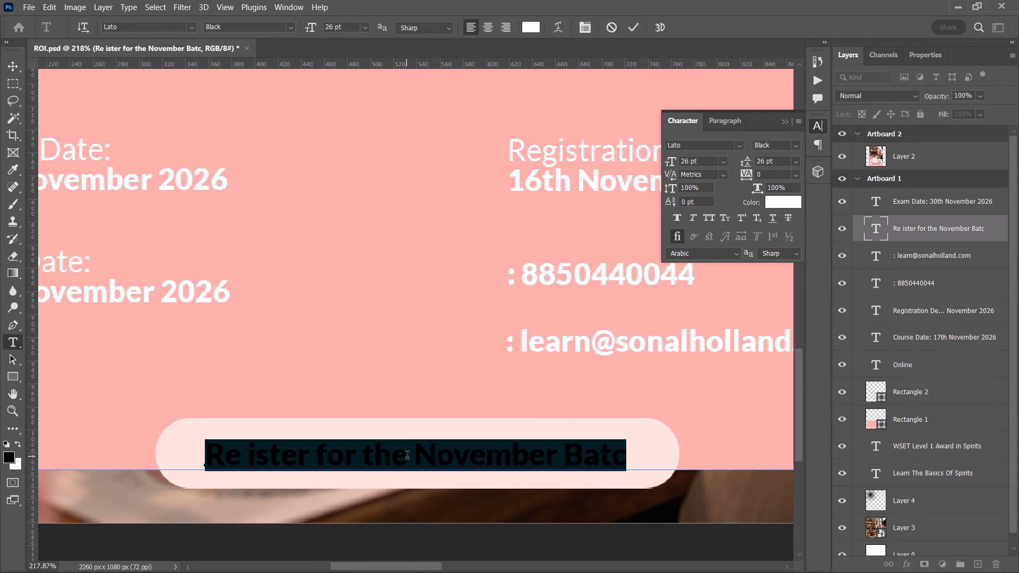
pyautogui.hotkey('ctrl', 'v')
pyautogui.moveTo(442, 515); pyautogui.dragTo(430, 514)
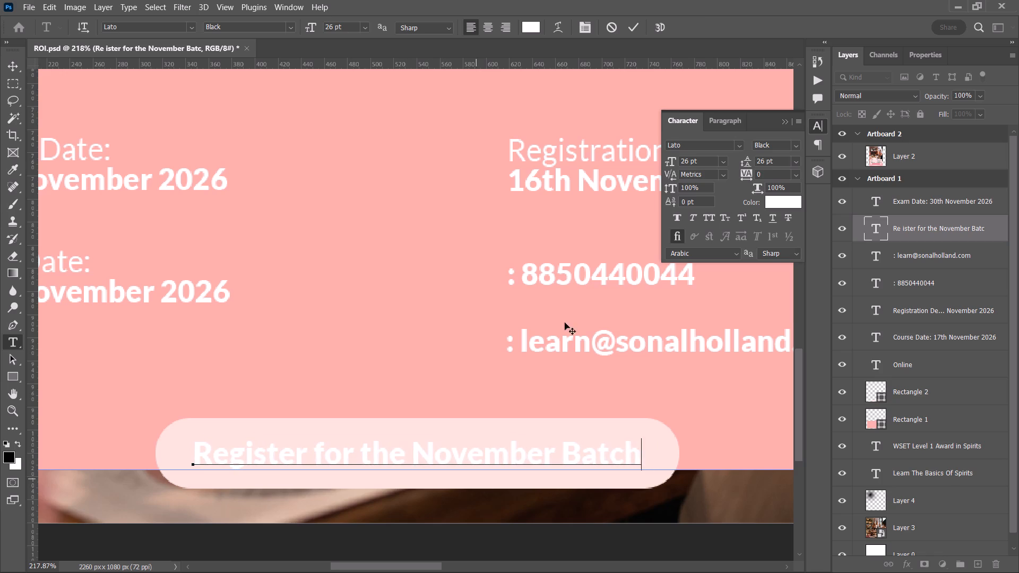
pyautogui.click(632, 31)
pyautogui.click(13, 65)
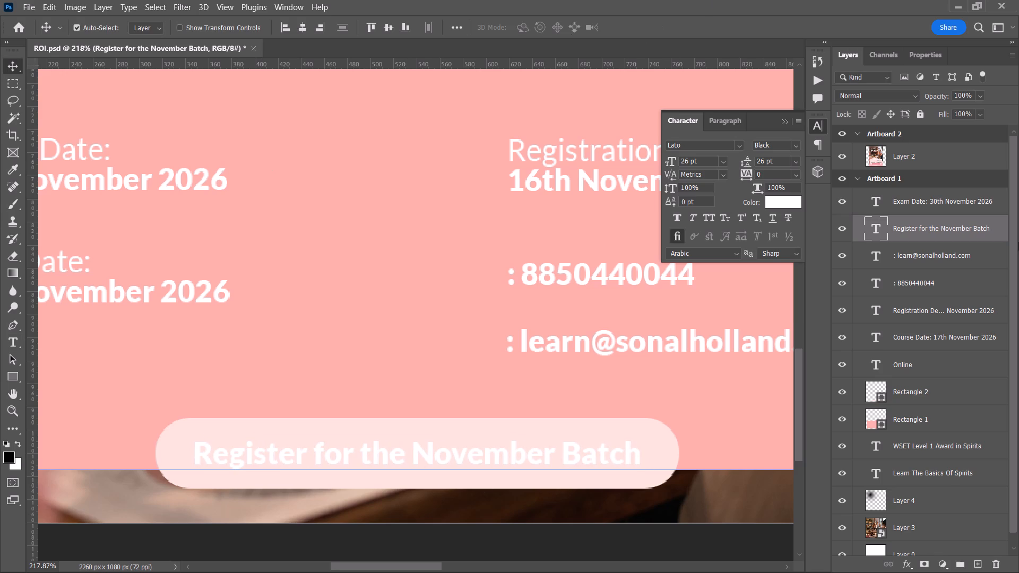
# Change the register button's text colour to the red #ff4d3d.
pyautogui.click(775, 207)
pyautogui.click(405, 353)
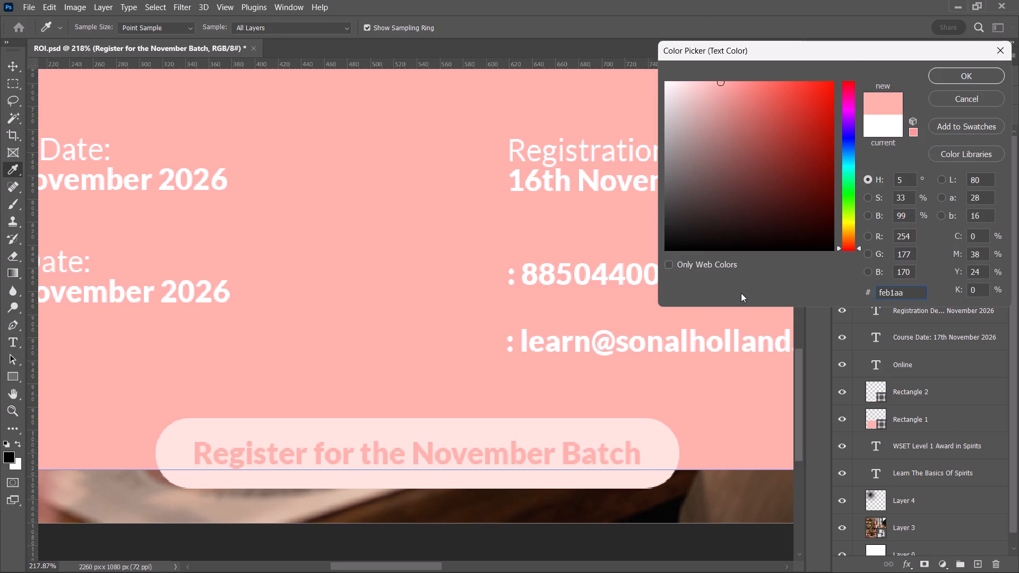
pyautogui.moveTo(733, 90); pyautogui.dragTo(744, 60)
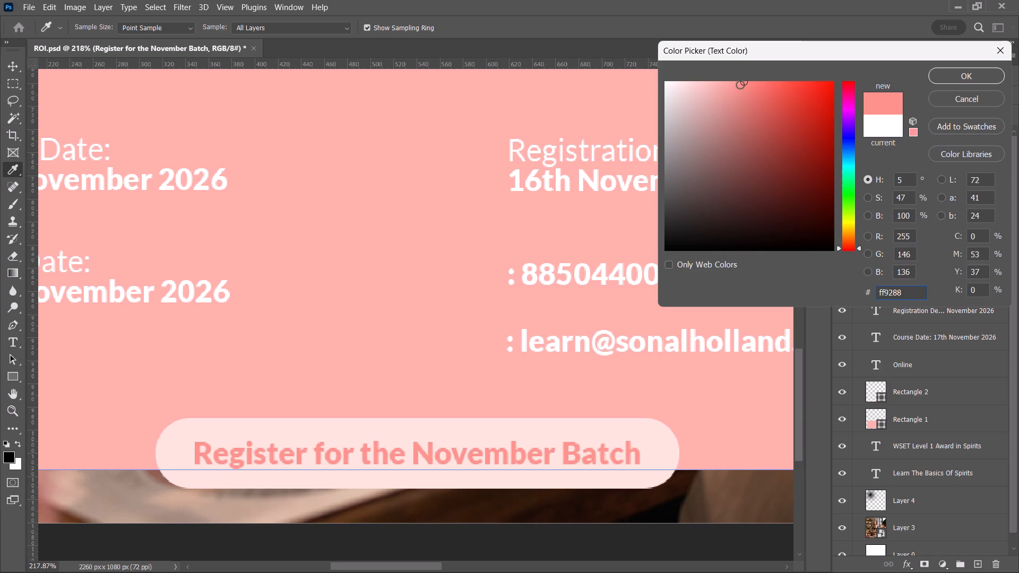
pyautogui.moveTo(749, 86); pyautogui.dragTo(794, 67)
pyautogui.click(963, 76)
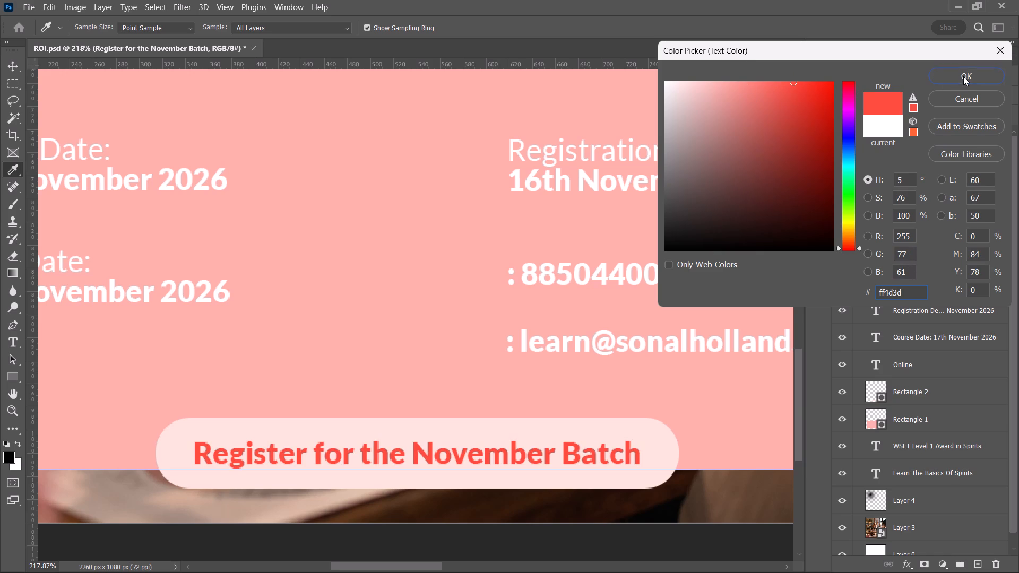
# Review the overall Artboard 1 layout with its register button alongside the Artboard 2 reference.
pyautogui.click(273, 203)
pyautogui.keyDown('alt'); pyautogui.scroll(-2, 294, 236); pyautogui.keyUp('alt')
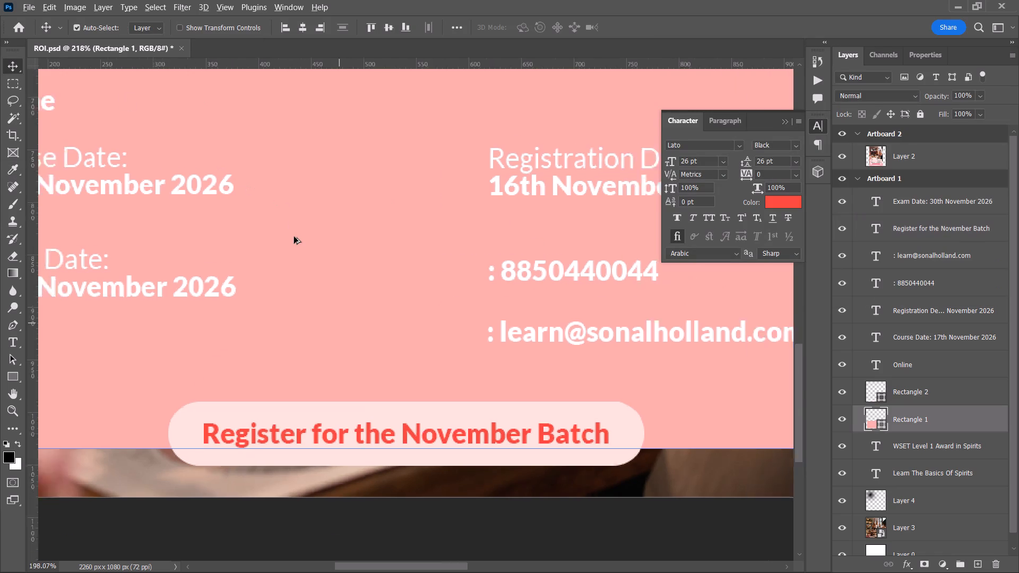
pyautogui.keyDown('alt'); pyautogui.scroll(-8, 294, 237); pyautogui.keyUp('alt')
pyautogui.press('space')
pyautogui.moveTo(318, 254); pyautogui.dragTo(316, 267)
pyautogui.click(312, 520)
pyautogui.press('space')
pyautogui.press('space')
pyautogui.press('space')
pyautogui.press('space')
pyautogui.press('space')
pyautogui.press('space')
pyautogui.press('space')
pyautogui.press('space')
pyautogui.press('space')
pyautogui.press('space')
pyautogui.press('space')
pyautogui.press('space')
pyautogui.press('space')
pyautogui.press('space')
pyautogui.press('space')
pyautogui.press('space')
pyautogui.press('space')
pyautogui.press('space')
pyautogui.press('space')
pyautogui.press('space')
pyautogui.moveTo(356, 491); pyautogui.dragTo(364, 531)
pyautogui.keyDown('alt'); pyautogui.scroll(-2, 368, 497); pyautogui.keyUp('alt')
pyautogui.press('space')
pyautogui.moveTo(364, 491); pyautogui.dragTo(354, 496)
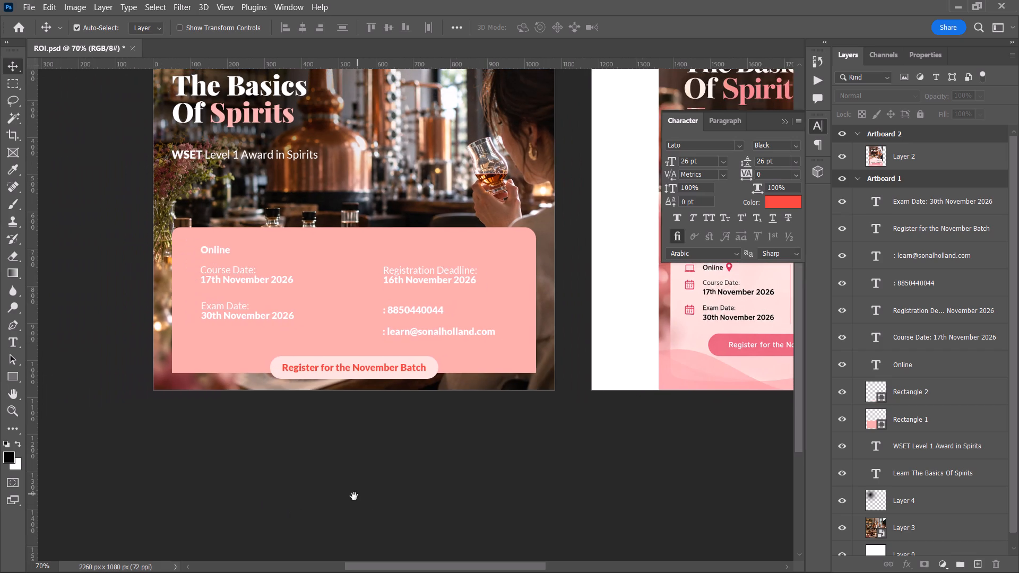
pyautogui.moveTo(354, 496); pyautogui.dragTo(349, 501)
pyautogui.keyDown('alt'); pyautogui.scroll(1, 332, 472); pyautogui.keyUp('alt')
pyautogui.press('space')
pyautogui.moveTo(347, 471); pyautogui.dragTo(347, 516)
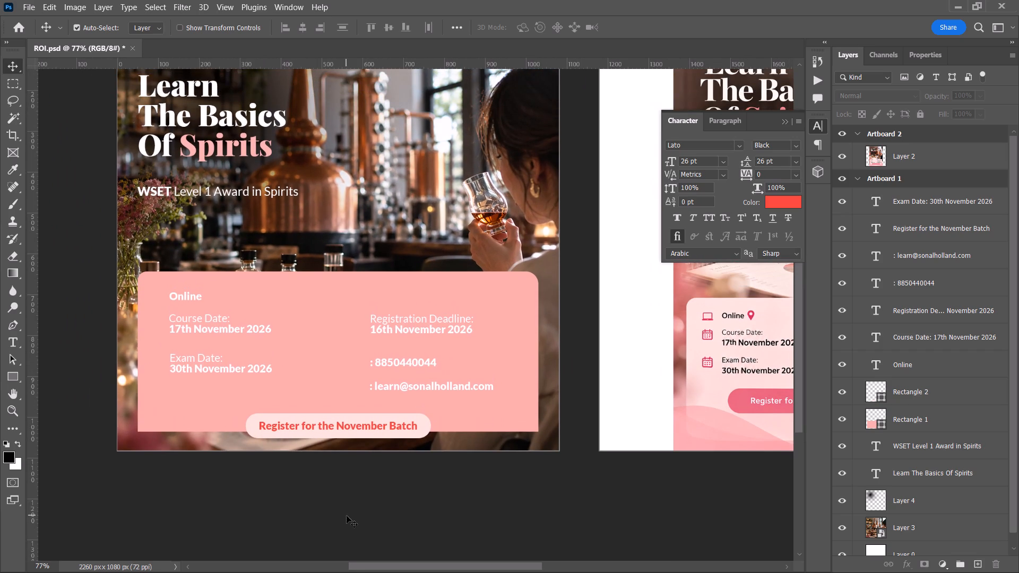
pyautogui.scroll(1, 347, 516)
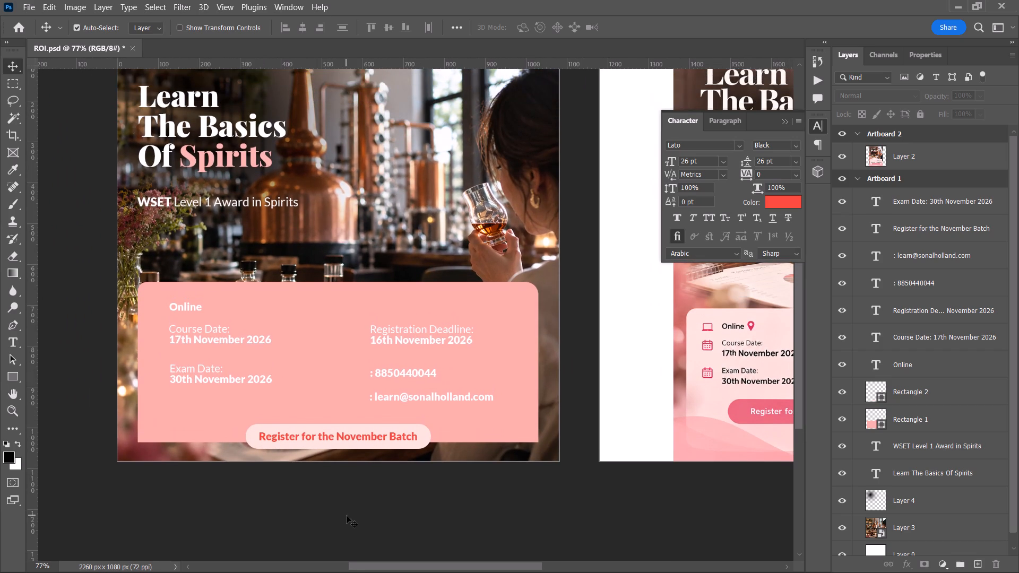
# Move the Course Date and Exam Date text layers slightly lower in the pink panel, widening the spacing beneath "Online".
pyautogui.press('space')
pyautogui.press('space')
pyautogui.press('space')
pyautogui.press('space')
pyautogui.press('space')
pyautogui.press('space')
pyautogui.press('space')
pyautogui.press('space')
pyautogui.press('space')
pyautogui.press('space')
pyautogui.press('space')
pyautogui.press('space')
pyautogui.press('space')
pyautogui.press('space')
pyautogui.press('space')
pyautogui.press('space')
pyautogui.press('space')
pyautogui.press('space')
pyautogui.press('space')
pyautogui.press('space')
pyautogui.moveTo(270, 362); pyautogui.dragTo(308, 355)
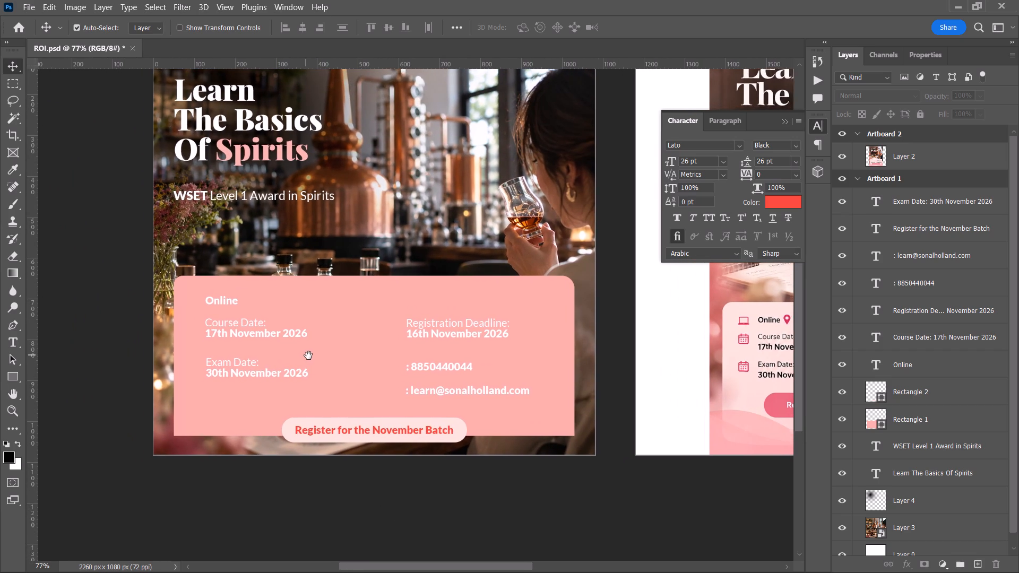
pyautogui.moveTo(308, 355); pyautogui.dragTo(321, 353)
pyautogui.keyDown('alt'); pyautogui.scroll(4, 221, 302); pyautogui.keyUp('alt')
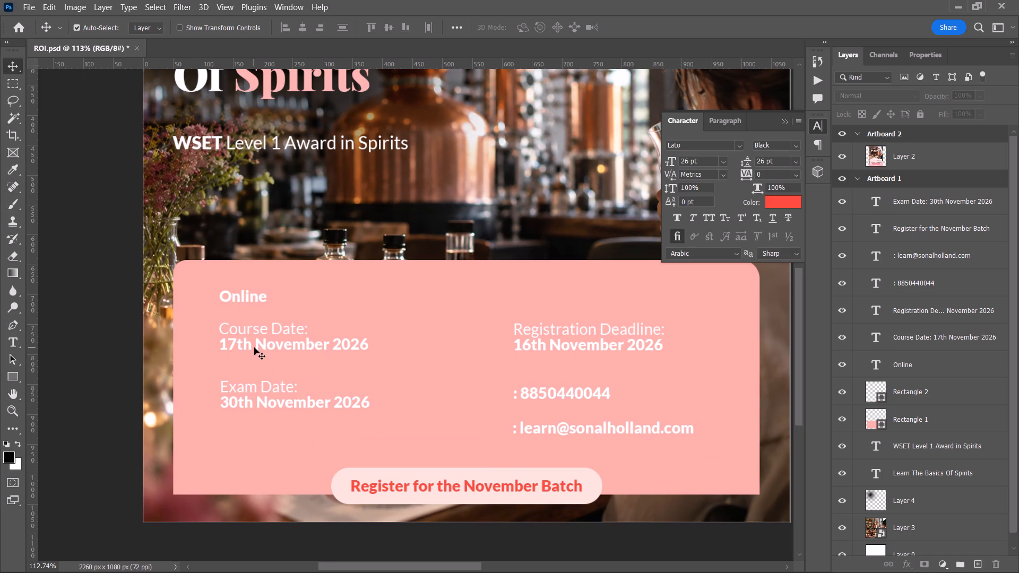
pyautogui.moveTo(248, 339); pyautogui.dragTo(248, 350)
pyautogui.moveTo(245, 394); pyautogui.dragTo(245, 407)
# Move the Registration Deadline, phone and email text layers higher in the pink panel, leaving clear vertical gaps between them.
pyautogui.press('space')
pyautogui.moveTo(591, 363); pyautogui.dragTo(528, 378)
pyautogui.moveTo(532, 362); pyautogui.dragTo(535, 327)
pyautogui.moveTo(511, 407); pyautogui.dragTo(514, 360)
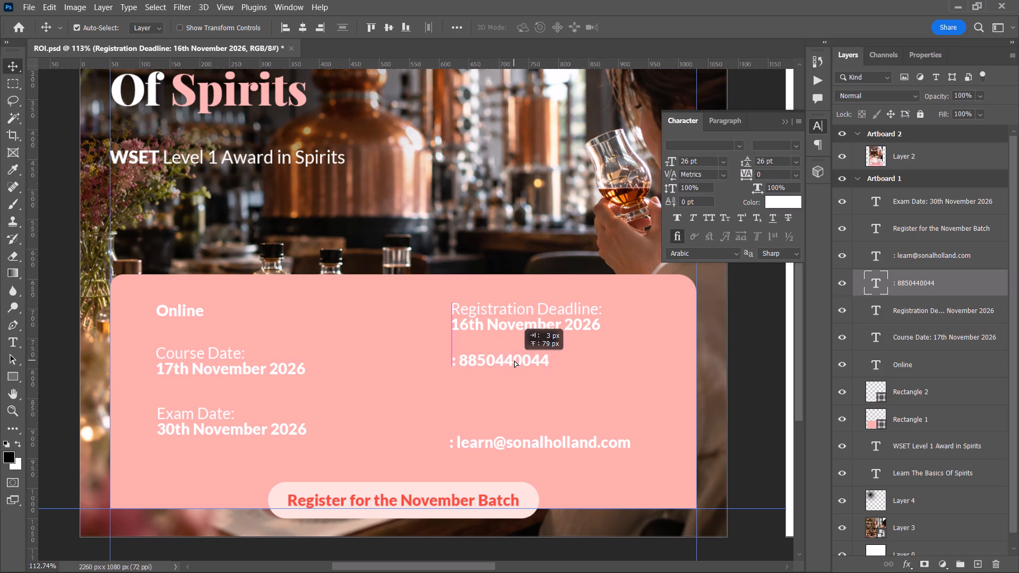
pyautogui.moveTo(514, 360); pyautogui.dragTo(514, 351)
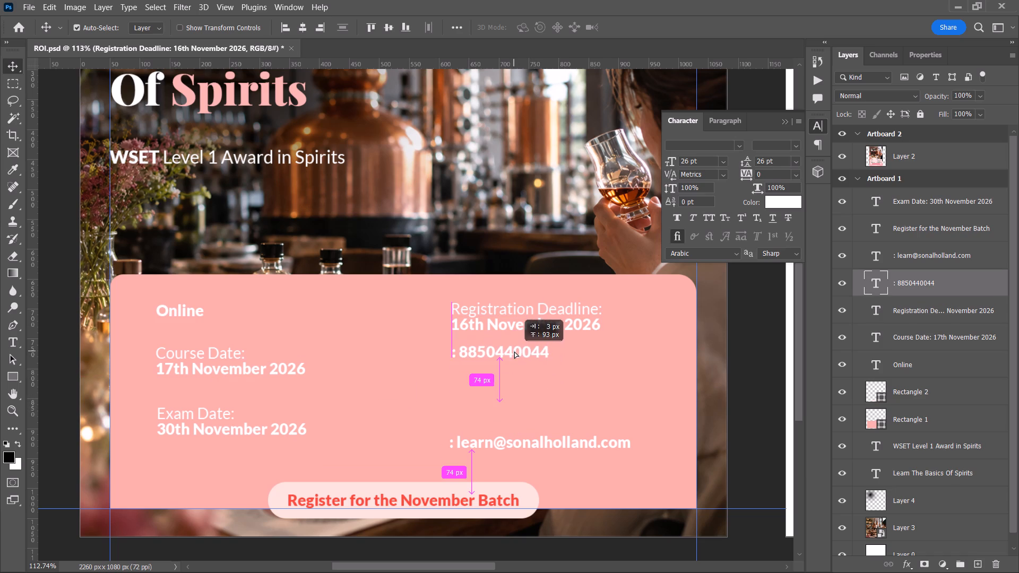
pyautogui.moveTo(514, 351); pyautogui.dragTo(514, 353)
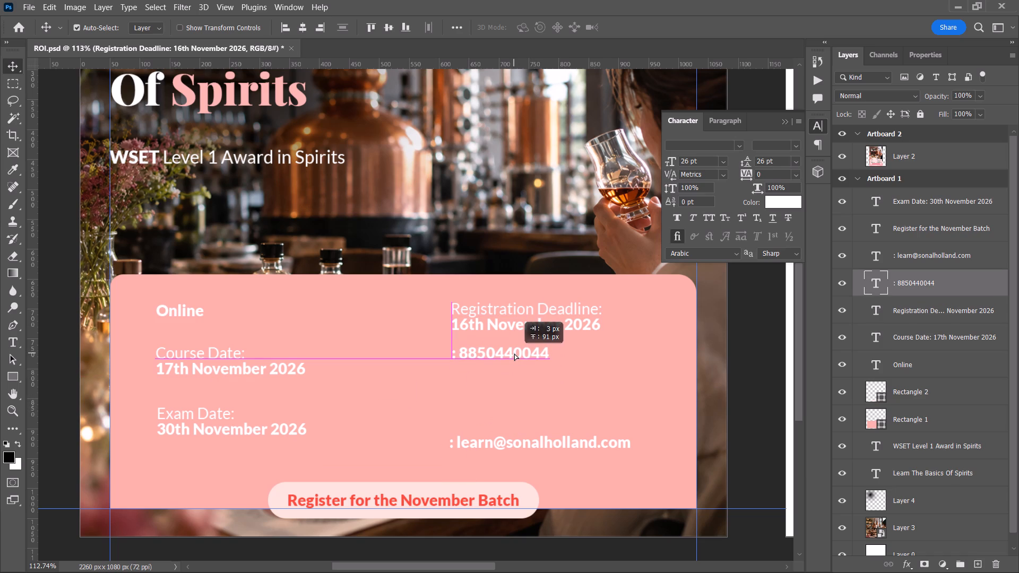
pyautogui.moveTo(514, 353); pyautogui.dragTo(514, 363)
pyautogui.moveTo(515, 441); pyautogui.dragTo(513, 415)
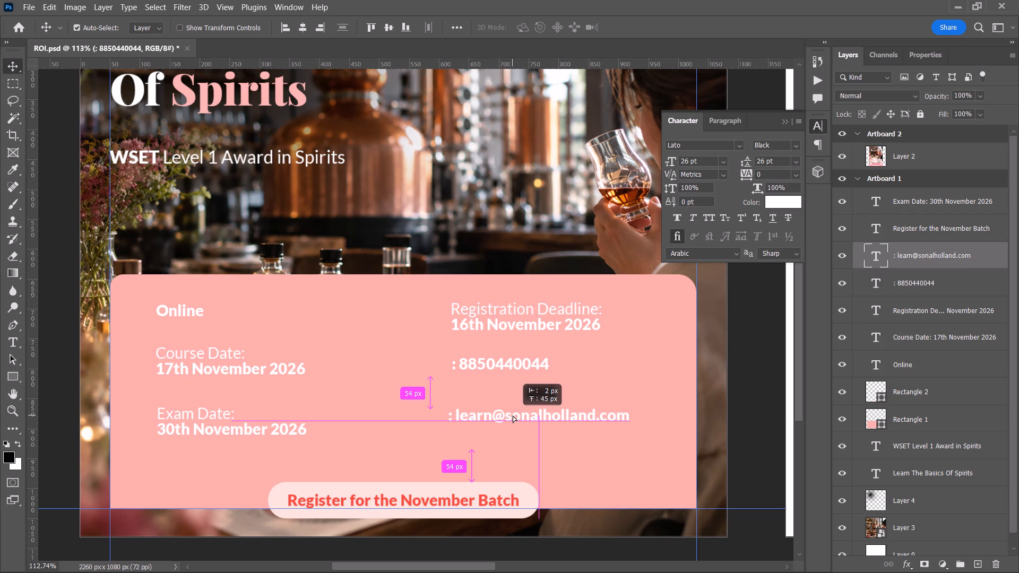
pyautogui.moveTo(513, 415); pyautogui.dragTo(513, 416)
# Examine the course details panel on the Artboard 2 reference and compare it with the Artboard 1 panel.
pyautogui.press('space')
pyautogui.press('space')
pyautogui.press('space')
pyautogui.press('space')
pyautogui.press('space')
pyautogui.press('space')
pyautogui.press('space')
pyautogui.press('space')
pyautogui.press('space')
pyautogui.press('space')
pyautogui.press('space')
pyautogui.press('space')
pyautogui.press('space')
pyautogui.press('space')
pyautogui.press('space')
pyautogui.press('space')
pyautogui.press('space')
pyautogui.press('space')
pyautogui.press('space')
pyautogui.press('space')
pyautogui.moveTo(538, 441); pyautogui.dragTo(377, 422)
pyautogui.moveTo(346, 418); pyautogui.dragTo(305, 418)
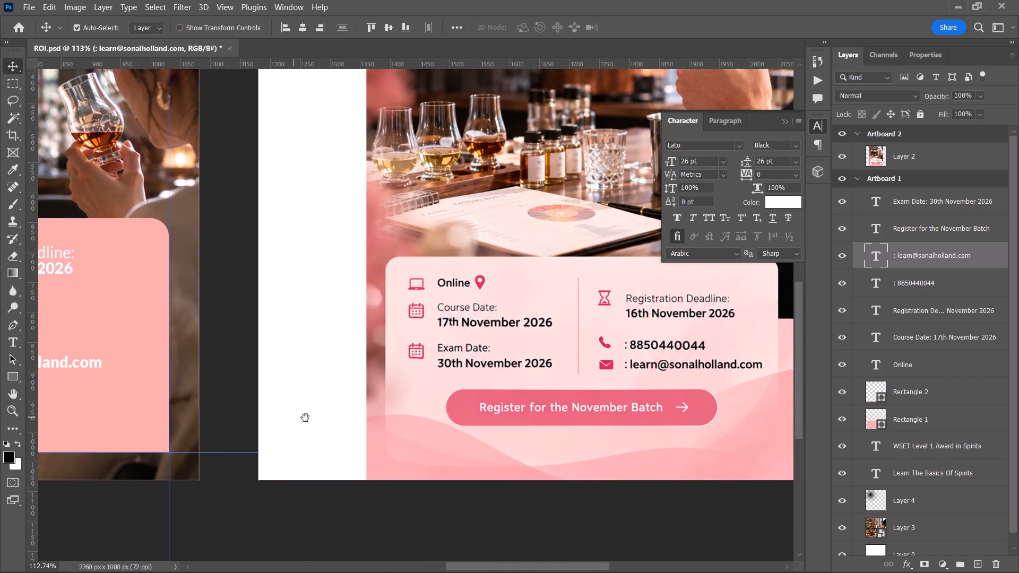
pyautogui.moveTo(305, 418); pyautogui.dragTo(305, 418)
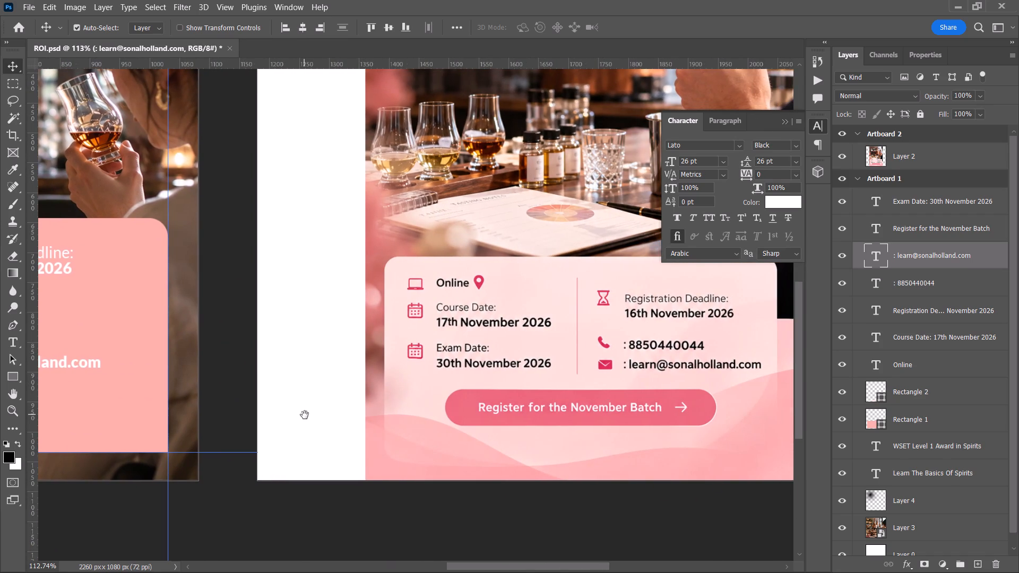
pyautogui.moveTo(305, 415); pyautogui.dragTo(326, 408)
pyautogui.moveTo(326, 408); pyautogui.dragTo(514, 372)
pyautogui.moveTo(424, 351); pyautogui.dragTo(488, 447)
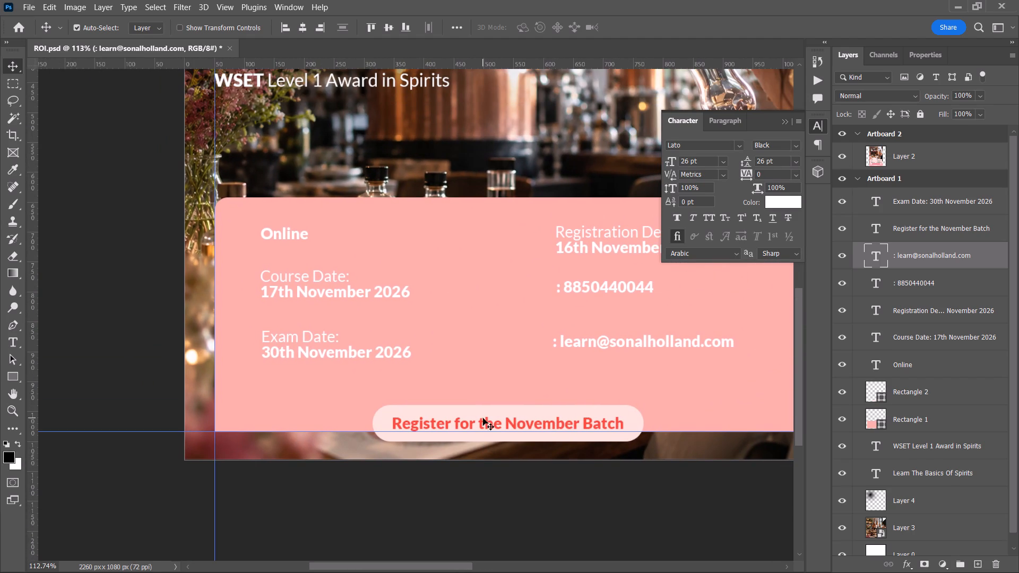
# Set the "Register for the November Batch" text to Lato Regular with faux bold and centre it horizontally.
pyautogui.click(487, 424)
pyautogui.click(795, 142)
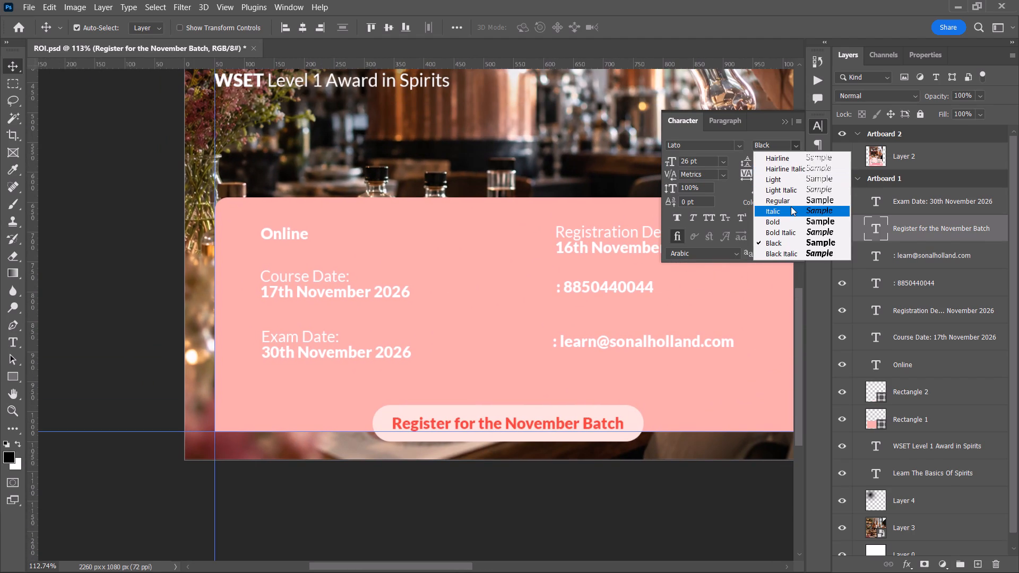
pyautogui.click(793, 196)
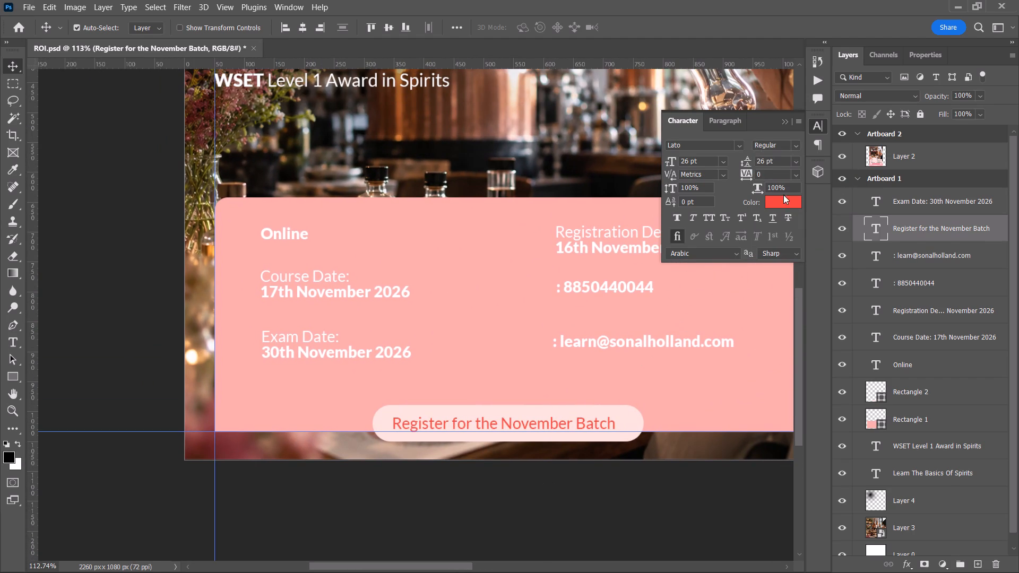
pyautogui.click(673, 216)
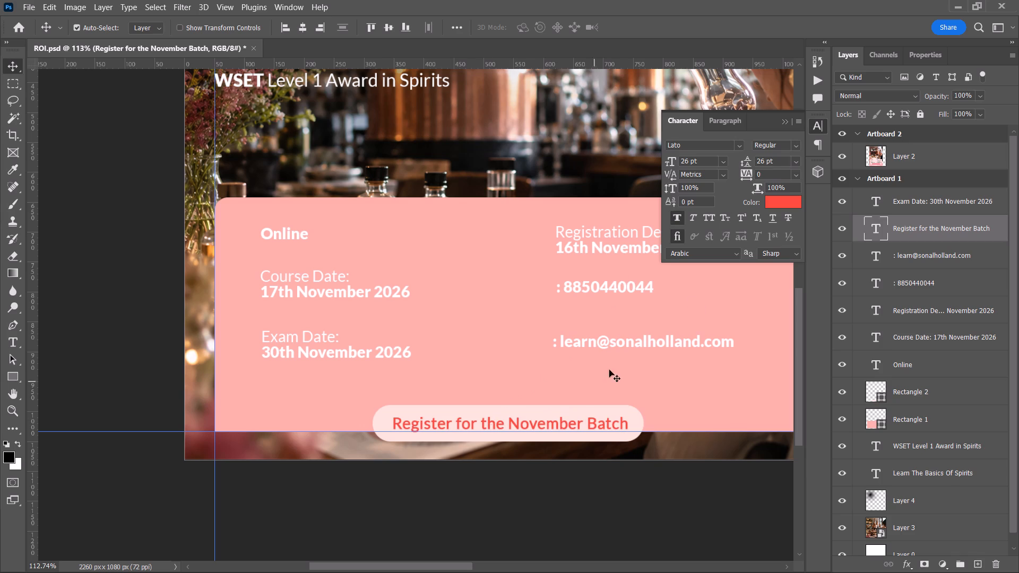
pyautogui.click(303, 23)
pyautogui.click(518, 552)
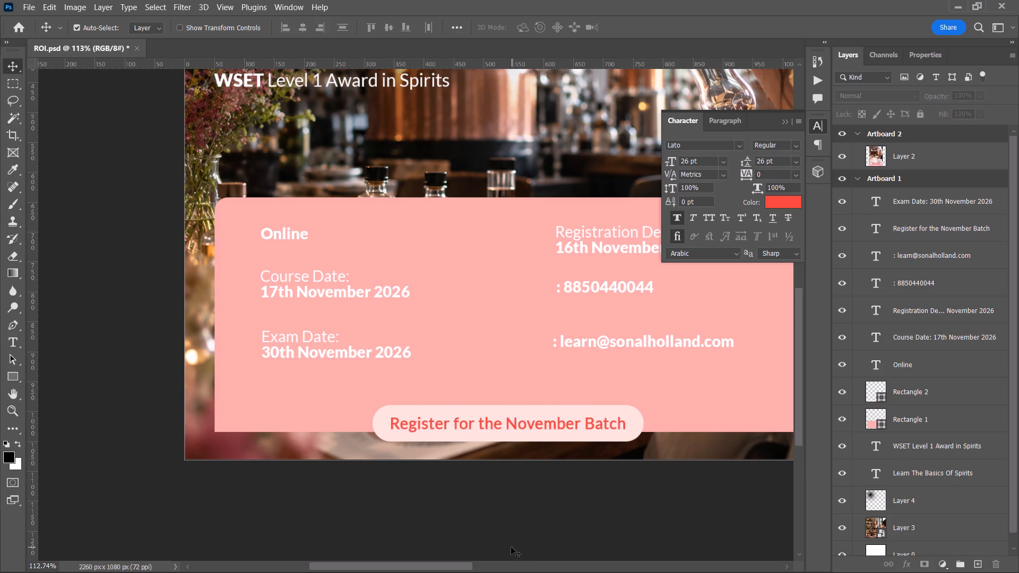
# Set the register button text's font size to 24 pt and centre it horizontally within the button again.
pyautogui.keyDown('alt'); pyautogui.scroll(-5, 508, 539); pyautogui.keyUp('alt')
pyautogui.press('space')
pyautogui.moveTo(493, 507); pyautogui.dragTo(447, 511)
pyautogui.keyDown('alt'); pyautogui.scroll(-4, 452, 500); pyautogui.keyUp('alt')
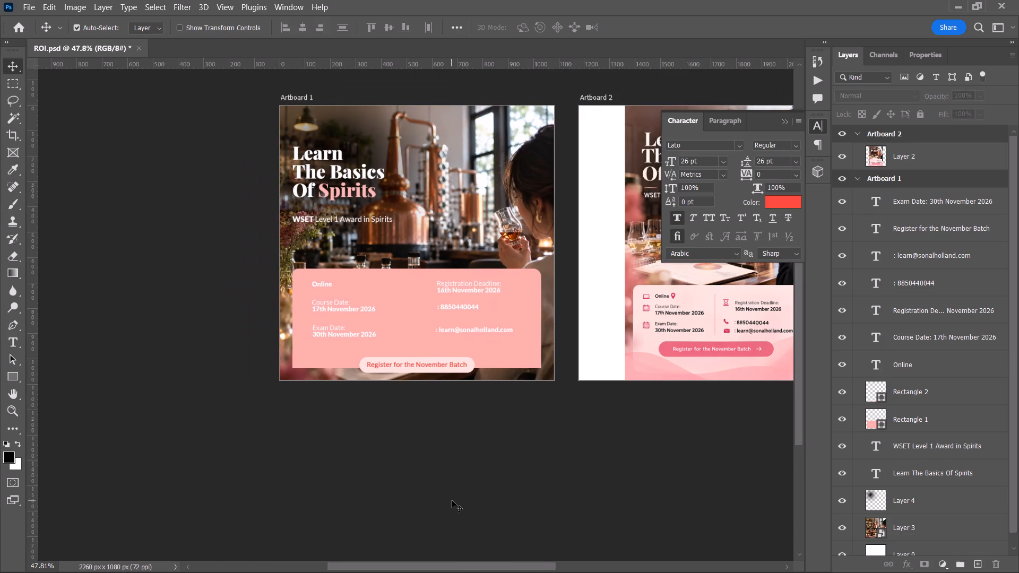
pyautogui.press('space')
pyautogui.moveTo(463, 483); pyautogui.dragTo(440, 499)
pyautogui.keyDown('alt'); pyautogui.scroll(4, 382, 467); pyautogui.keyUp('alt')
pyautogui.click(378, 421)
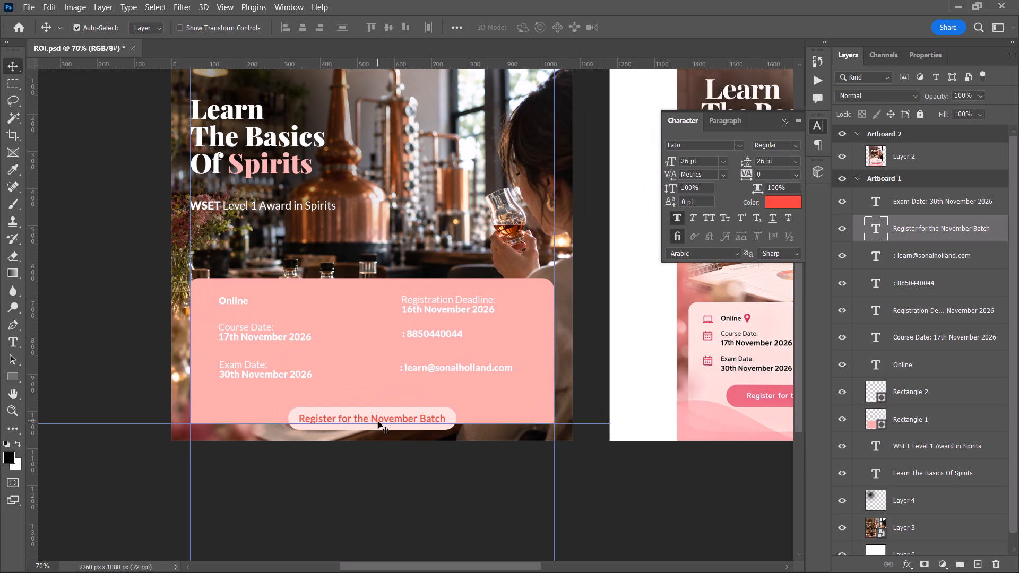
pyautogui.click(709, 161)
pyautogui.scroll(-4, 709, 161)
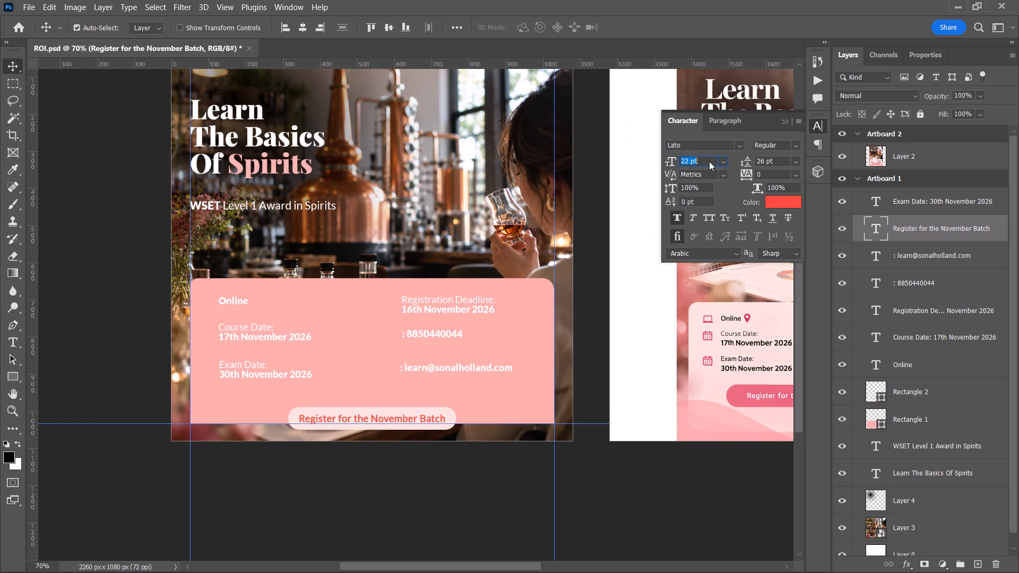
pyautogui.scroll(2, 702, 167)
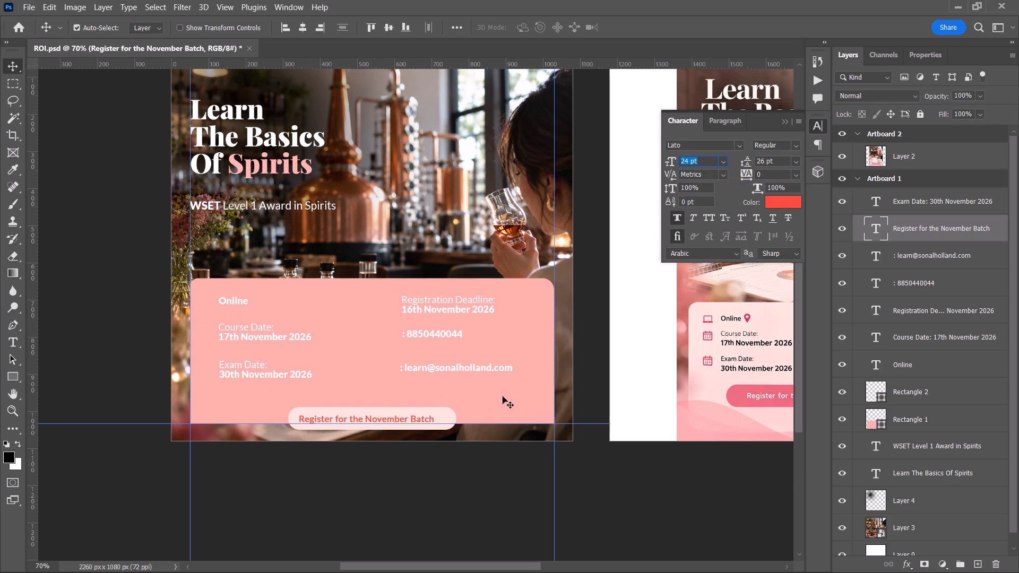
pyautogui.click(299, 29)
pyautogui.click(334, 518)
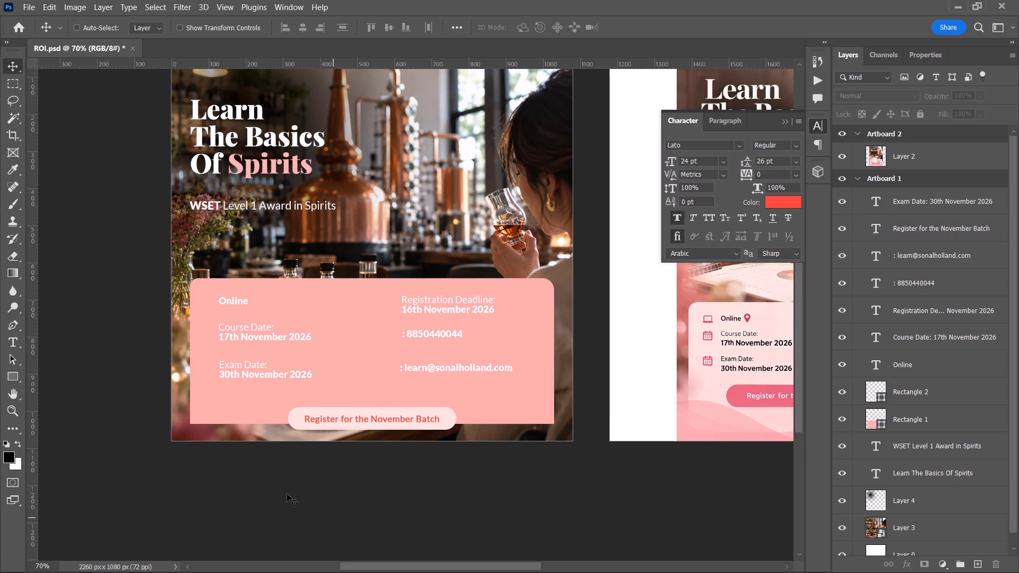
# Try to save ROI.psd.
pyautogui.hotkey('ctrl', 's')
# Review the Artboard 1 layout against the Artboard 2 reference, checking the details panel's spacing, icons and register button.
pyautogui.press('space')
pyautogui.moveTo(287, 494); pyautogui.dragTo(313, 495)
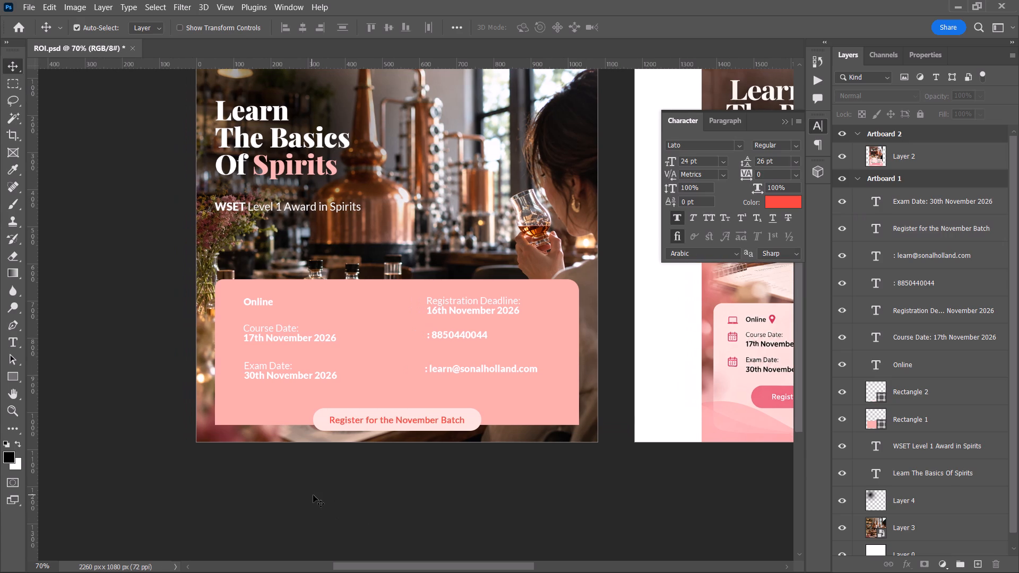
pyautogui.scroll(3, 270, 307)
pyautogui.keyDown('alt'); pyautogui.scroll(-3, 266, 304); pyautogui.keyUp('alt')
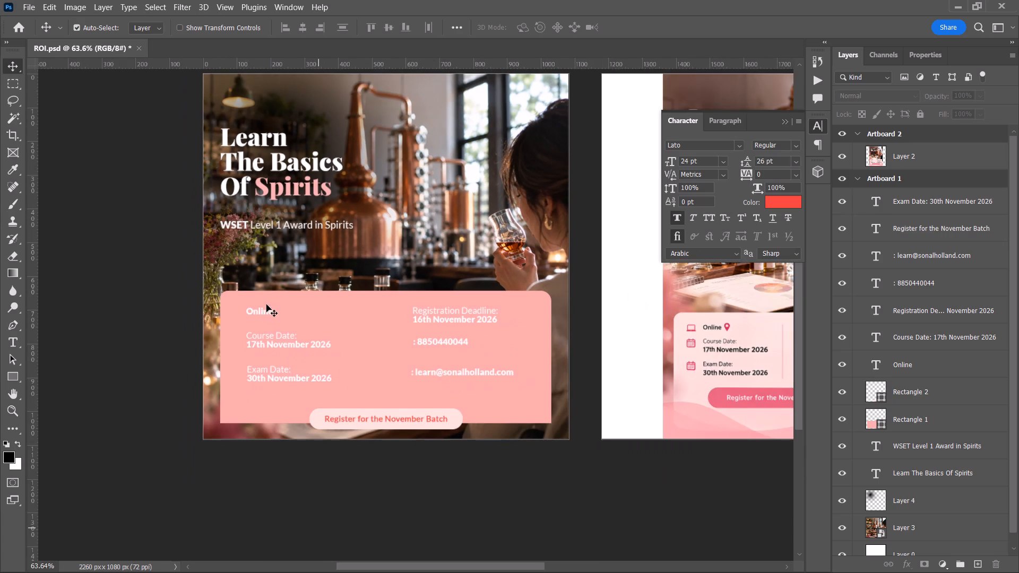
pyautogui.press('space')
pyautogui.moveTo(266, 305); pyautogui.dragTo(223, 308)
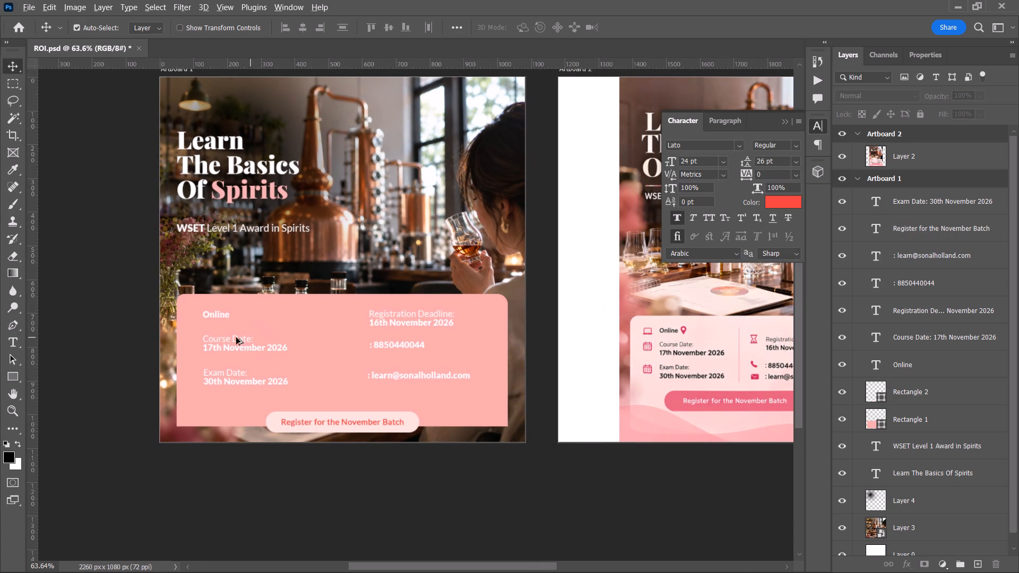
pyautogui.keyDown('alt'); pyautogui.scroll(2, 197, 337); pyautogui.keyUp('alt')
pyautogui.keyDown('alt'); pyautogui.scroll(-3, 197, 337); pyautogui.keyUp('alt')
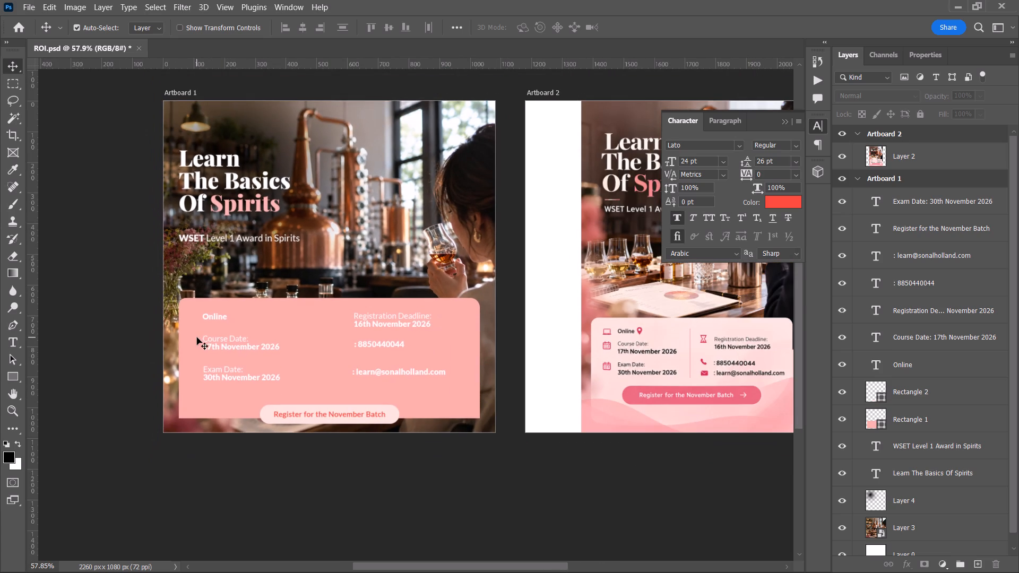
pyautogui.press('space')
pyautogui.press('space')
pyautogui.press('space')
pyautogui.press('space')
pyautogui.press('space')
pyautogui.moveTo(197, 337); pyautogui.dragTo(222, 340)
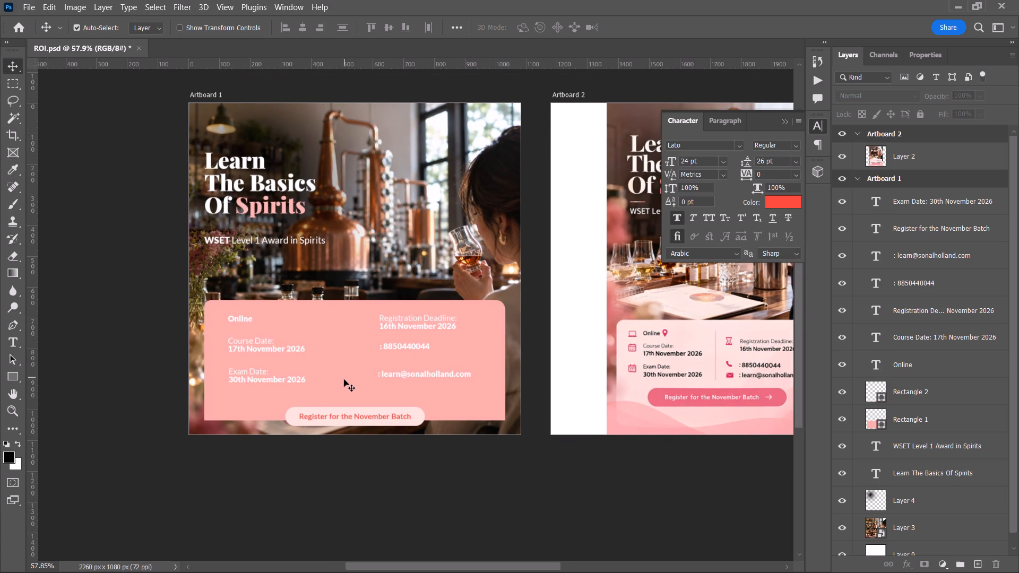
pyautogui.press('space')
pyautogui.press('space')
pyautogui.press('space')
pyautogui.press('space')
pyautogui.press('space')
pyautogui.press('space')
pyautogui.press('space')
pyautogui.press('space')
pyautogui.press('space')
pyautogui.press('space')
pyautogui.press('space')
pyautogui.press('space')
pyautogui.press('space')
pyautogui.press('space')
pyautogui.press('space')
pyautogui.press('space')
pyautogui.press('space')
pyautogui.press('space')
pyautogui.press('space')
pyautogui.press('space')
pyautogui.moveTo(344, 379); pyautogui.dragTo(262, 363)
pyautogui.moveTo(276, 357); pyautogui.dragTo(234, 345)
pyautogui.keyDown('alt'); pyautogui.scroll(2, 568, 394); pyautogui.keyUp('alt')
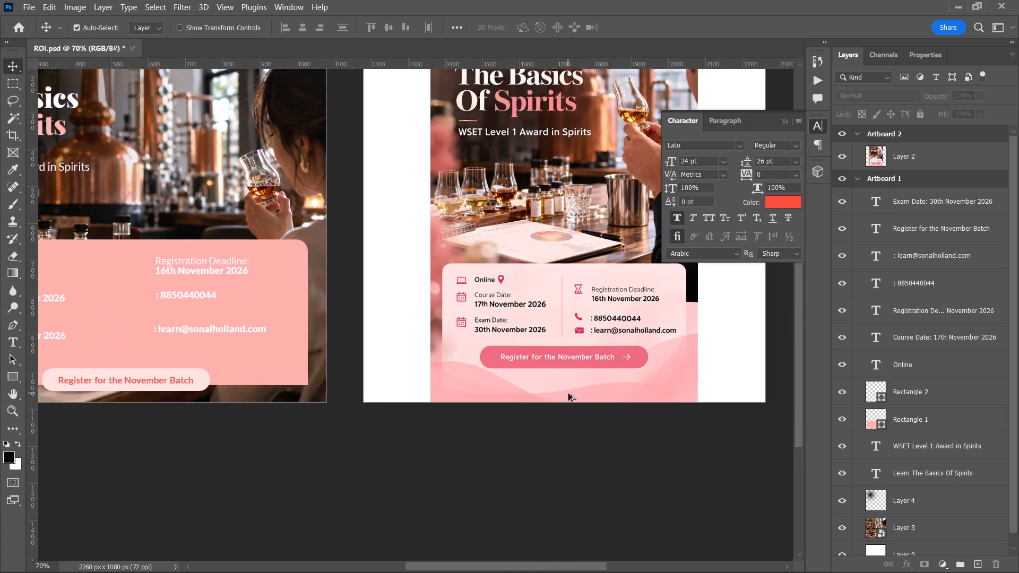
pyautogui.keyDown('alt'); pyautogui.scroll(1, 568, 394); pyautogui.keyUp('alt')
pyautogui.press('space')
pyautogui.moveTo(568, 394); pyautogui.dragTo(476, 379)
pyautogui.press('space')
pyautogui.press('space')
pyautogui.press('space')
pyautogui.press('space')
pyautogui.press('space')
pyautogui.press('space')
pyautogui.press('space')
pyautogui.press('space')
pyautogui.press('space')
pyautogui.press('space')
pyautogui.press('space')
pyautogui.press('space')
pyautogui.press('space')
pyautogui.press('space')
pyautogui.press('space')
pyautogui.press('space')
pyautogui.press('space')
pyautogui.press('space')
pyautogui.press('space')
pyautogui.press('space')
pyautogui.moveTo(467, 370); pyautogui.dragTo(676, 449)
pyautogui.moveTo(462, 449); pyautogui.dragTo(416, 352)
pyautogui.moveTo(443, 383); pyautogui.dragTo(415, 372)
pyautogui.press('space')
pyautogui.moveTo(416, 372); pyautogui.dragTo(409, 370)
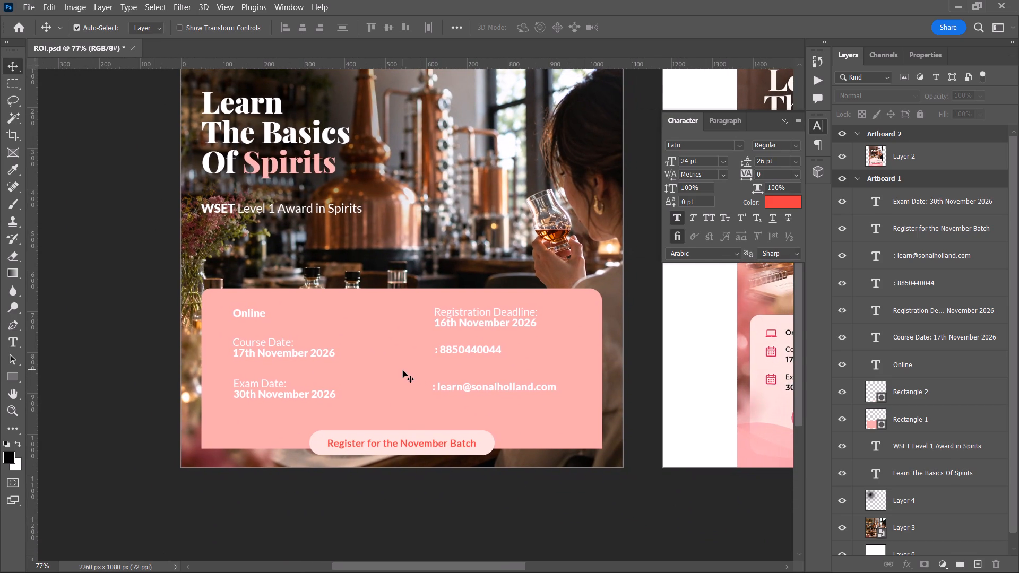
# Save ROI.psd.
pyautogui.hotkey('ctrl', 's')
pyautogui.hotkey('ctrl', 's')
# Move the Online, Course Date and Exam Date text layers together slightly right and down within the pink panel.
pyautogui.keyDown('alt'); pyautogui.scroll(2, 228, 386); pyautogui.keyUp('alt')
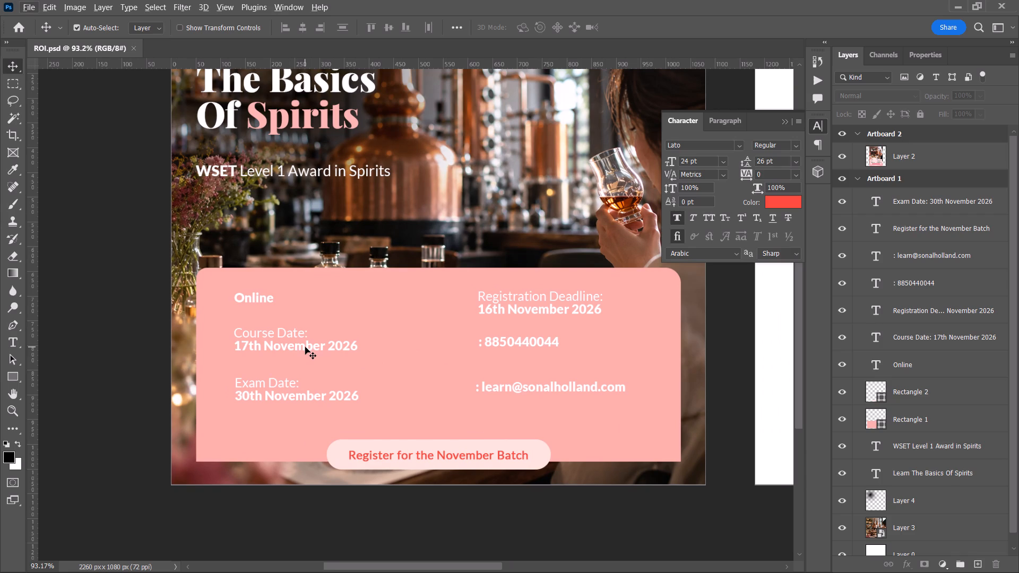
pyautogui.keyDown('alt'); pyautogui.scroll(4, 245, 310); pyautogui.keyUp('alt')
pyautogui.click(243, 294)
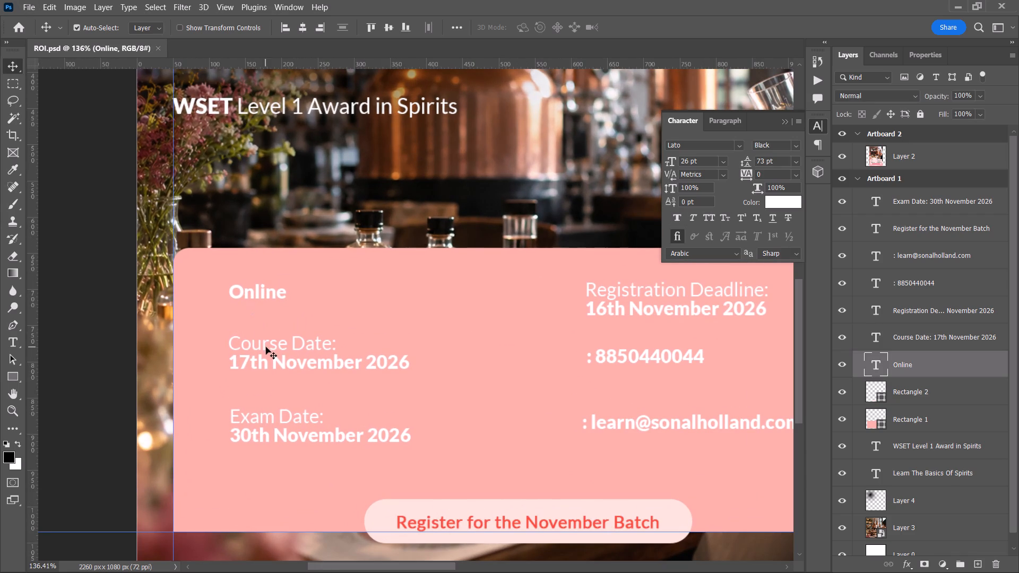
pyautogui.keyDown('shift'); pyautogui.click(258, 342); pyautogui.keyUp('shift')
pyautogui.keyDown('shift'); pyautogui.click(260, 418); pyautogui.keyUp('shift')
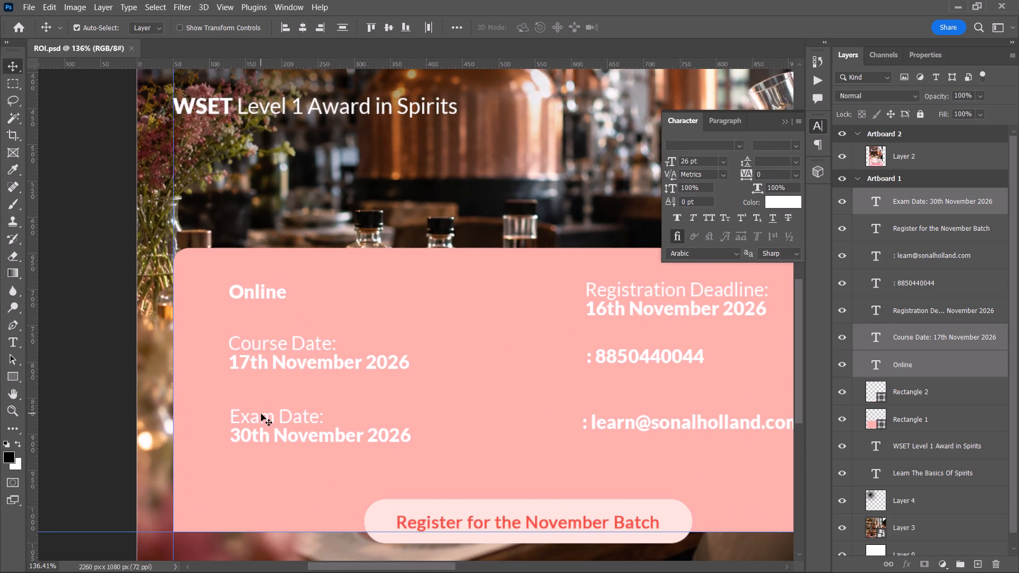
pyautogui.moveTo(261, 414); pyautogui.dragTo(279, 429)
pyautogui.scroll(-2, 305, 443)
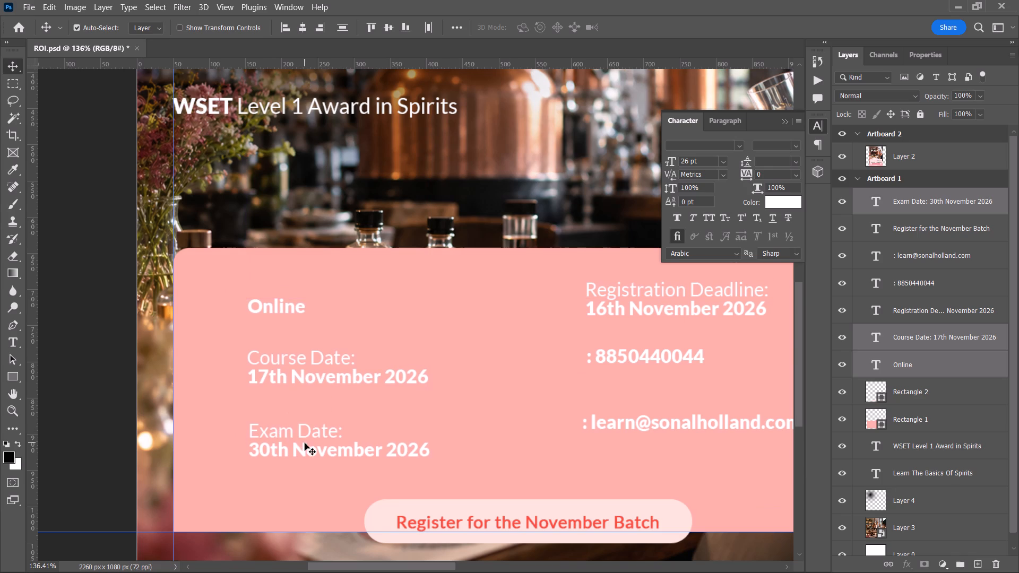
pyautogui.scroll(-5, 305, 443)
pyautogui.click(371, 534)
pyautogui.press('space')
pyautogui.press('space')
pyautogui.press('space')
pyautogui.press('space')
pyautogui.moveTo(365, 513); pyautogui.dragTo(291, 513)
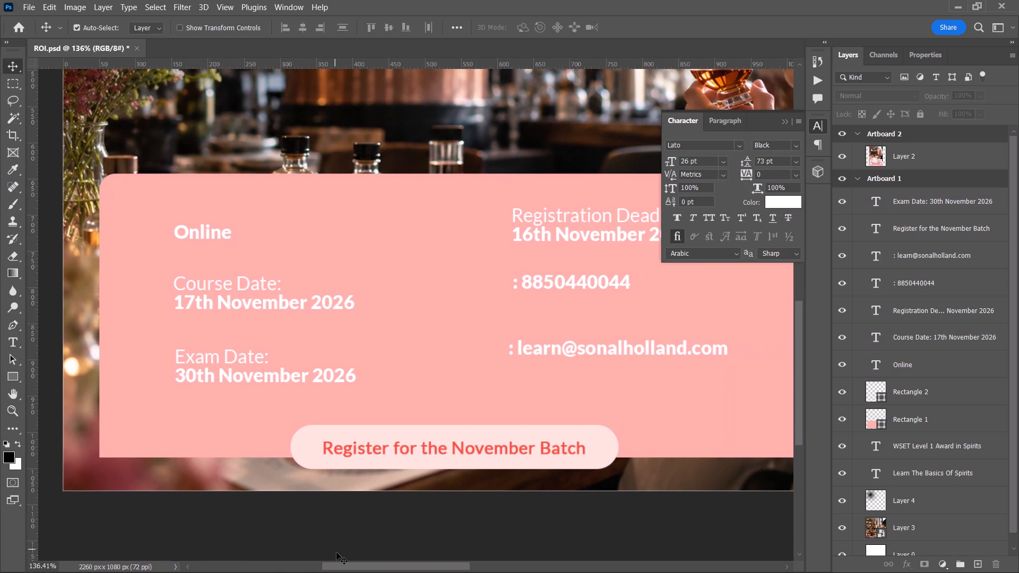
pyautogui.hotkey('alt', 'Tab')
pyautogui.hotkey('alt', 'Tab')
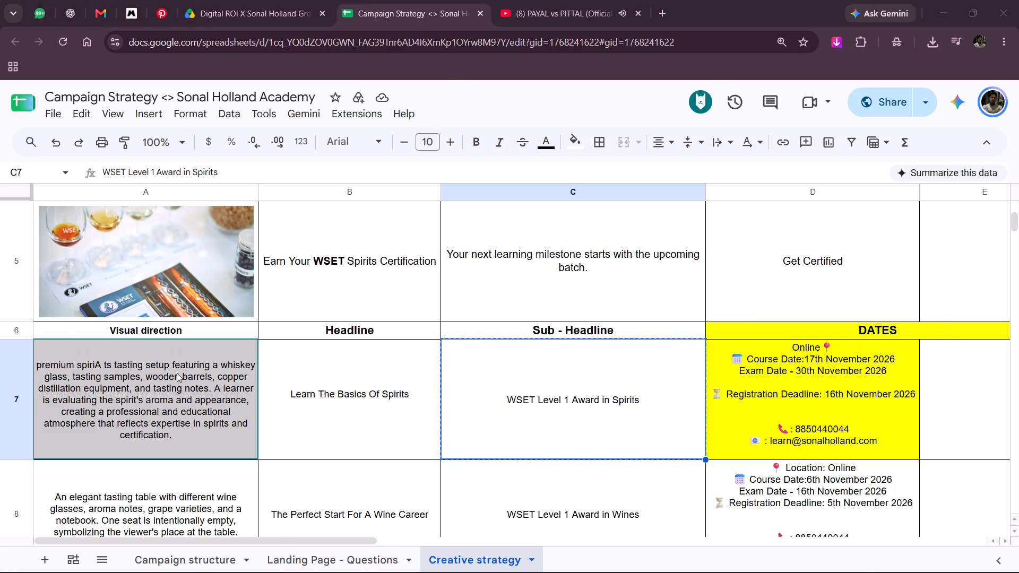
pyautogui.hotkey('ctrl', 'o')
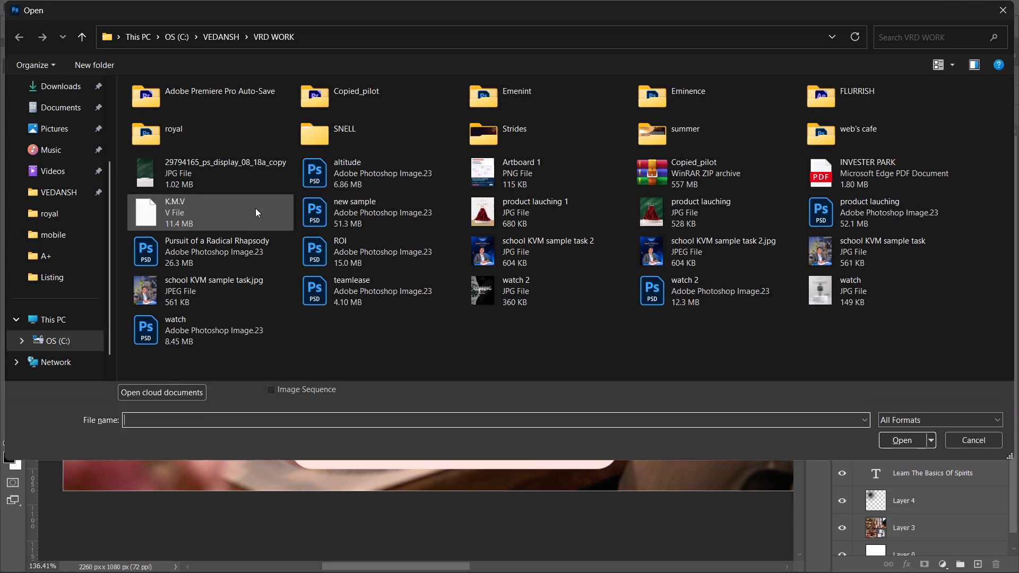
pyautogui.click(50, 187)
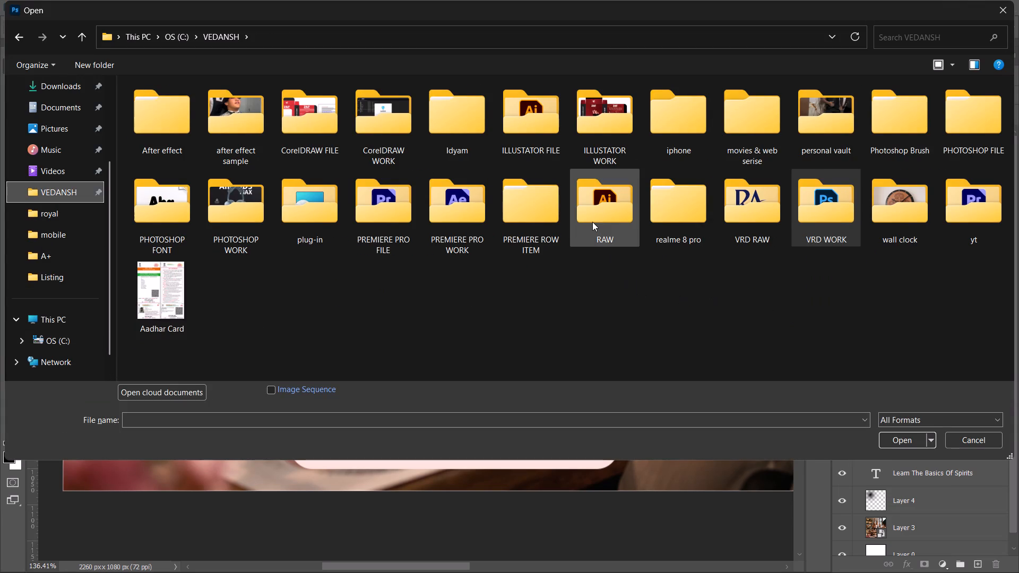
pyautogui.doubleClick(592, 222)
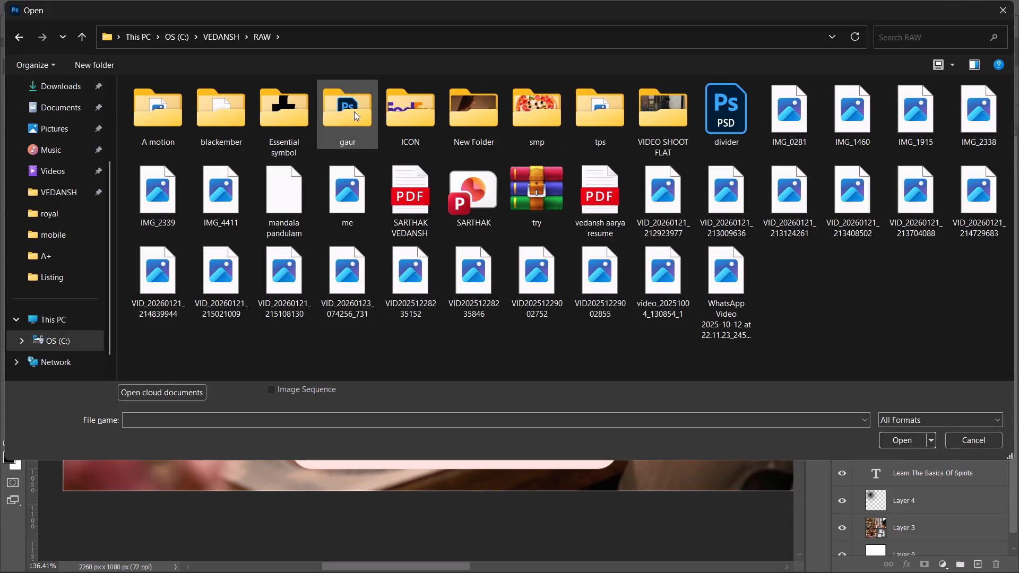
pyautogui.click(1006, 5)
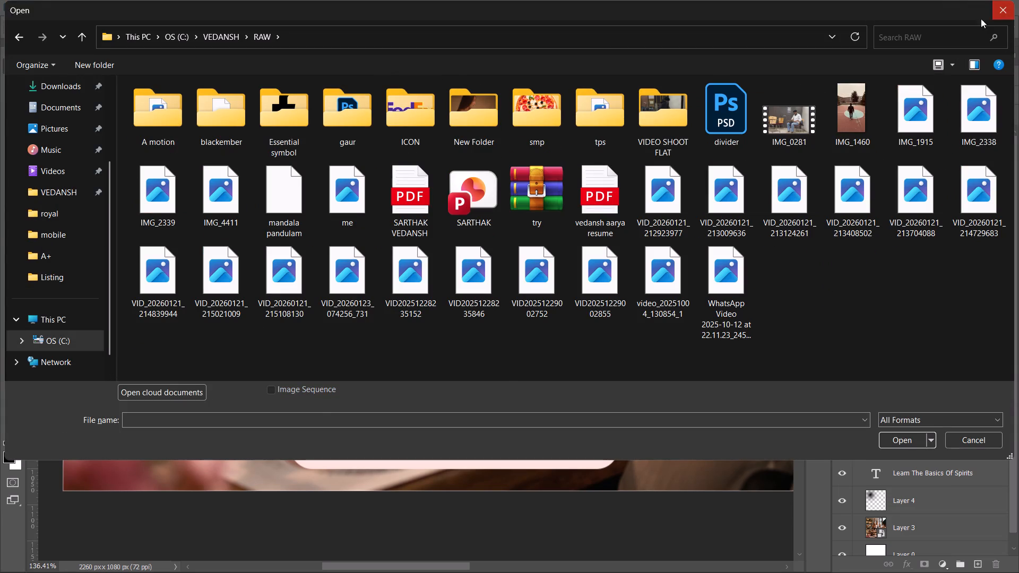
# Compare the details panel on Artboard 1 with the Artboard 2 reference, checking the text columns' spacing and positions.
pyautogui.press('space')
pyautogui.press('space')
pyautogui.press('space')
pyautogui.press('space')
pyautogui.press('space')
pyautogui.press('space')
pyautogui.press('space')
pyautogui.press('space')
pyautogui.press('space')
pyautogui.press('space')
pyautogui.press('space')
pyautogui.press('space')
pyautogui.press('space')
pyautogui.press('space')
pyautogui.press('space')
pyautogui.press('space')
pyautogui.press('space')
pyautogui.press('space')
pyautogui.press('space')
pyautogui.press('space')
pyautogui.moveTo(609, 348); pyautogui.dragTo(552, 354)
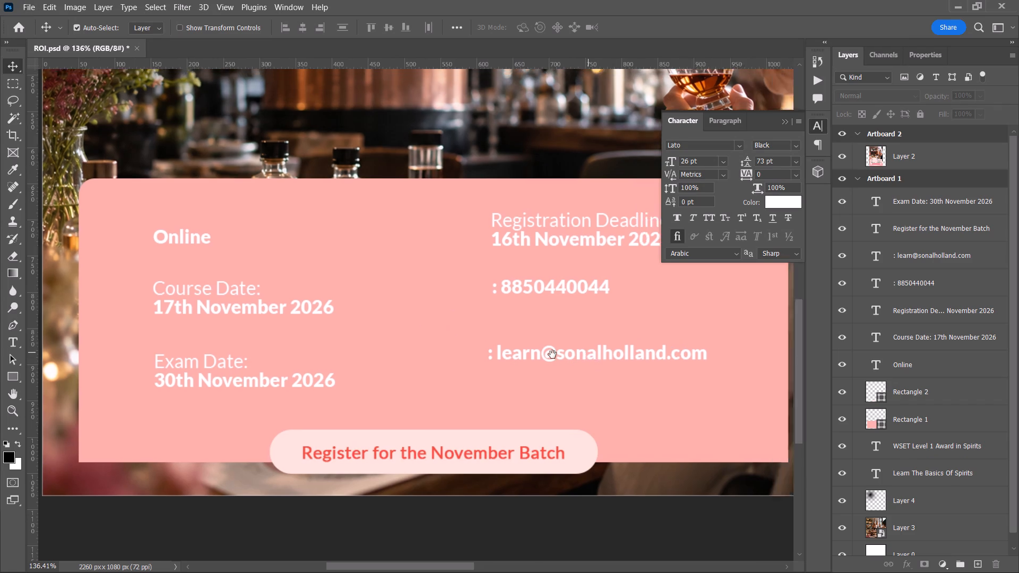
pyautogui.moveTo(552, 354); pyautogui.dragTo(196, 326)
pyautogui.moveTo(222, 326); pyautogui.dragTo(558, 350)
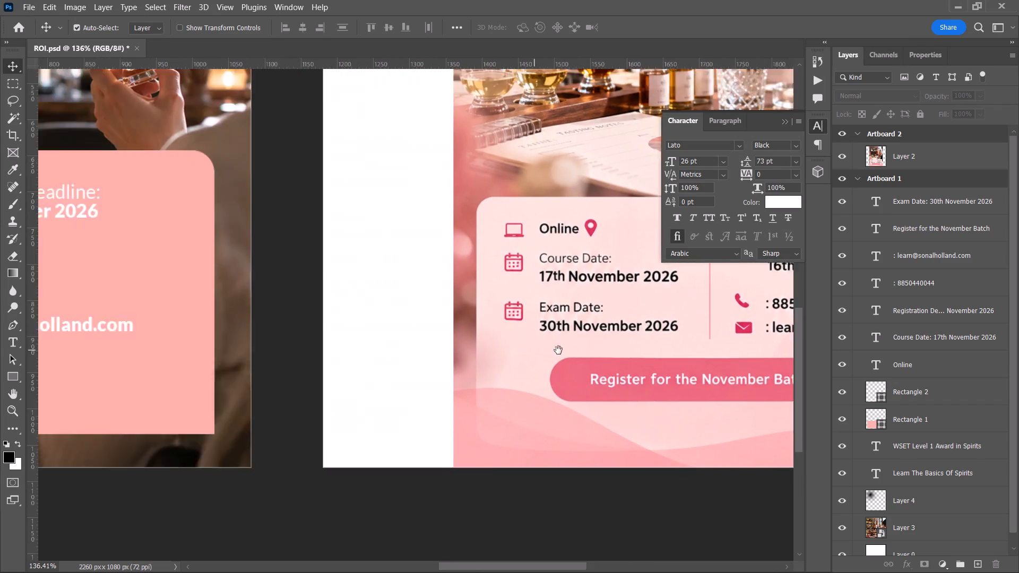
pyautogui.moveTo(558, 350); pyautogui.dragTo(586, 345)
pyautogui.moveTo(321, 329); pyautogui.dragTo(421, 352)
pyautogui.press('space')
pyautogui.press('space')
pyautogui.press('space')
pyautogui.press('space')
pyautogui.press('space')
pyautogui.press('space')
pyautogui.press('space')
pyautogui.press('space')
pyautogui.press('space')
pyautogui.moveTo(421, 355); pyautogui.dragTo(365, 361)
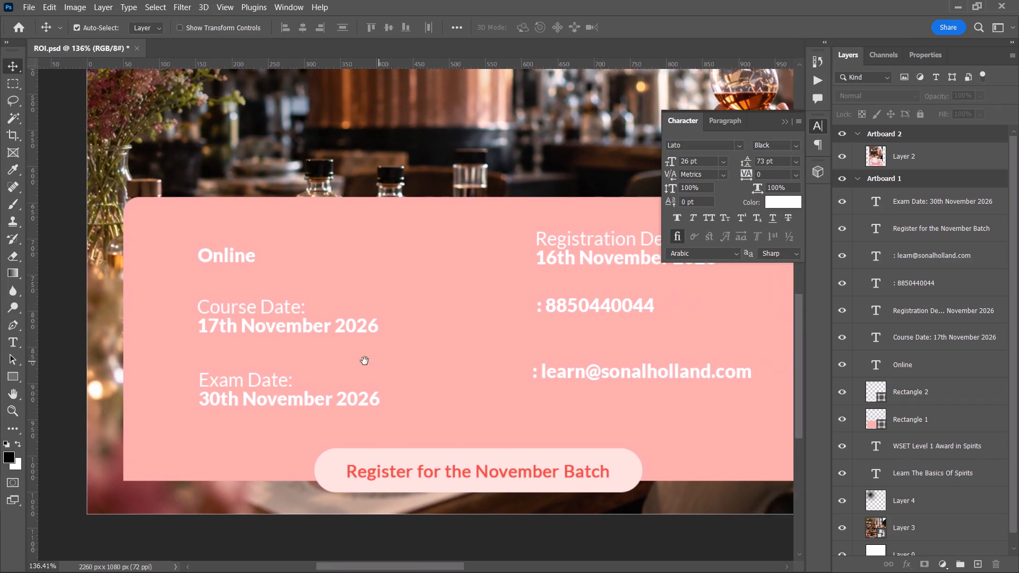
pyautogui.moveTo(365, 361); pyautogui.dragTo(252, 342)
# Lock the pink panel Rectangle 1, the background photo Layer 3 and Layer 0 in Artboard 1.
pyautogui.moveTo(491, 400); pyautogui.dragTo(441, 197)
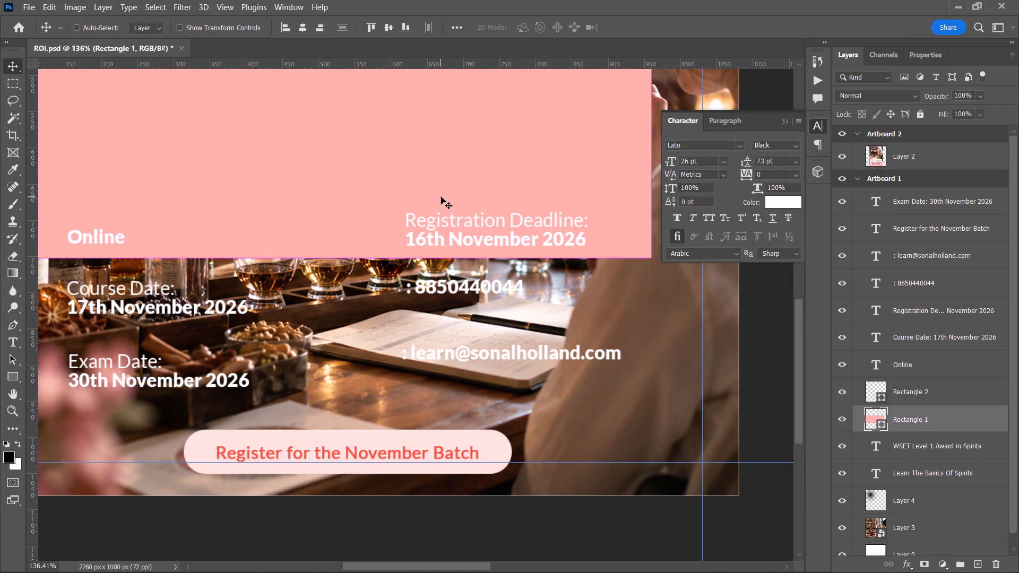
pyautogui.hotkey('ctrl', 'z')
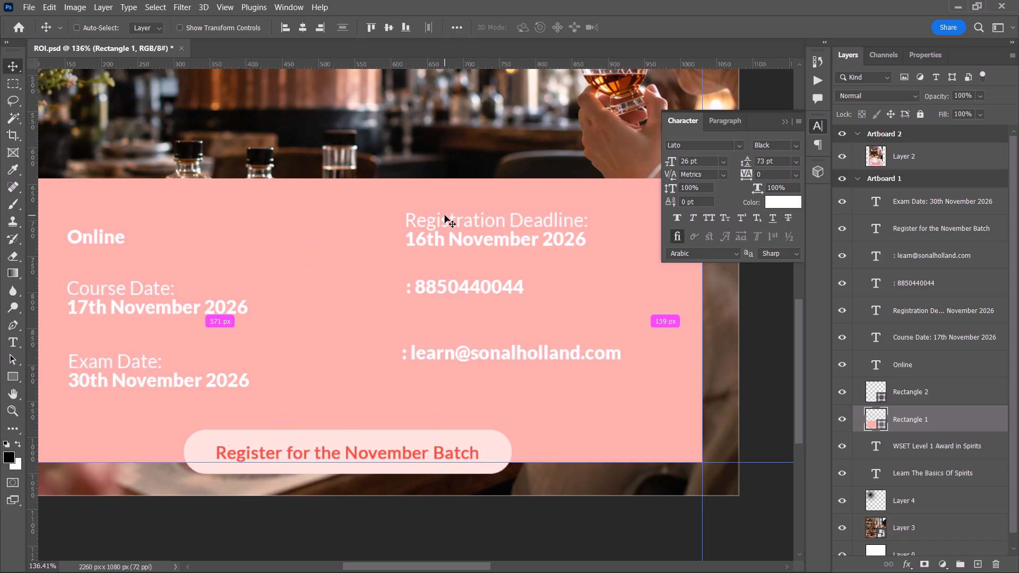
pyautogui.hotkey('ctrl', '/')
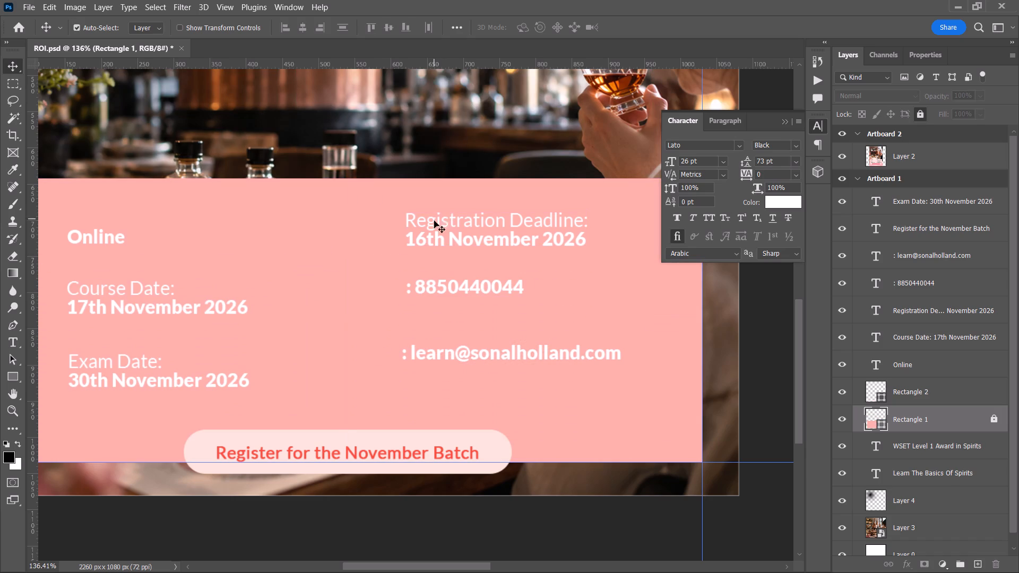
pyautogui.moveTo(502, 388); pyautogui.dragTo(424, 230)
pyautogui.hotkey('ctrl', 'z')
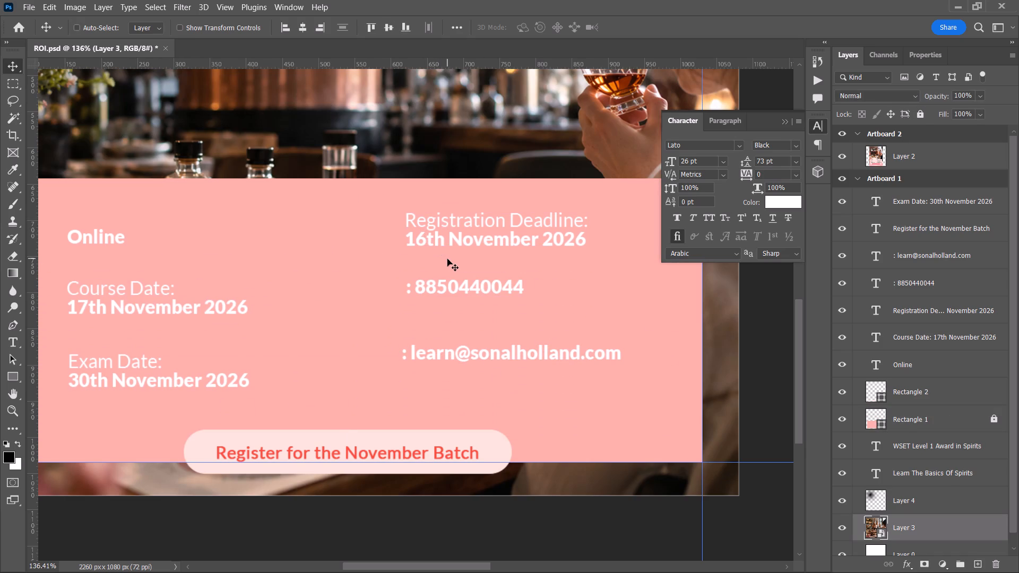
pyautogui.hotkey('ctrl', '/')
pyautogui.moveTo(572, 397); pyautogui.dragTo(528, 322)
pyautogui.hotkey('ctrl', '/')
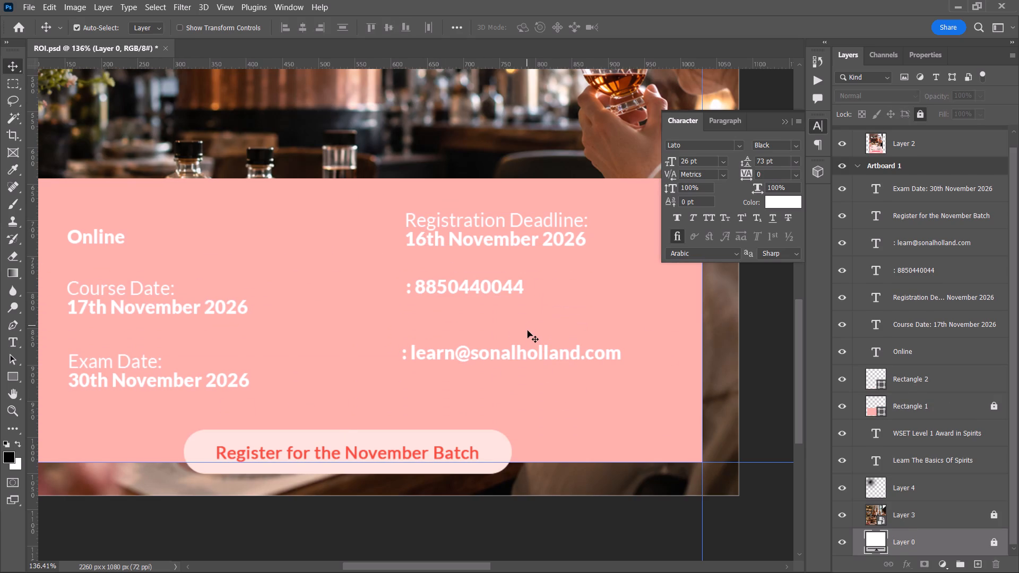
# Move the Registration Deadline, phone and email texts together slightly right and down within the pink panel.
pyautogui.moveTo(555, 377); pyautogui.dragTo(434, 207)
pyautogui.moveTo(433, 223); pyautogui.dragTo(435, 244)
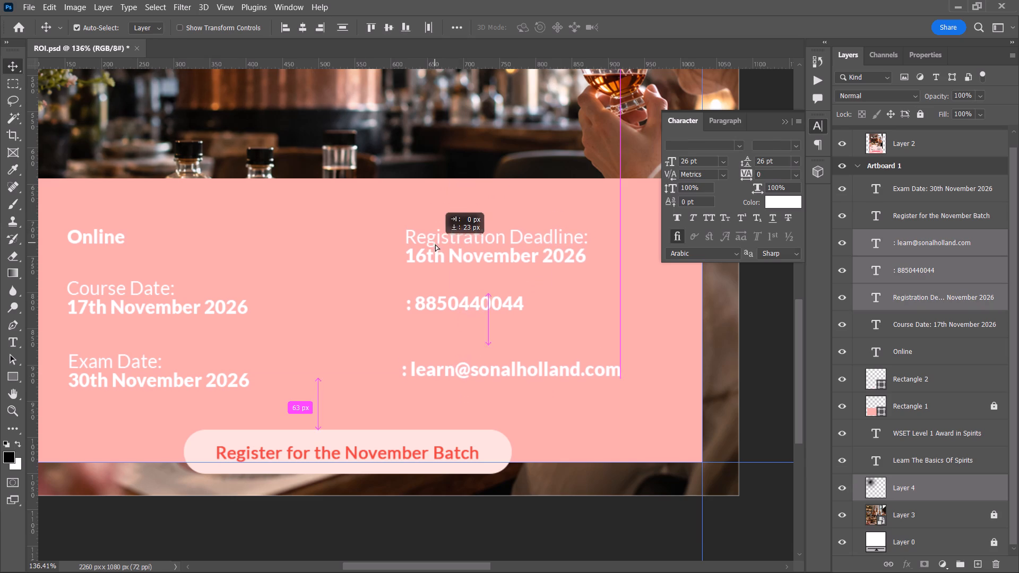
pyautogui.moveTo(435, 244); pyautogui.dragTo(441, 246)
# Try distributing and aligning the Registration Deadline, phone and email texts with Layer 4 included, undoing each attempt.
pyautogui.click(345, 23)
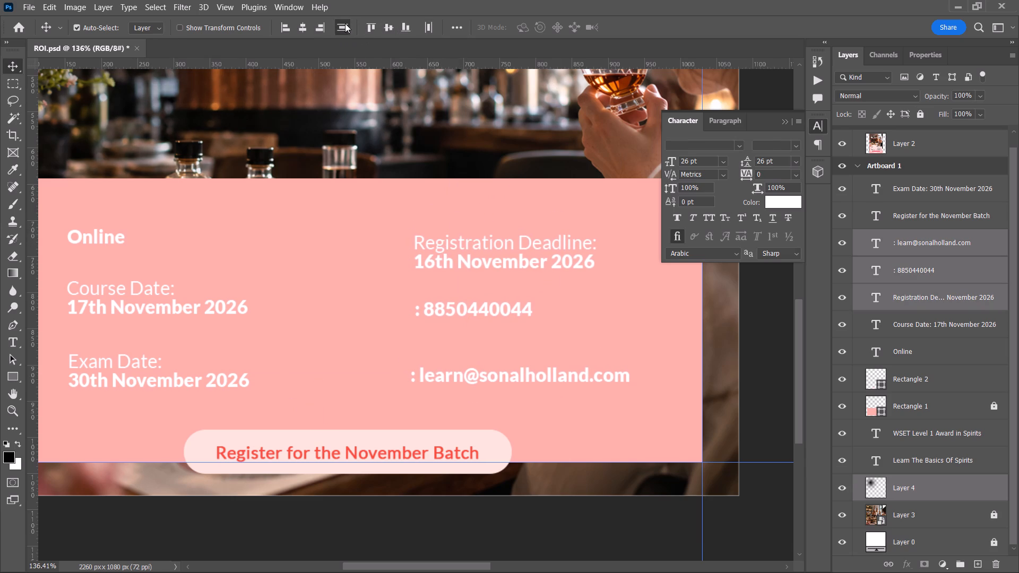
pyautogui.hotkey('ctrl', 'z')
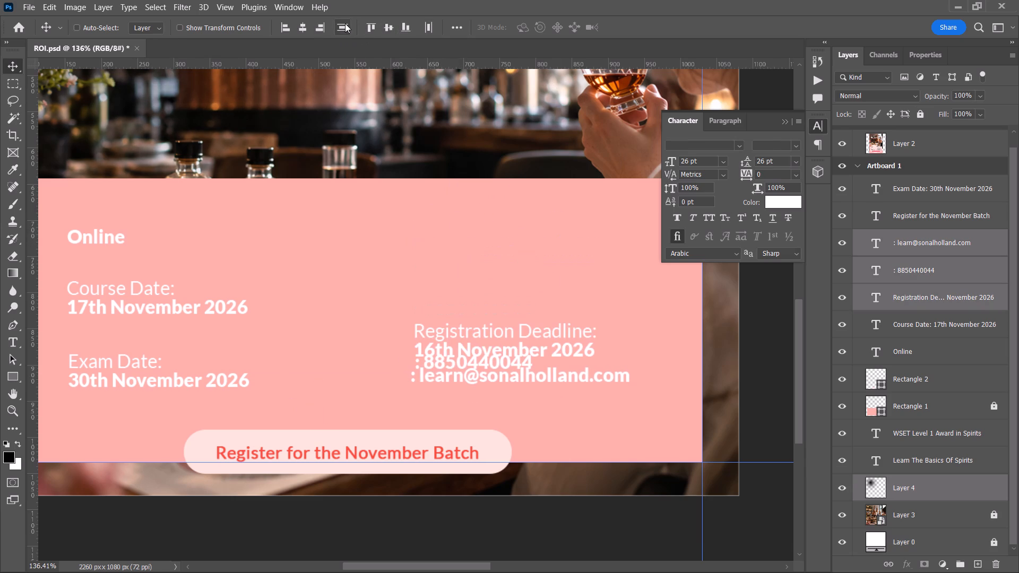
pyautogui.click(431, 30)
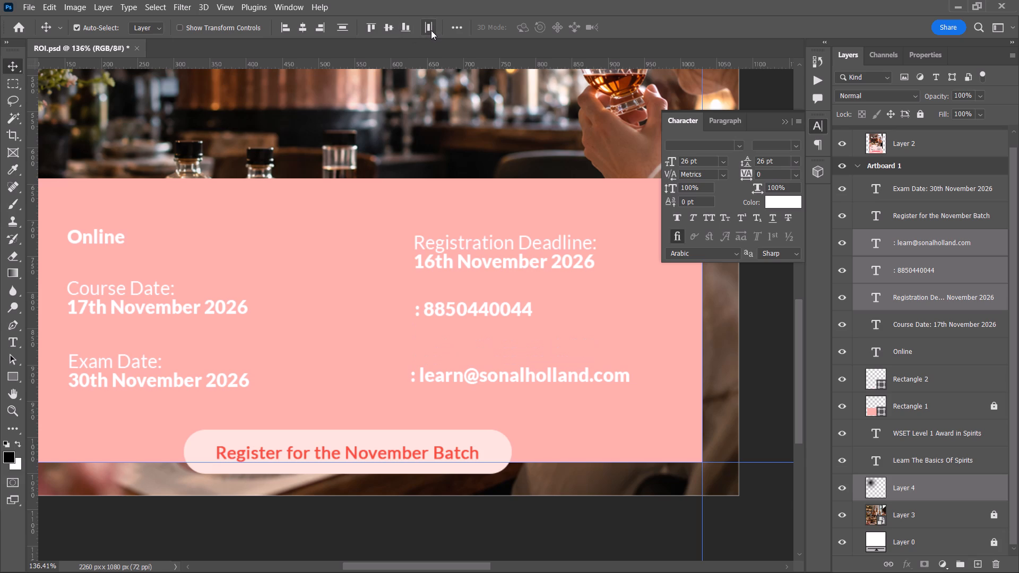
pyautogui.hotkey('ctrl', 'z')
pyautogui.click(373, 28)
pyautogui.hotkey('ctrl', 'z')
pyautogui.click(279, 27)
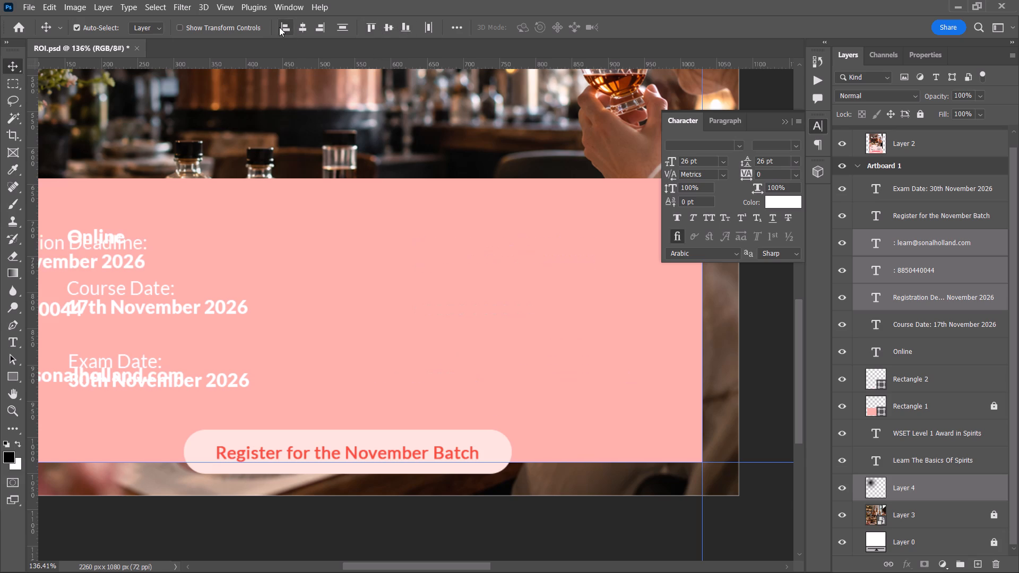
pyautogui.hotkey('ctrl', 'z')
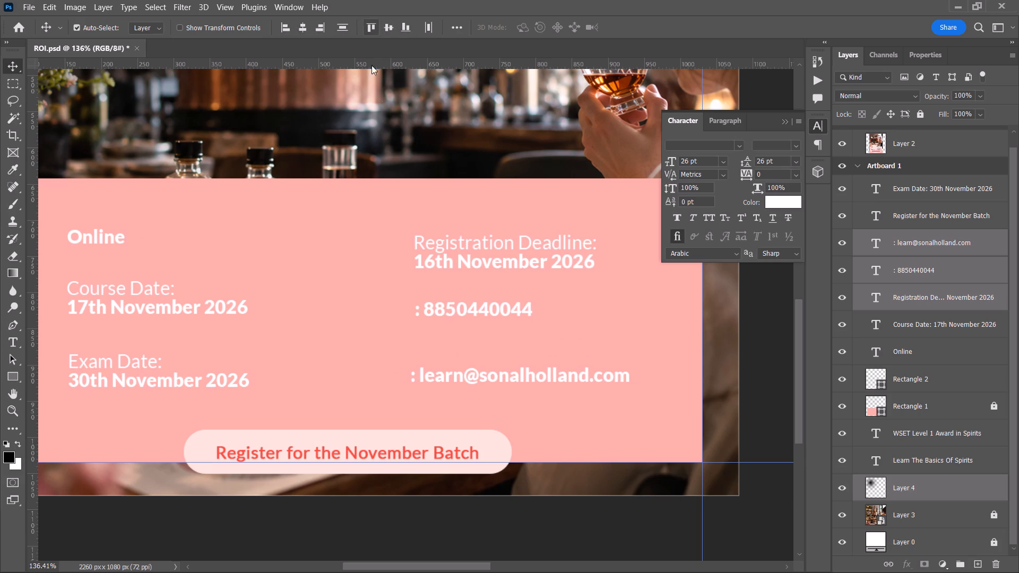
# Distribute the Registration Deadline, phone and email texts evenly vertically and align their left edges, leaving Layer 4 out of the selection.
pyautogui.click(373, 268)
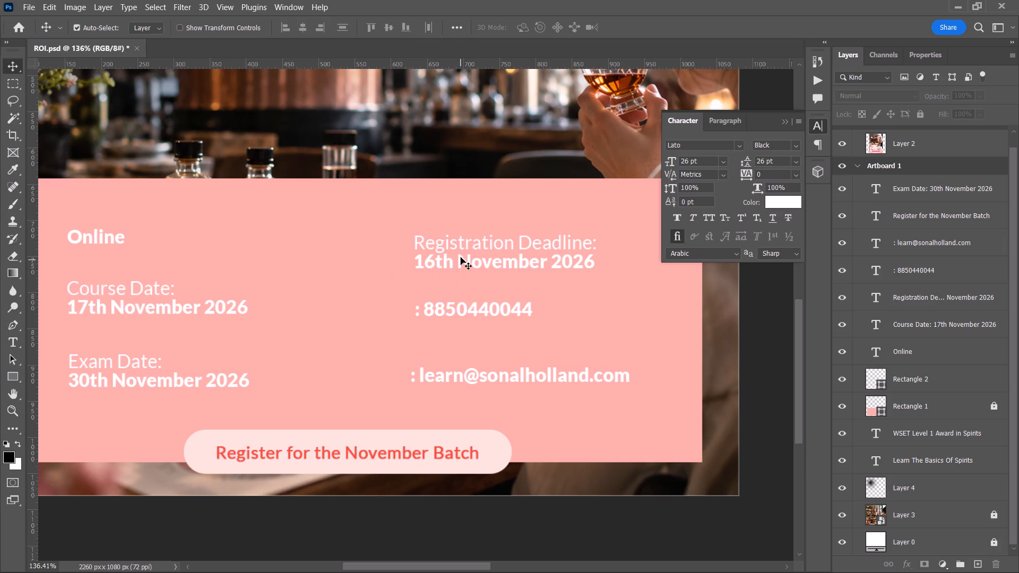
pyautogui.moveTo(478, 396); pyautogui.dragTo(444, 242)
pyautogui.keyDown('ctrl'); pyautogui.click(984, 485); pyautogui.keyUp('ctrl')
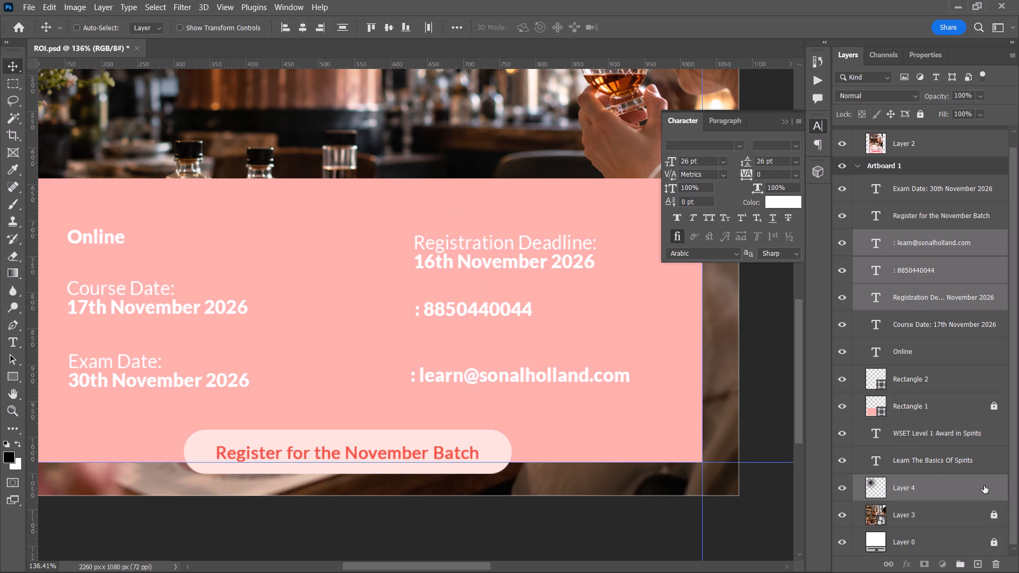
pyautogui.click(342, 28)
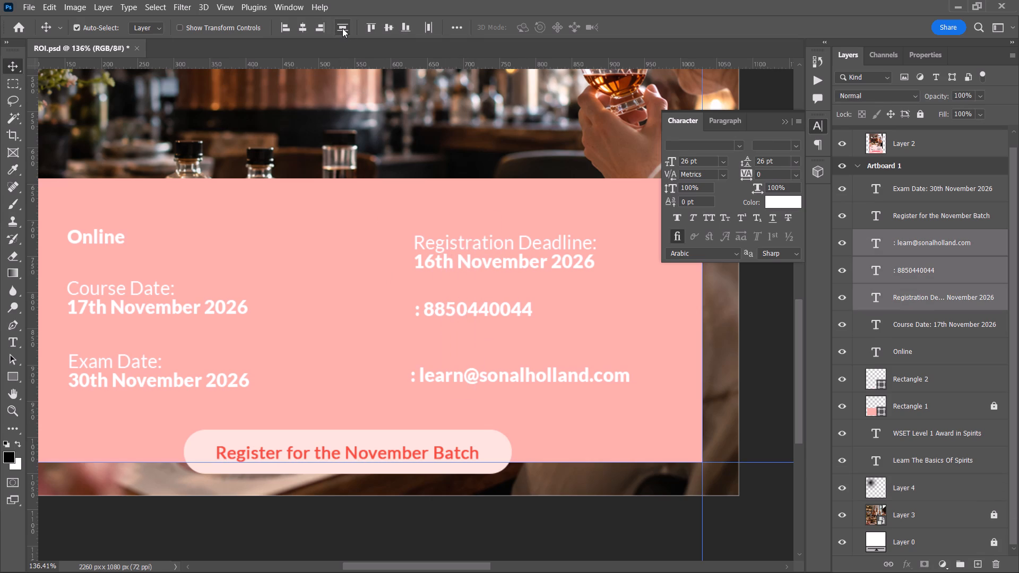
pyautogui.click(284, 30)
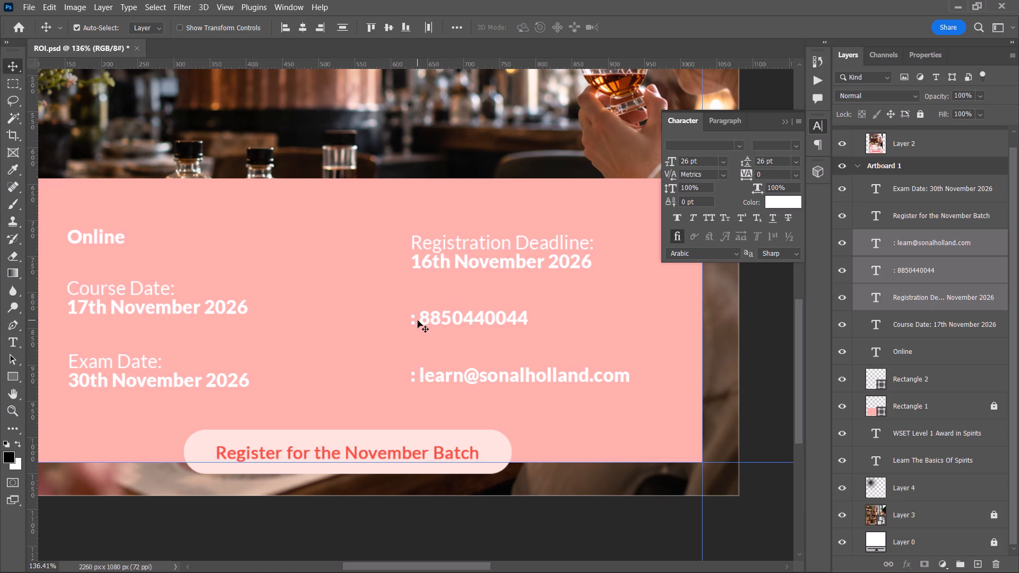
# Remove the leading colon and space from the phone number and email texts.
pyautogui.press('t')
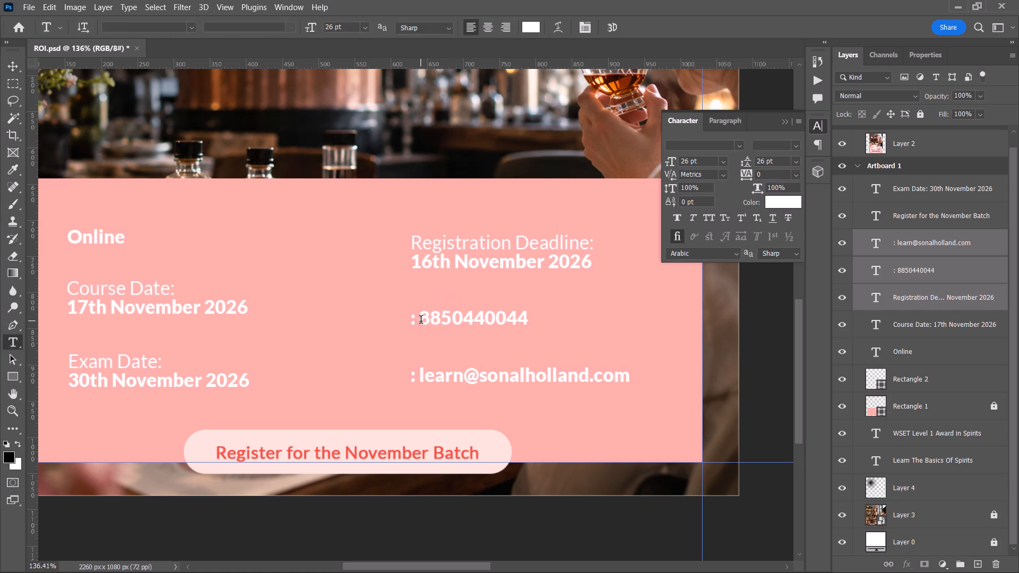
pyautogui.click(421, 321)
pyautogui.press('BackSpace')
pyautogui.press('BackSpace')
pyautogui.press('BackSpace')
pyautogui.click(422, 376)
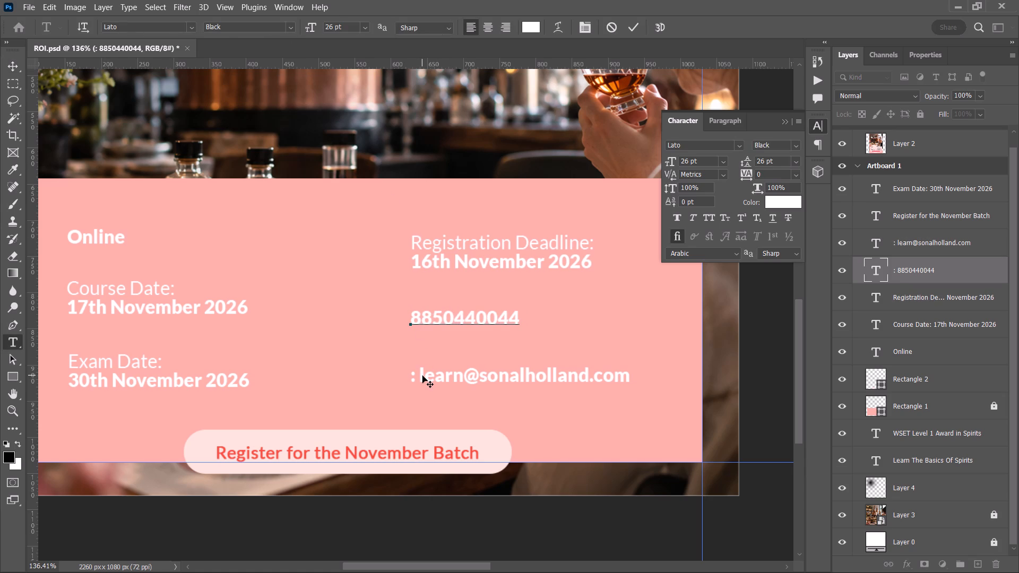
pyautogui.click(631, 25)
pyautogui.moveTo(421, 379); pyautogui.dragTo(376, 368)
pyautogui.press('BackSpace')
pyautogui.click(639, 28)
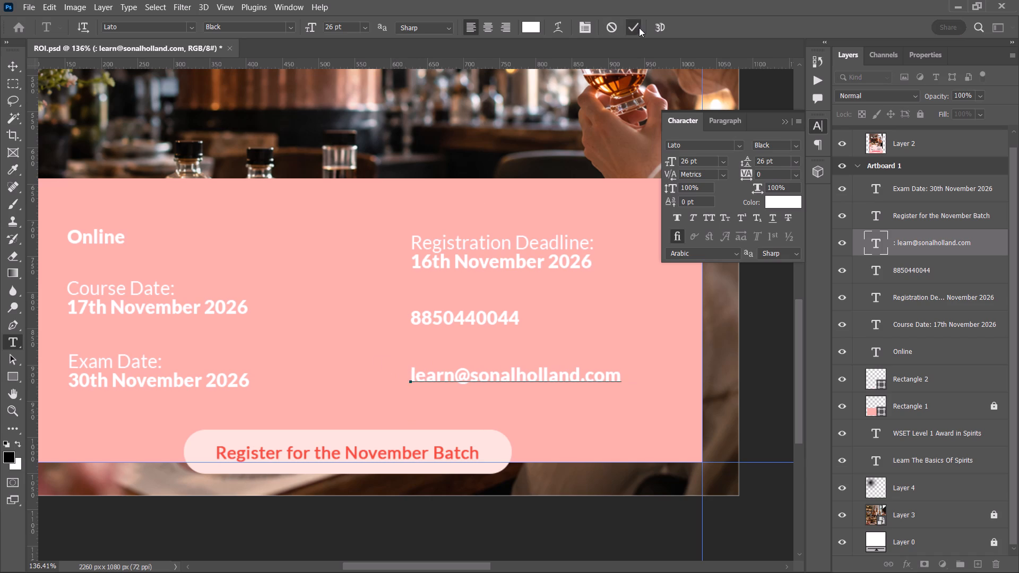
# Lock Layer 4, leaving the Registration Deadline, phone and email text layers unlocked.
pyautogui.click(17, 67)
pyautogui.moveTo(452, 394); pyautogui.dragTo(418, 215)
pyautogui.keyDown('ctrl'); pyautogui.click(939, 487); pyautogui.keyUp('ctrl')
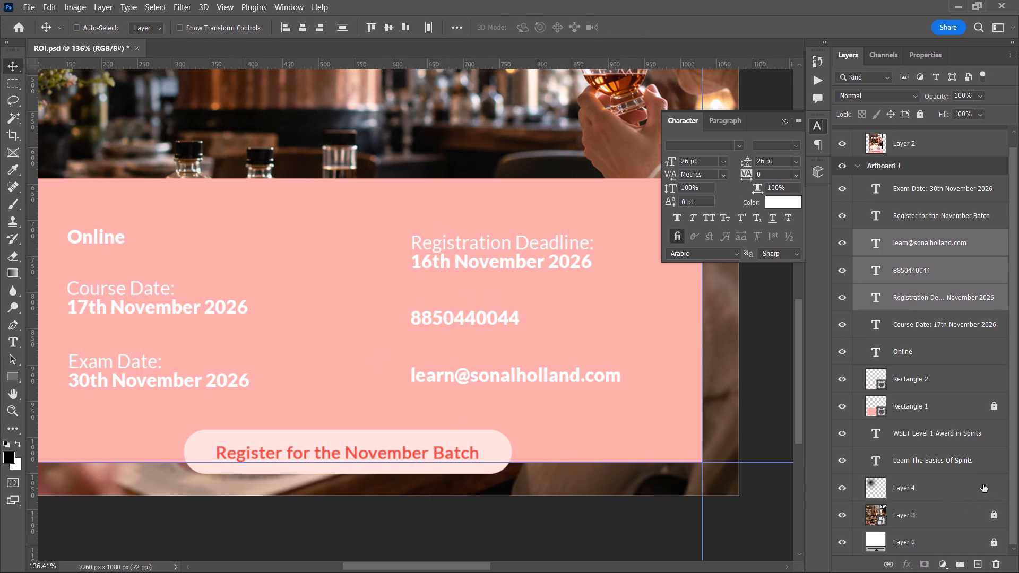
pyautogui.keyDown('ctrl'); pyautogui.click(988, 488); pyautogui.keyUp('ctrl')
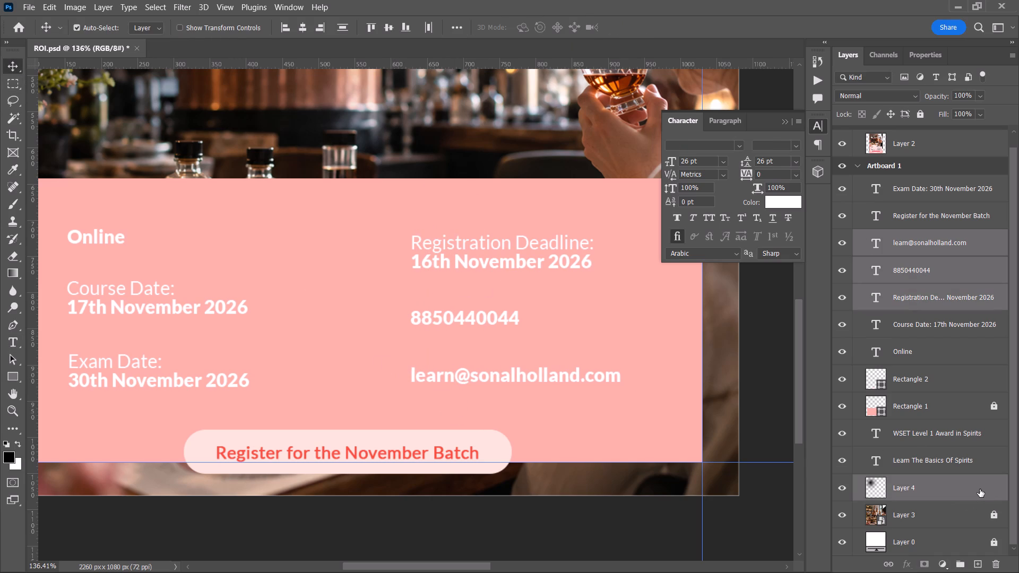
pyautogui.click(921, 110)
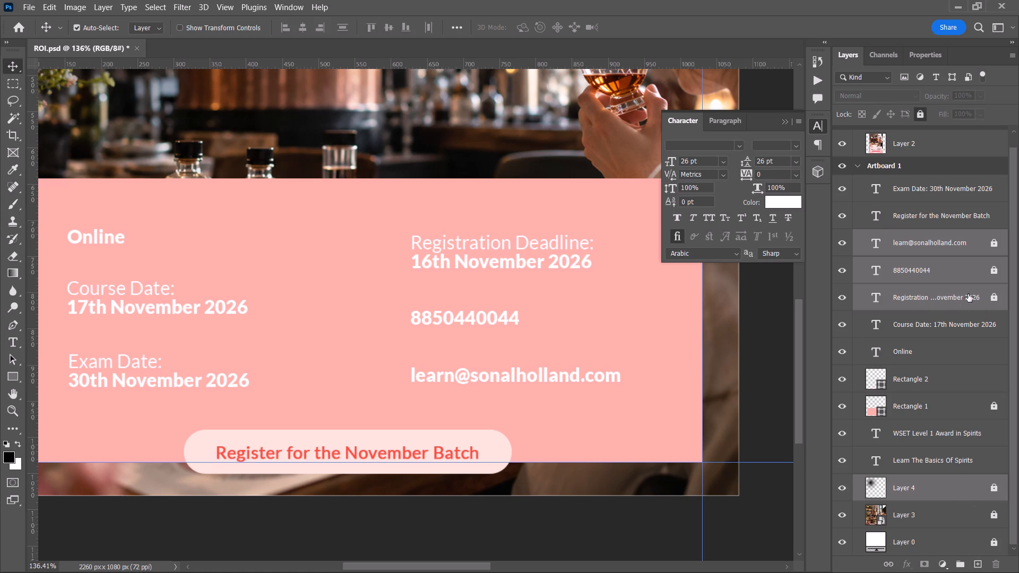
pyautogui.click(992, 297)
pyautogui.click(994, 265)
pyautogui.click(994, 241)
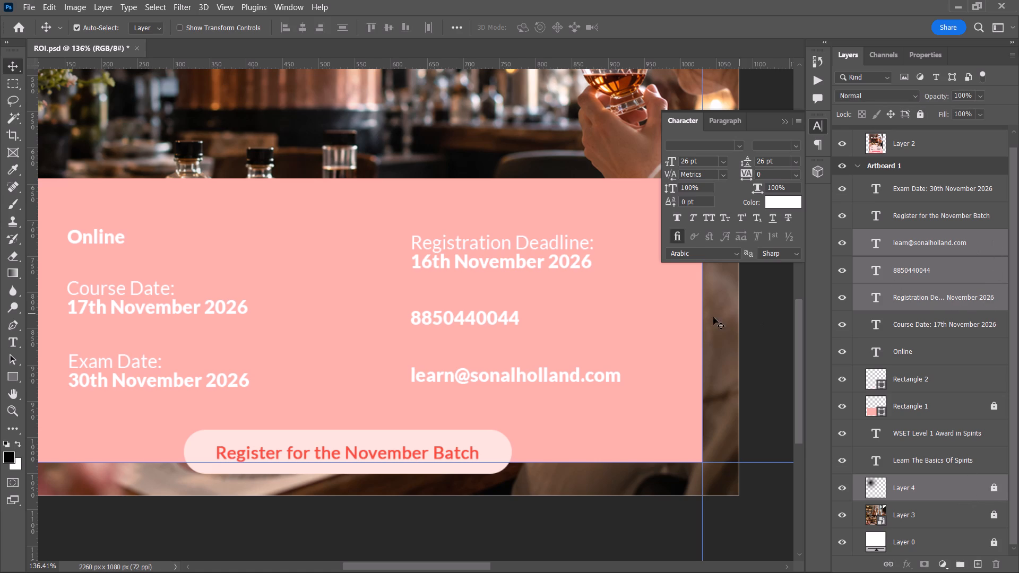
# Align the left edges of the Registration Deadline, phone and email texts again and distribute them evenly vertically.
pyautogui.click(972, 302)
pyautogui.keyDown('shift'); pyautogui.click(956, 244); pyautogui.keyUp('shift')
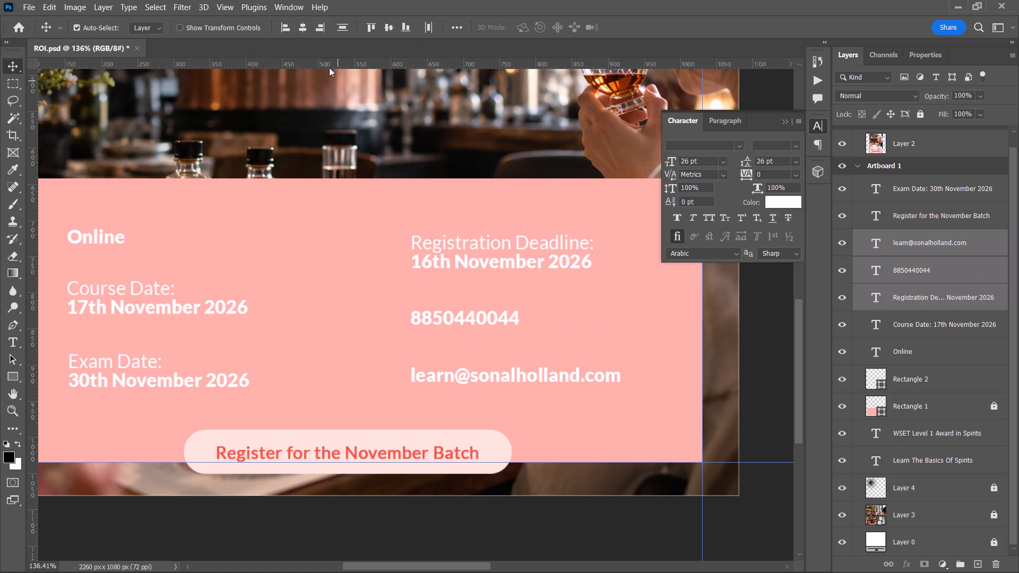
pyautogui.click(280, 27)
pyautogui.click(342, 26)
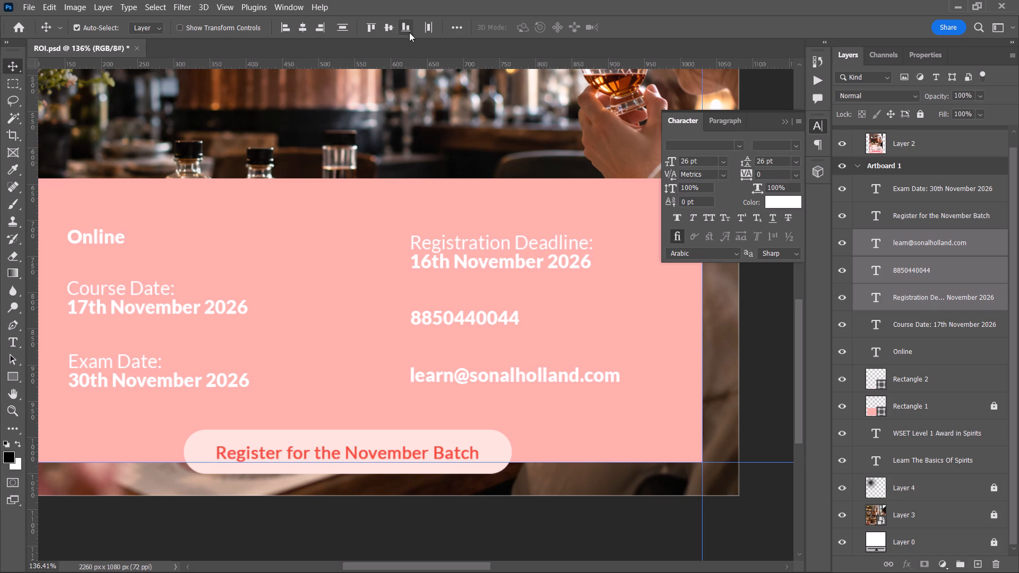
pyautogui.click(427, 26)
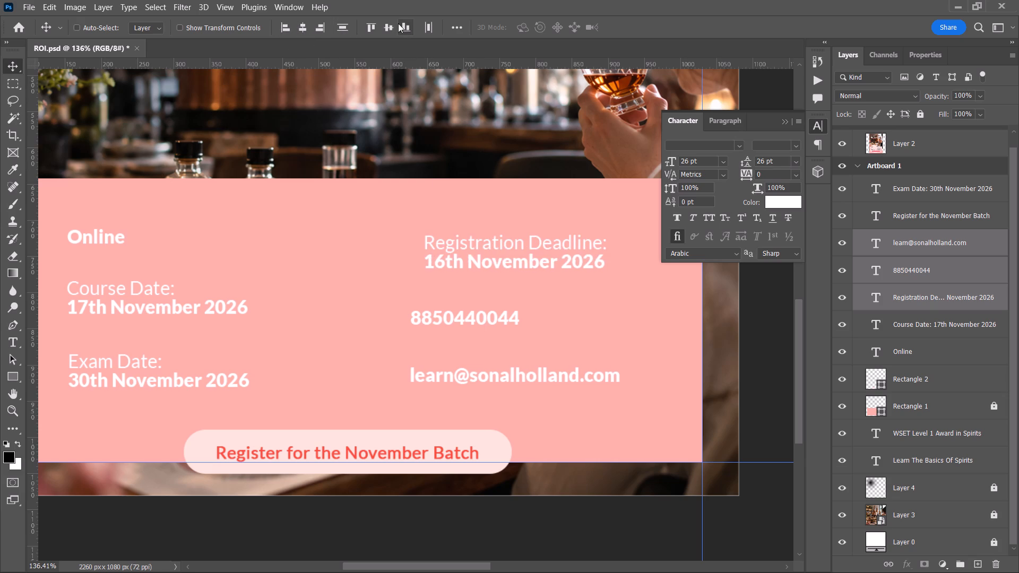
pyautogui.hotkey('ctrl', 'z')
pyautogui.click(348, 251)
# Align the Online, Course Date and Exam Date texts to their left edges and distribute them evenly vertically.
pyautogui.press('space')
pyautogui.moveTo(360, 260); pyautogui.dragTo(493, 229)
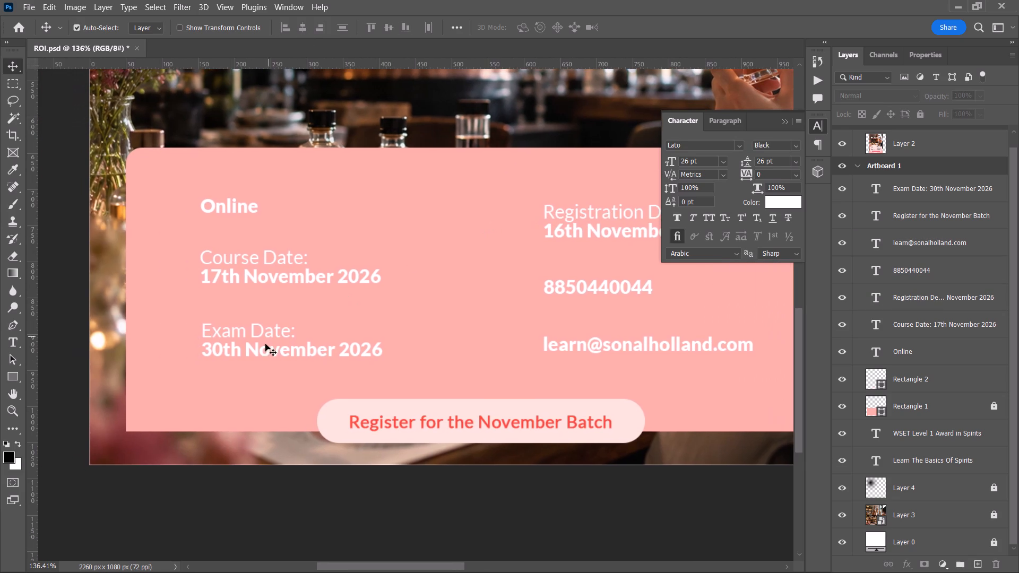
pyautogui.moveTo(236, 390); pyautogui.dragTo(206, 180)
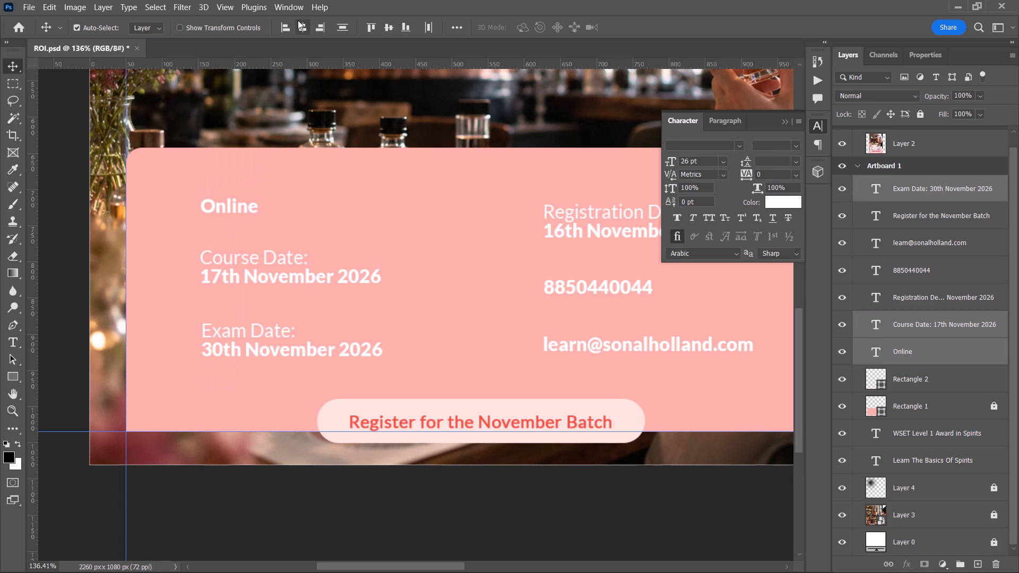
pyautogui.click(282, 23)
pyautogui.click(344, 24)
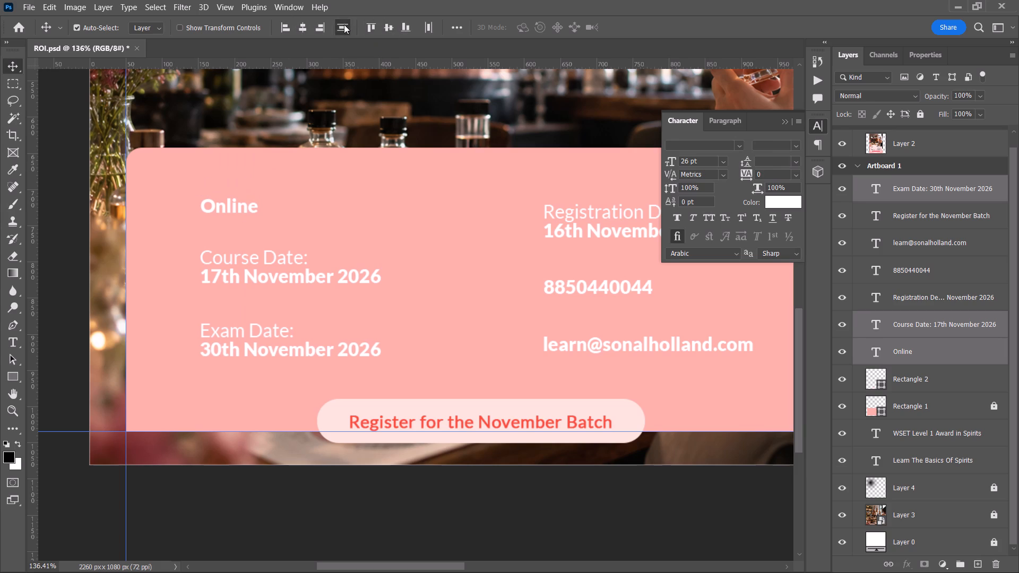
pyautogui.click(430, 253)
# Save ROI.psd.
pyautogui.hotkey('ctrl', 's')
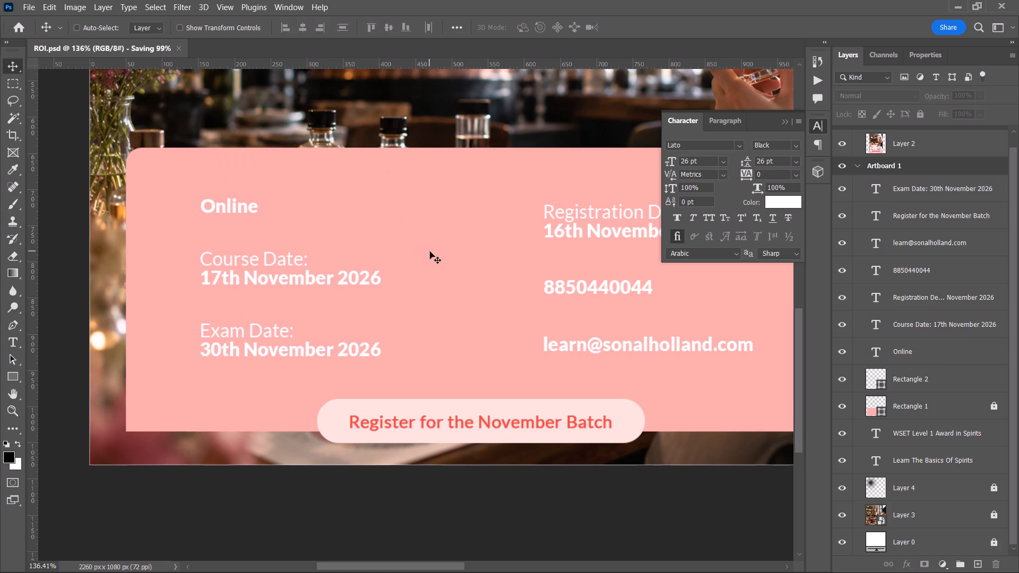
# Place a horizontal guide along the top of the Online text and move the Registration Deadline, phone and email texts up to it.
pyautogui.press('space')
pyautogui.moveTo(481, 246); pyautogui.dragTo(435, 230)
pyautogui.moveTo(362, 61); pyautogui.dragTo(373, 156)
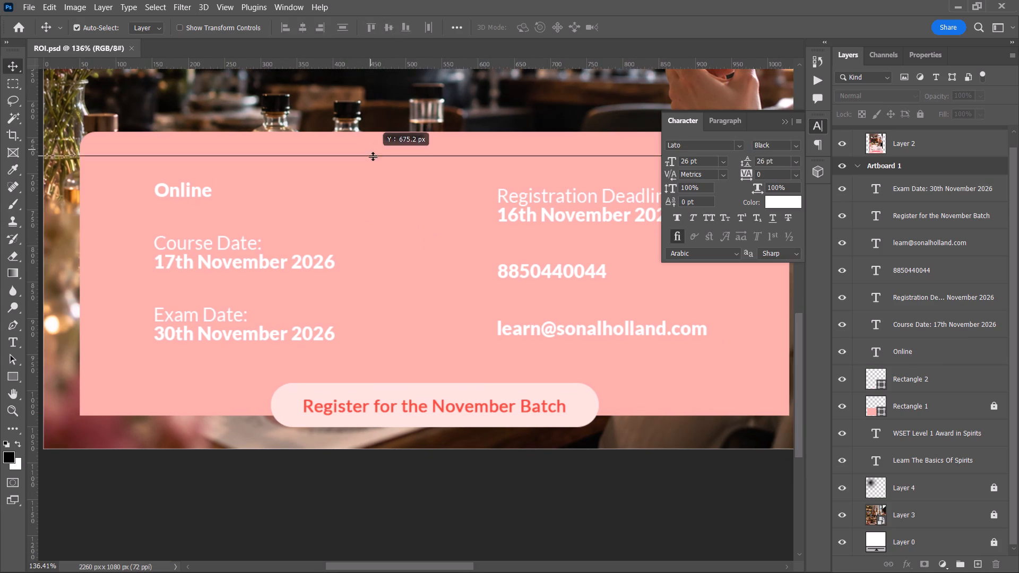
pyautogui.moveTo(373, 156); pyautogui.dragTo(379, 182)
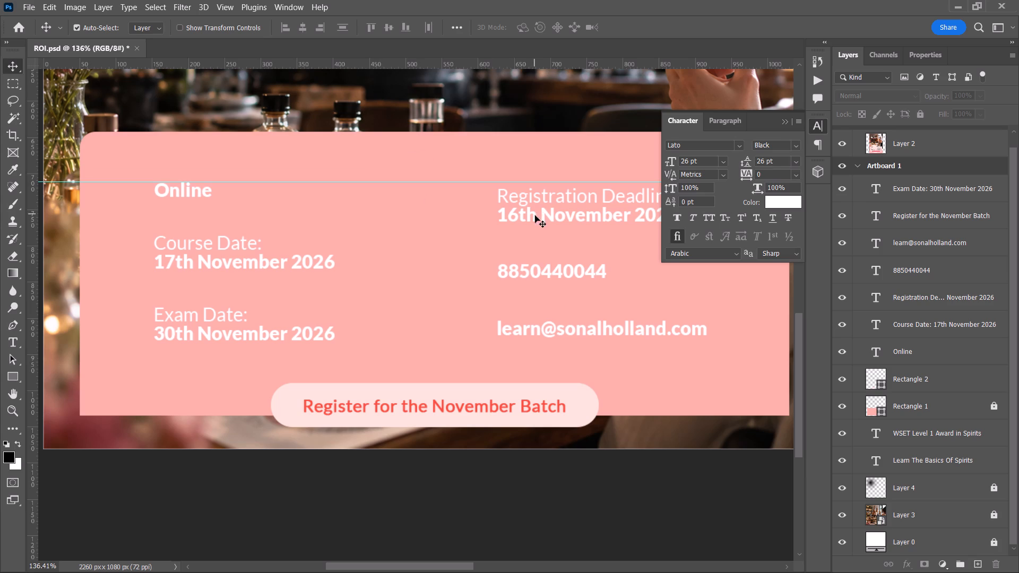
pyautogui.moveTo(523, 349); pyautogui.dragTo(520, 171)
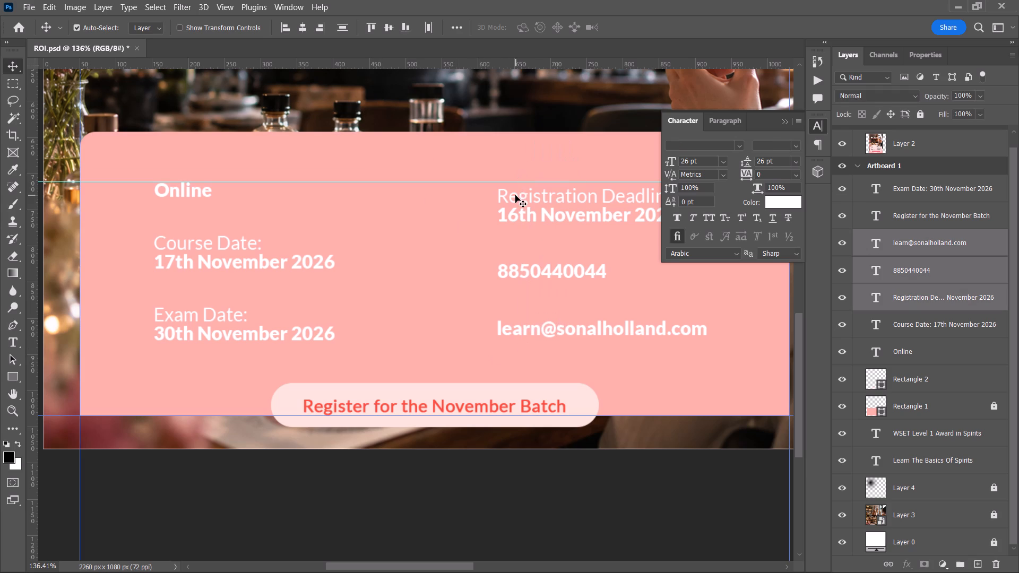
pyautogui.moveTo(515, 195); pyautogui.dragTo(515, 189)
pyautogui.click(442, 247)
# Move the Registration Deadline, phone and email texts together horizontally towards the pink panel's right edge.
pyautogui.keyDown('alt'); pyautogui.scroll(-1, 442, 247); pyautogui.keyUp('alt')
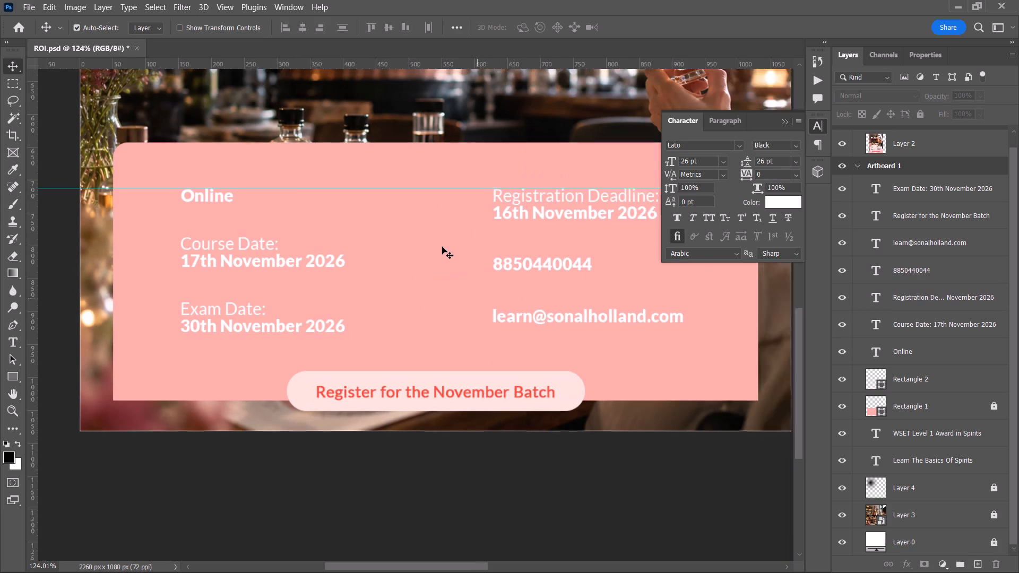
pyautogui.keyDown('alt'); pyautogui.scroll(-2, 442, 247); pyautogui.keyUp('alt')
pyautogui.press('space')
pyautogui.moveTo(418, 255); pyautogui.dragTo(303, 253)
pyautogui.moveTo(424, 316); pyautogui.dragTo(376, 196)
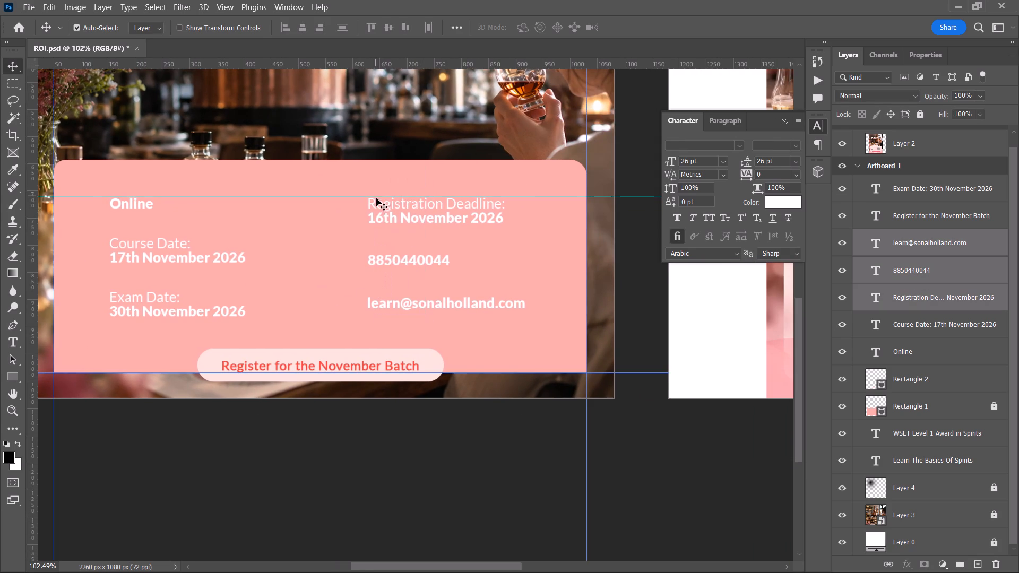
pyautogui.moveTo(382, 212); pyautogui.dragTo(407, 213)
pyautogui.click(477, 329)
# Save ROI.psd with the adjusted text columns.
pyautogui.hotkey('ctrl', 's')
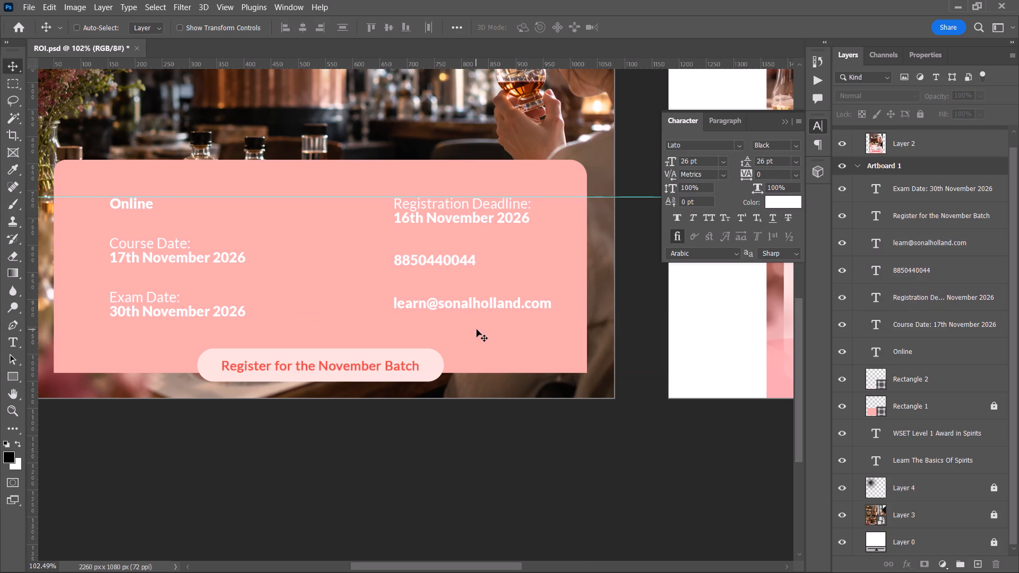
# Review the two text columns' spacing and balance within the pink panel on Artboard 1.
pyautogui.press('space')
pyautogui.press('space')
pyautogui.press('space')
pyautogui.press('space')
pyautogui.press('space')
pyautogui.press('space')
pyautogui.press('space')
pyautogui.press('space')
pyautogui.press('space')
pyautogui.press('space')
pyautogui.press('space')
pyautogui.press('space')
pyautogui.press('space')
pyautogui.moveTo(477, 329); pyautogui.dragTo(560, 321)
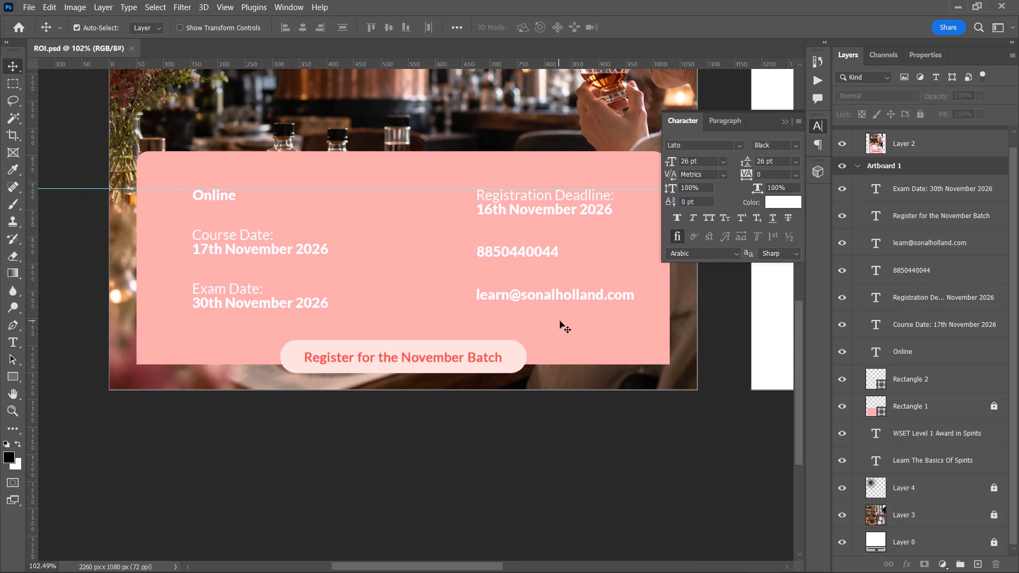
pyautogui.keyDown('alt'); pyautogui.scroll(-1, 560, 321); pyautogui.keyUp('alt')
pyautogui.press('space')
pyautogui.press('space')
pyautogui.press('space')
pyautogui.press('space')
pyautogui.press('space')
pyautogui.press('space')
pyautogui.press('space')
pyautogui.press('space')
pyautogui.press('space')
pyautogui.press('space')
pyautogui.press('space')
pyautogui.moveTo(560, 321); pyautogui.dragTo(567, 322)
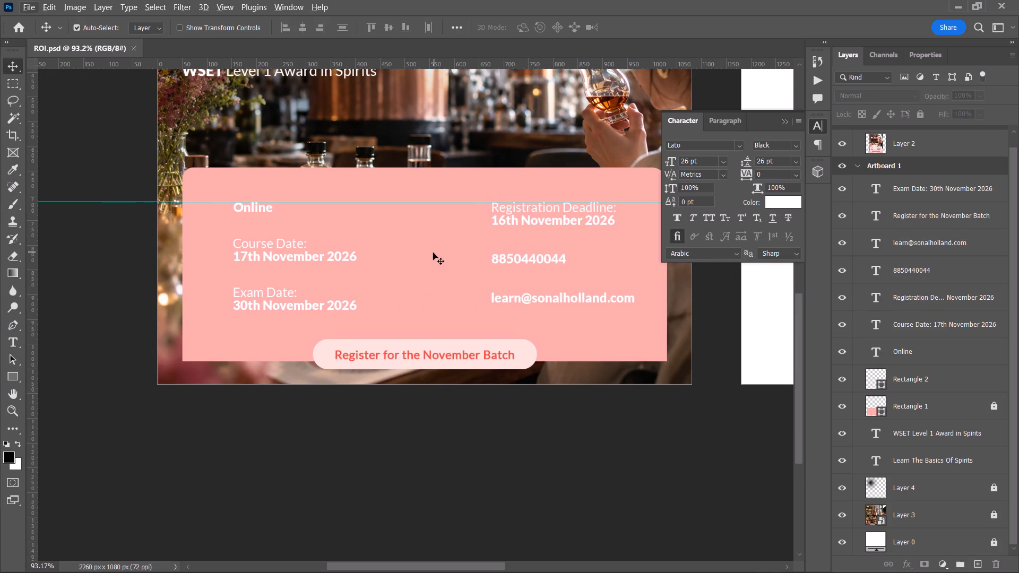
pyautogui.press('space')
pyautogui.moveTo(409, 263); pyautogui.dragTo(427, 263)
# Save ROI.psd again.
pyautogui.hotkey('ctrl', 's')
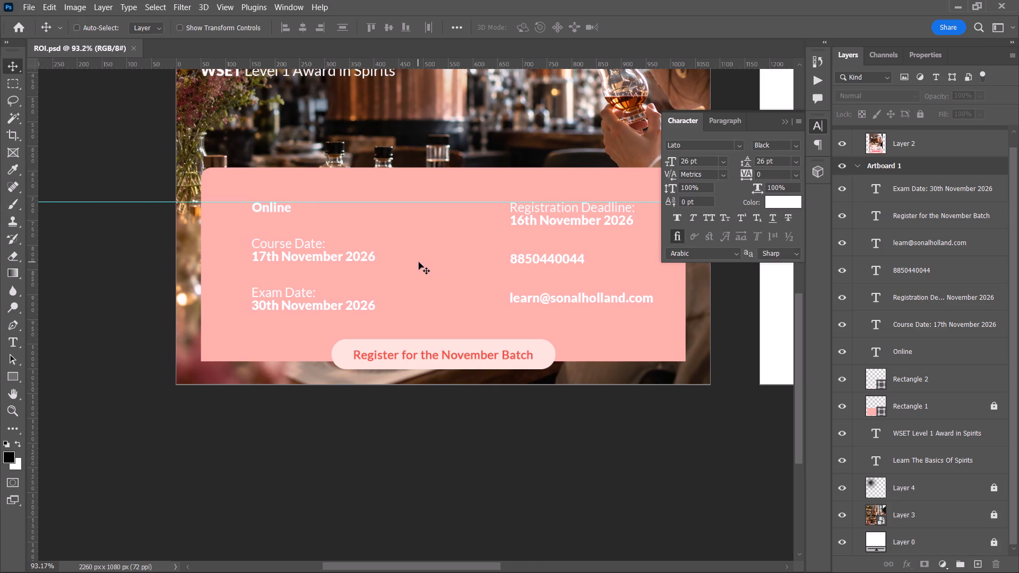
# Draw a black vertical divider rectangle, 2 px wide and about 231 px high, between the two text columns, starting at the guide.
pyautogui.press('u')
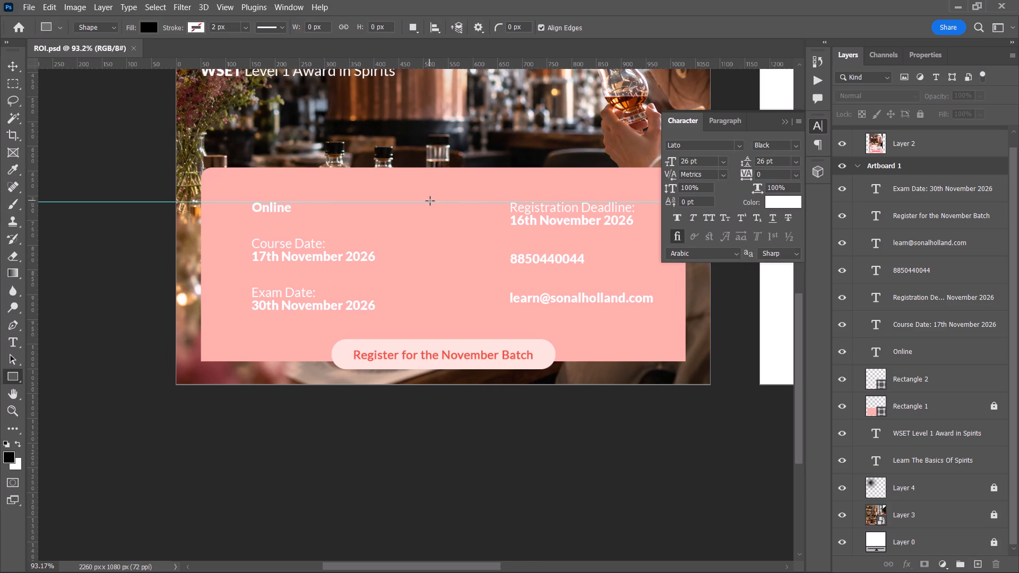
pyautogui.moveTo(430, 201); pyautogui.dragTo(430, 315)
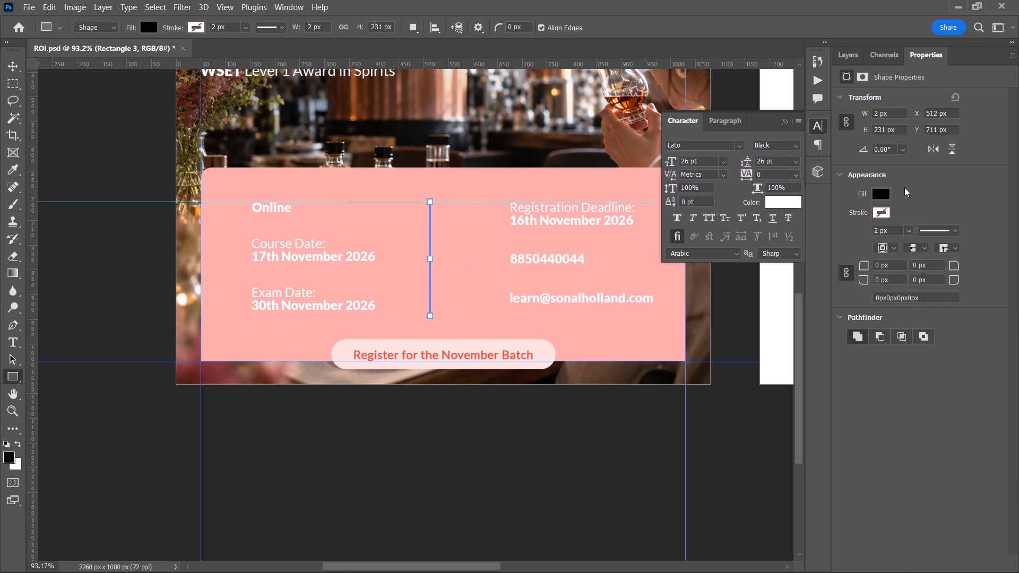
# Fill the divider with the recently used red and centre it horizontally on Artboard 1.
pyautogui.click(877, 193)
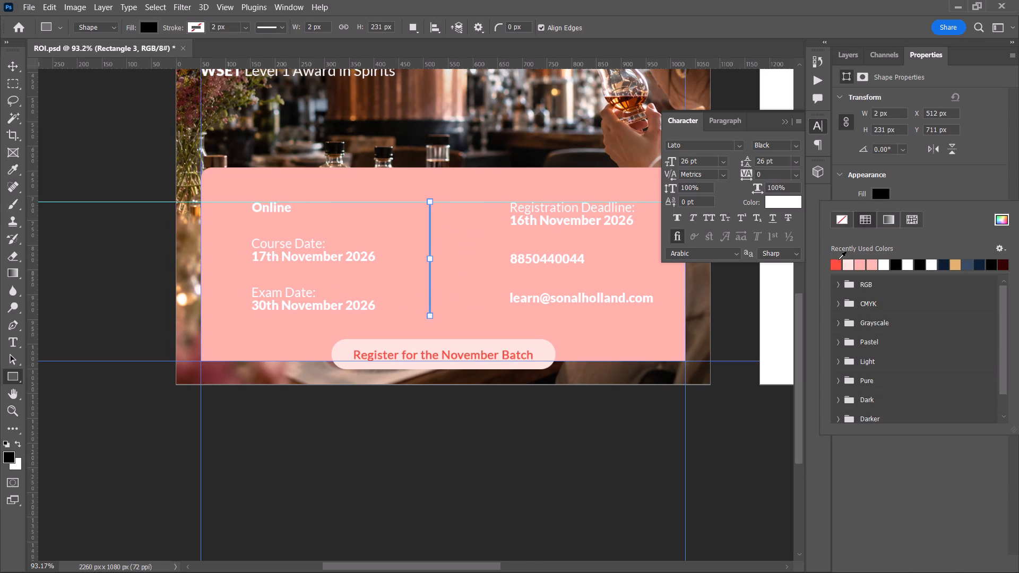
pyautogui.click(838, 262)
pyautogui.click(12, 66)
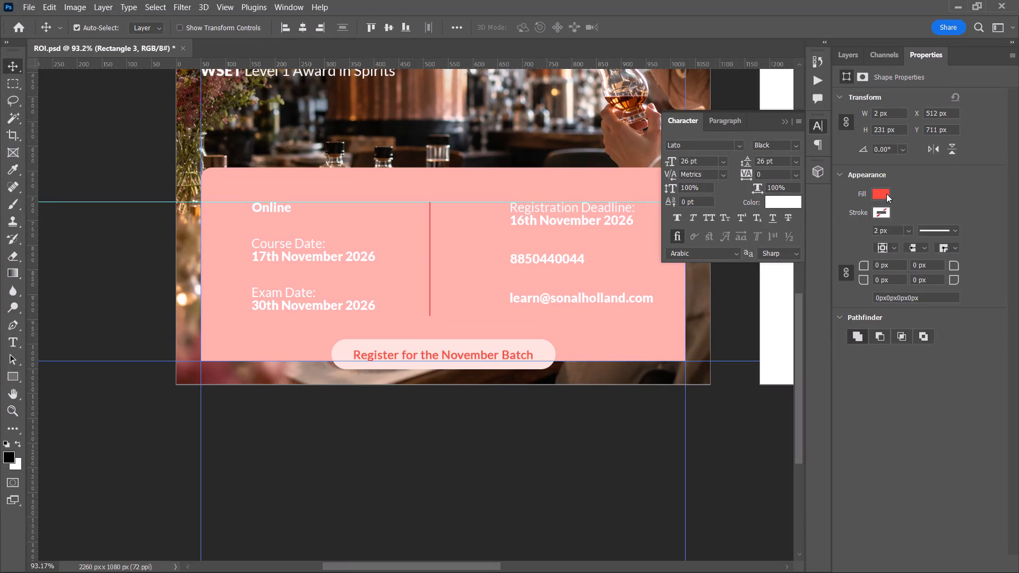
pyautogui.click(306, 31)
pyautogui.keyDown('alt'); pyautogui.scroll(-6, 459, 303); pyautogui.keyUp('alt')
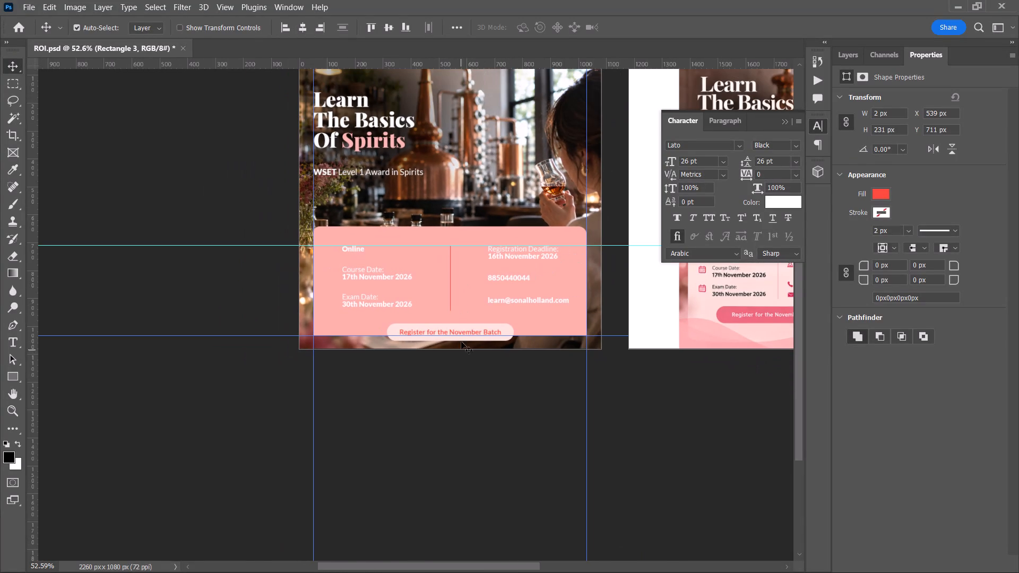
pyautogui.moveTo(460, 283); pyautogui.dragTo(429, 269)
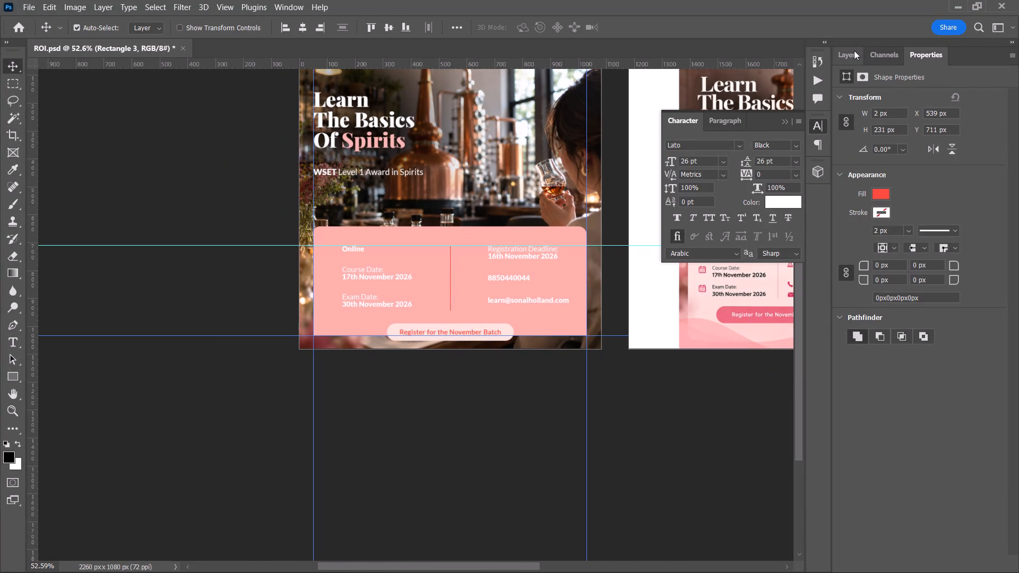
# Reduce the opacity of the divider layer Rectangle 3 to about 60% and deselect it.
pyautogui.click(854, 50)
pyautogui.click(970, 94)
pyautogui.scroll(-12, 970, 94)
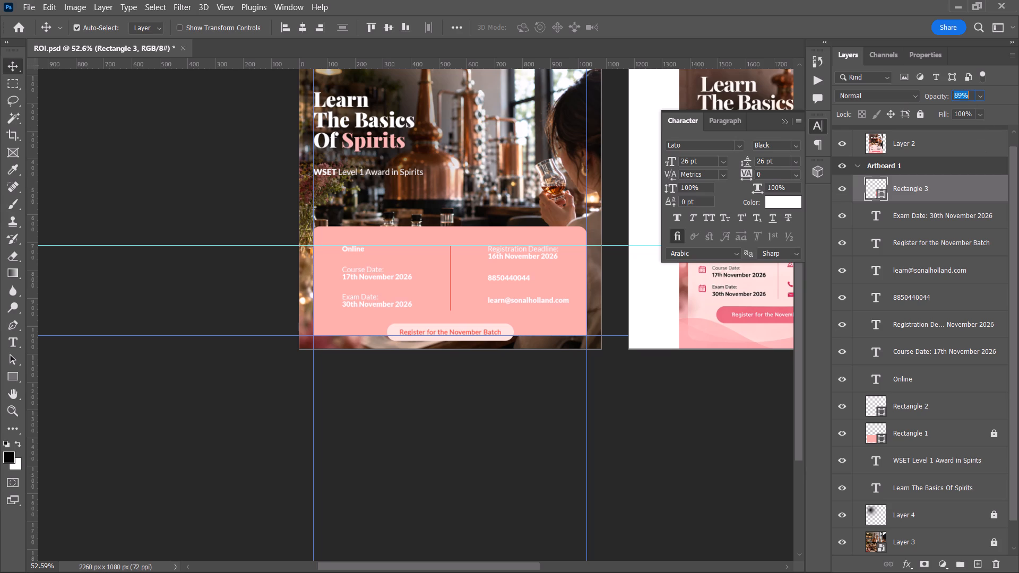
pyautogui.scroll(-15, 970, 94)
pyautogui.scroll(-13, 970, 94)
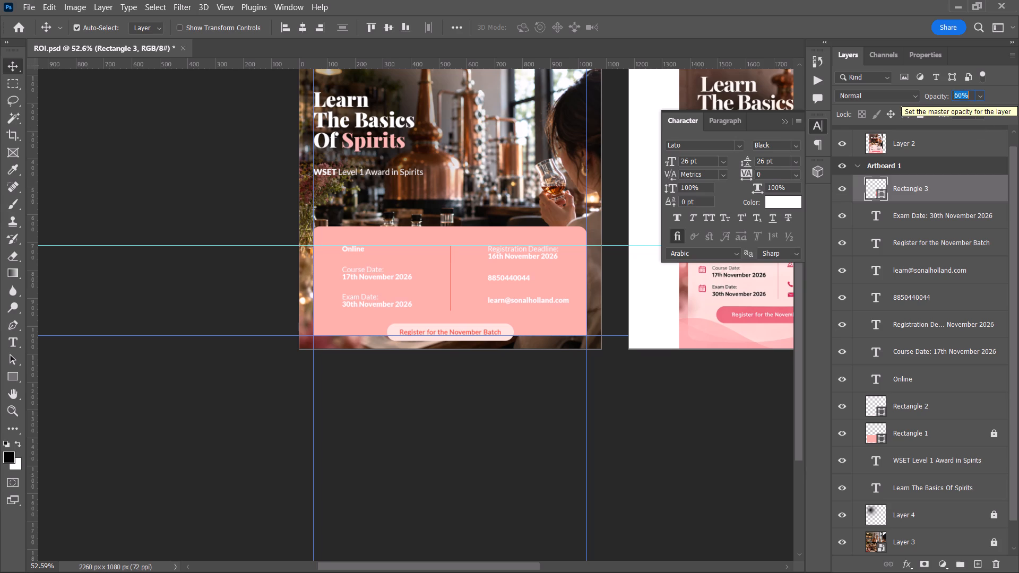
pyautogui.scroll(-7, 970, 94)
pyautogui.click(507, 405)
# Save ROI.psd with the recoloured, softened divider.
pyautogui.keyDown('alt'); pyautogui.scroll(6, 483, 390); pyautogui.keyUp('alt')
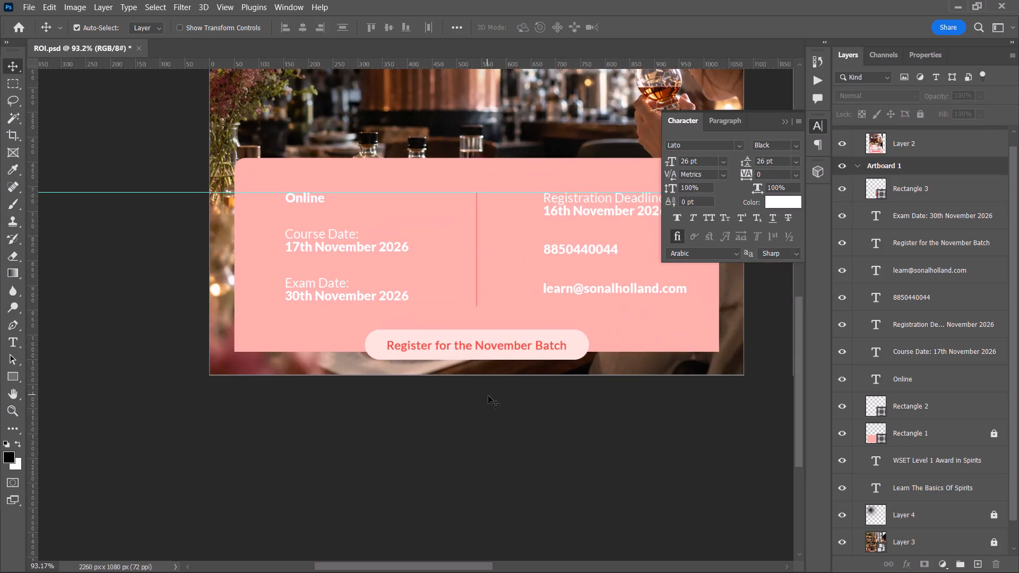
pyautogui.keyDown('alt'); pyautogui.scroll(4, 488, 396); pyautogui.keyUp('alt')
pyautogui.press('space')
pyautogui.moveTo(519, 422); pyautogui.dragTo(456, 452)
pyautogui.keyDown('alt'); pyautogui.scroll(-2, 448, 448); pyautogui.keyUp('alt')
pyautogui.press('space')
pyautogui.moveTo(458, 446); pyautogui.dragTo(452, 446)
pyautogui.hotkey('ctrl', 's')
pyautogui.hotkey('ctrl', 'o')
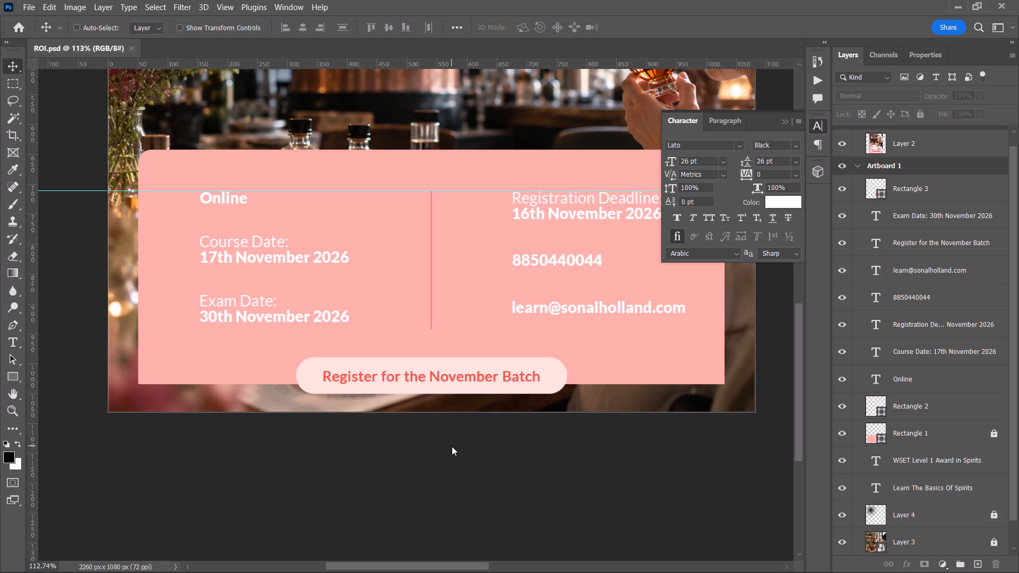
pyautogui.click(967, 443)
# Switch to Google Chrome and open a new tab for finding icons.
pyautogui.hotkey('alt', 'Tab')
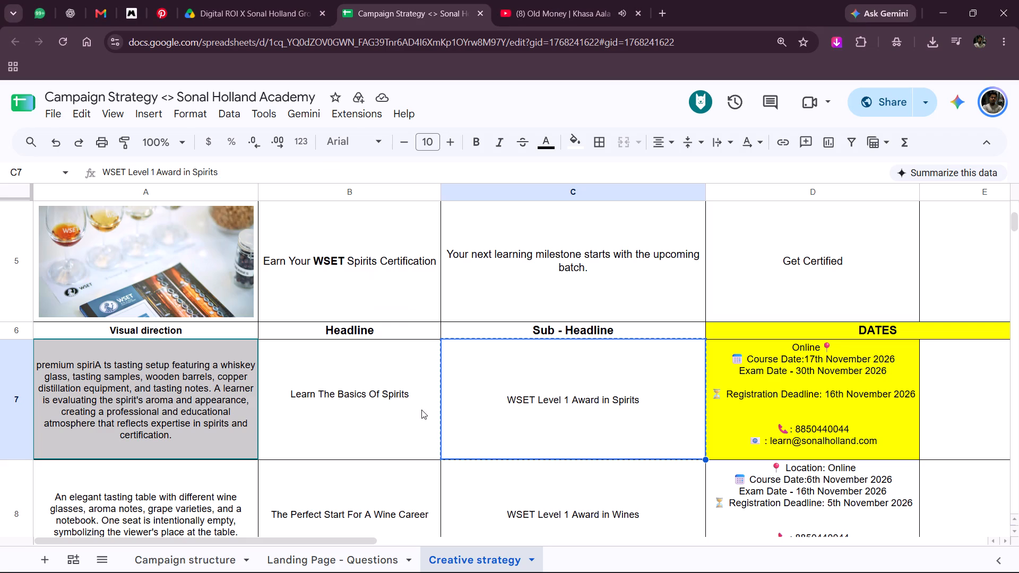
pyautogui.click(655, 14)
pyautogui.write('falt')
pyautogui.press('BackSpace')
pyautogui.press('BackSpace')
pyautogui.press('BackSpace')
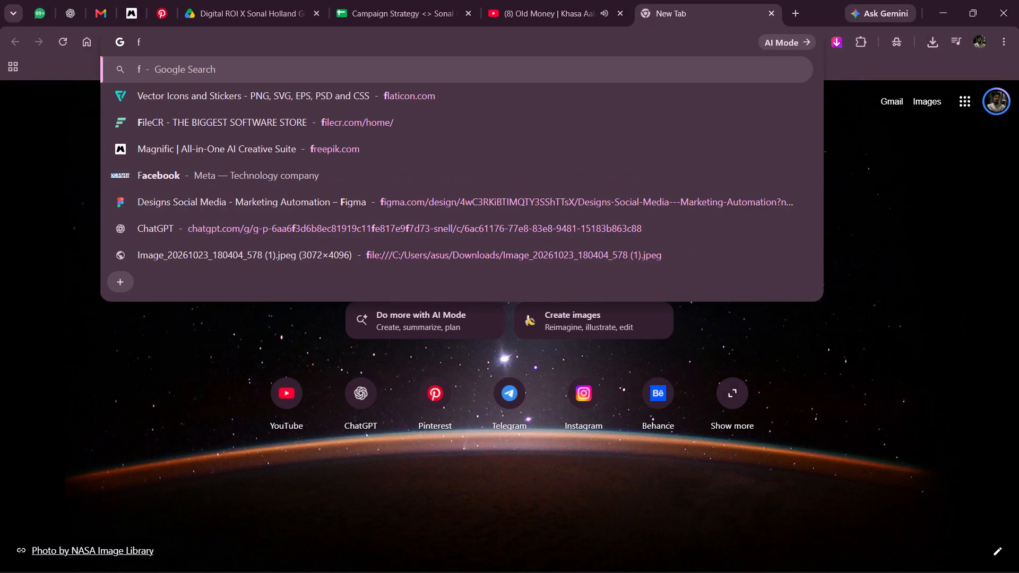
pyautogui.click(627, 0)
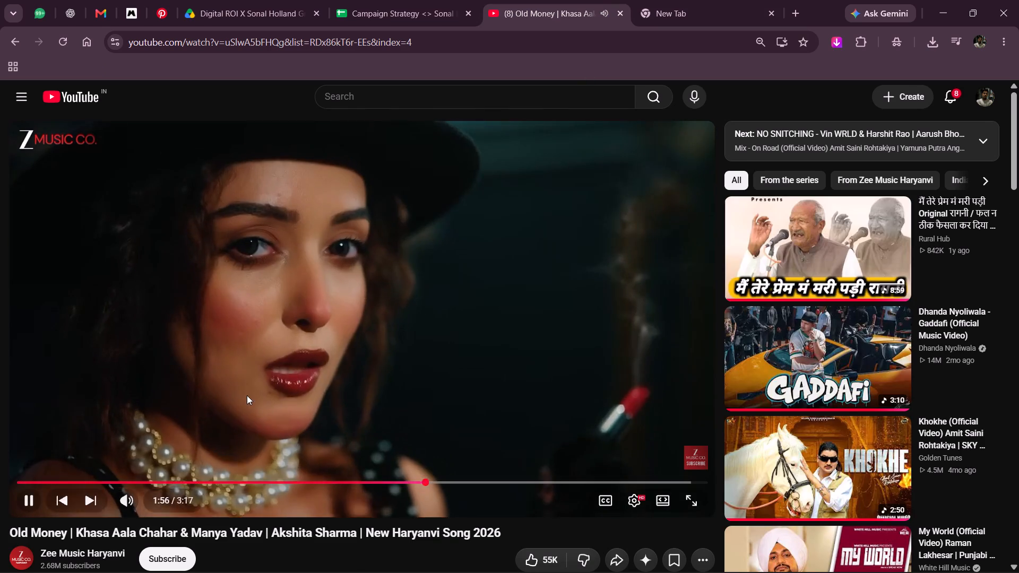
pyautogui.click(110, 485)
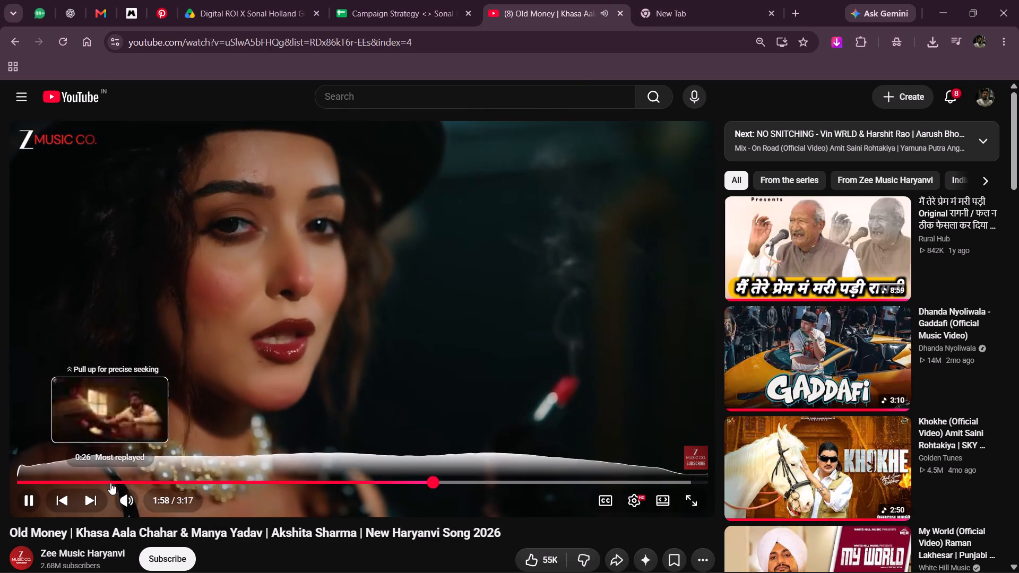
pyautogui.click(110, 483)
# Return to the new tab and open flaticon.com.
pyautogui.click(752, 0)
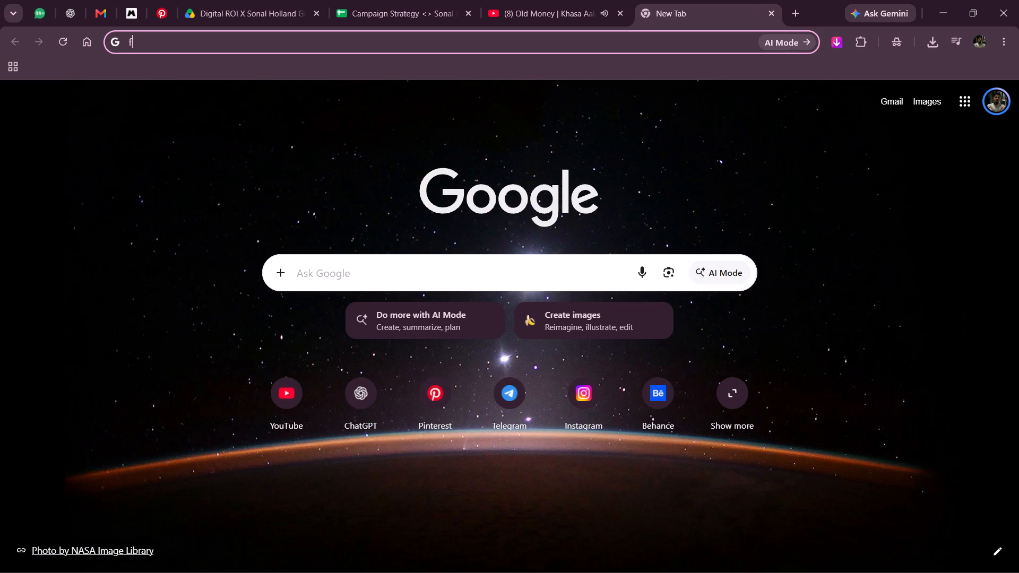
pyautogui.write('la')
pyautogui.press('Return')
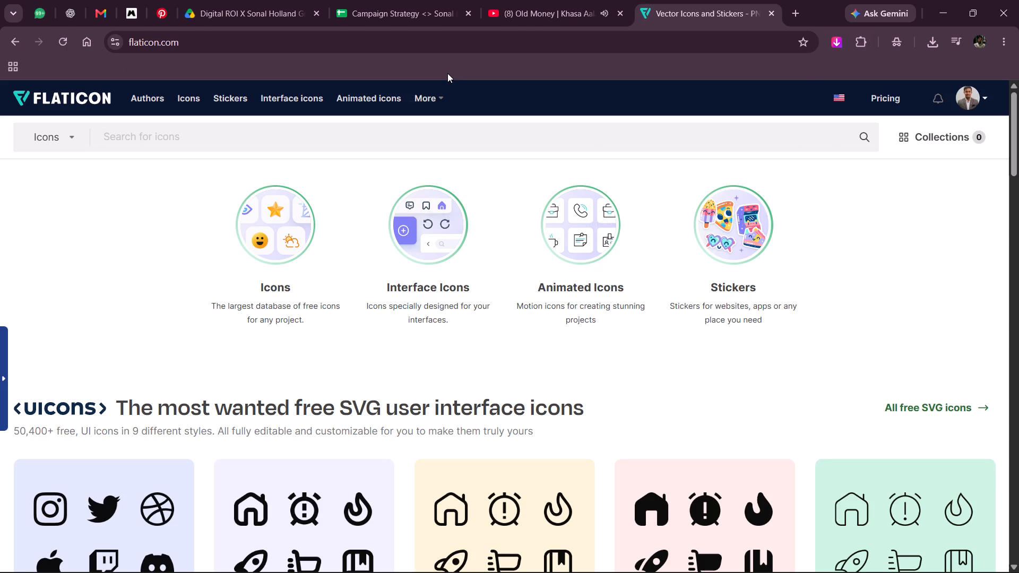
# Search Flaticon for "location" and download the slim solid black pin icon by Those Icons as a free PNG.
pyautogui.click(342, 133)
pyautogui.write('lao')
pyautogui.press('BackSpace')
pyautogui.press('BackSpace')
pyautogui.write('ocation')
pyautogui.press('Return')
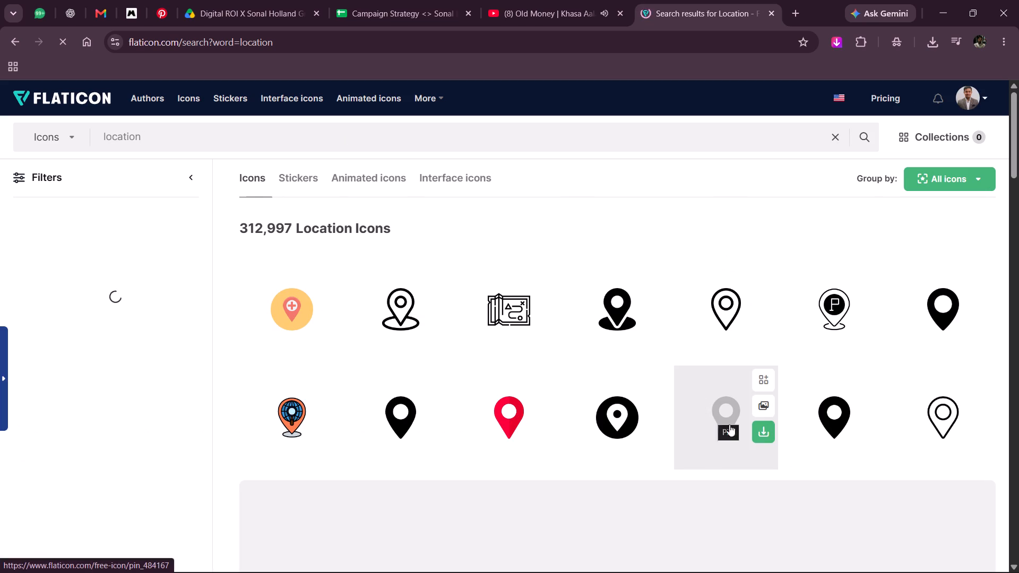
pyautogui.click(768, 439)
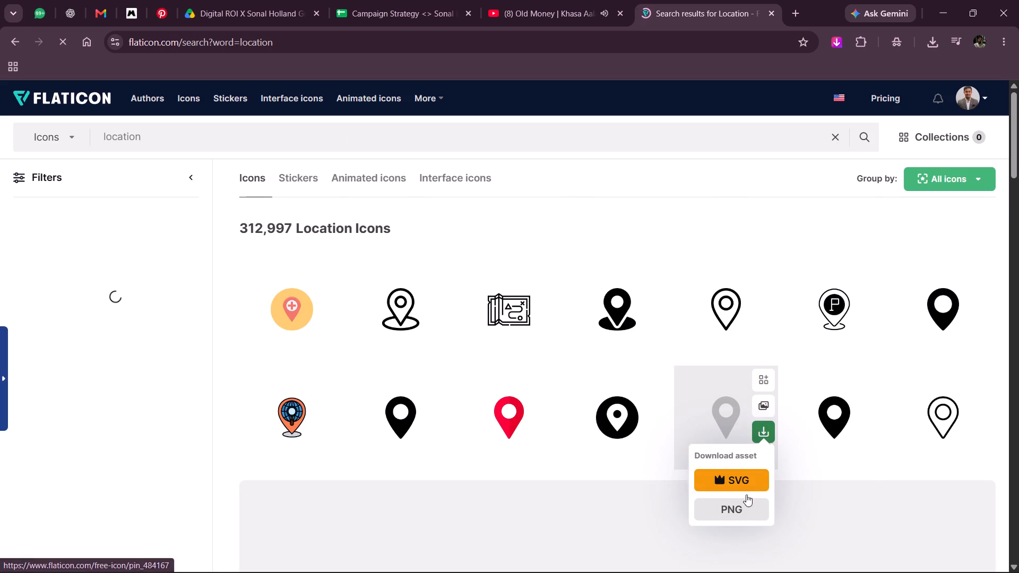
pyautogui.click(746, 507)
pyautogui.click(752, 290)
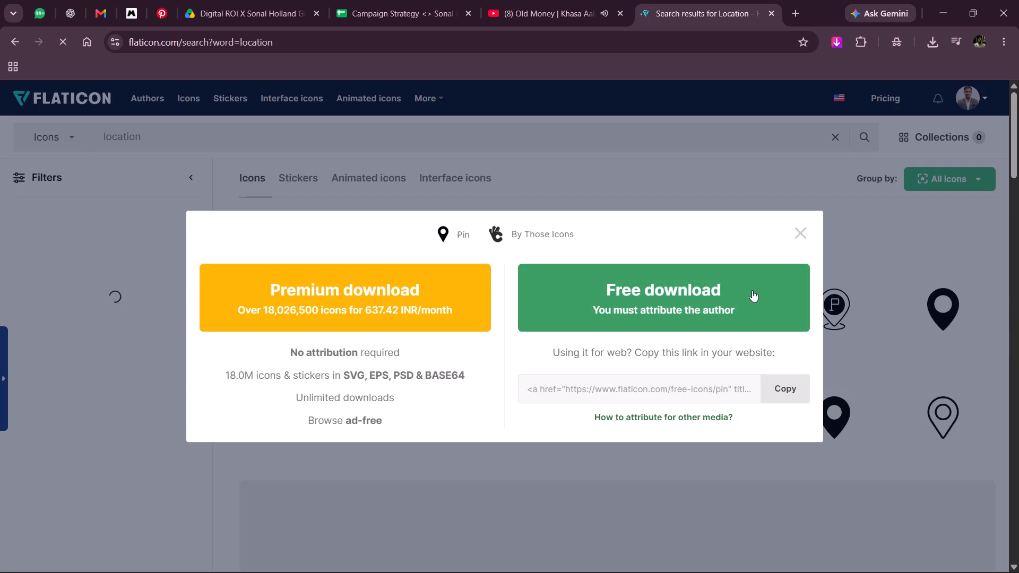
pyautogui.click(799, 235)
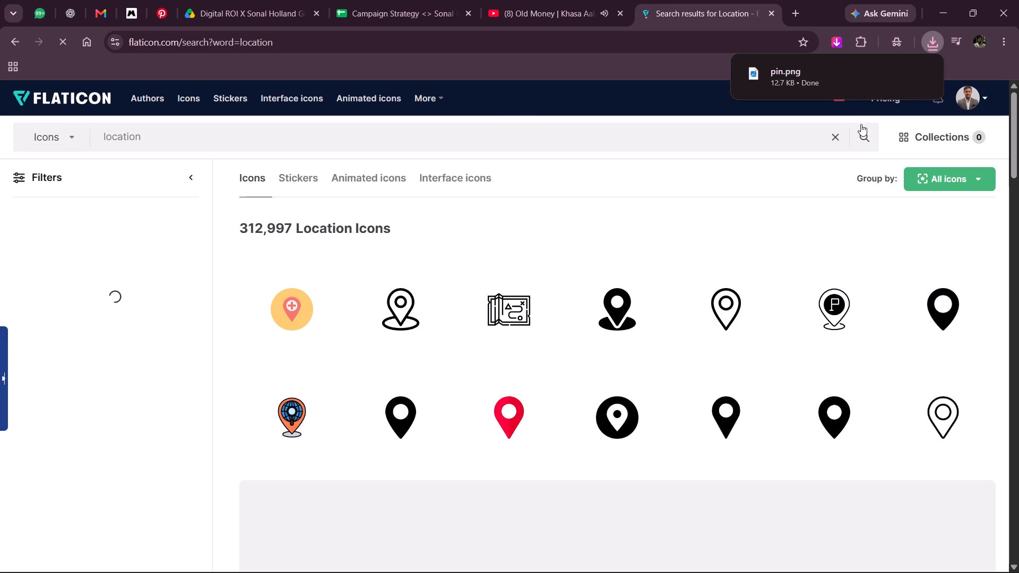
# Search Flaticon for "clander" and download the solid black Timetable calendar icon with six circles as a free PNG.
pyautogui.doubleClick(507, 137)
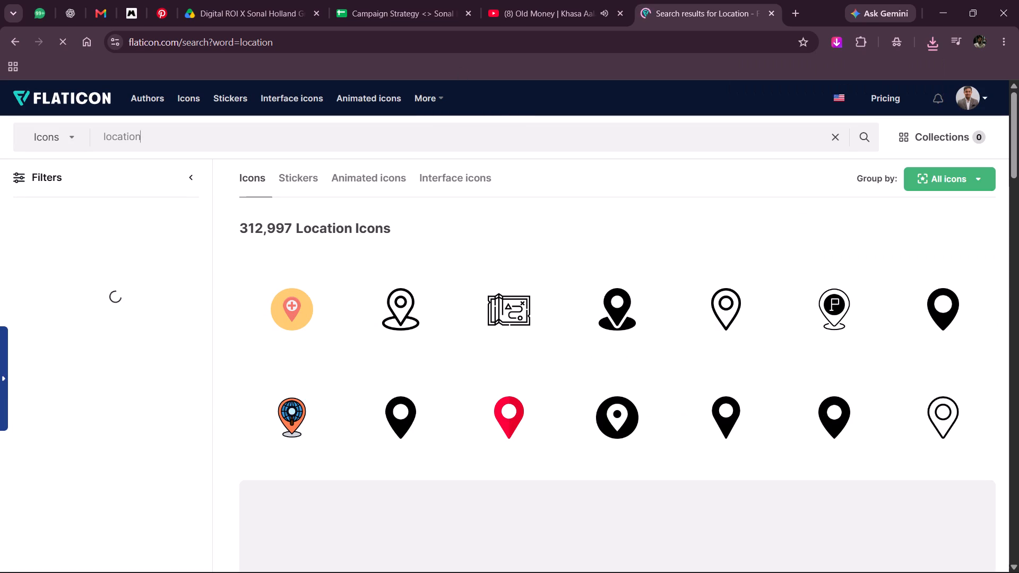
pyautogui.press('BackSpace')
pyautogui.press('BackSpace')
pyautogui.press('BackSpace')
pyautogui.press('BackSpace')
pyautogui.press('BackSpace')
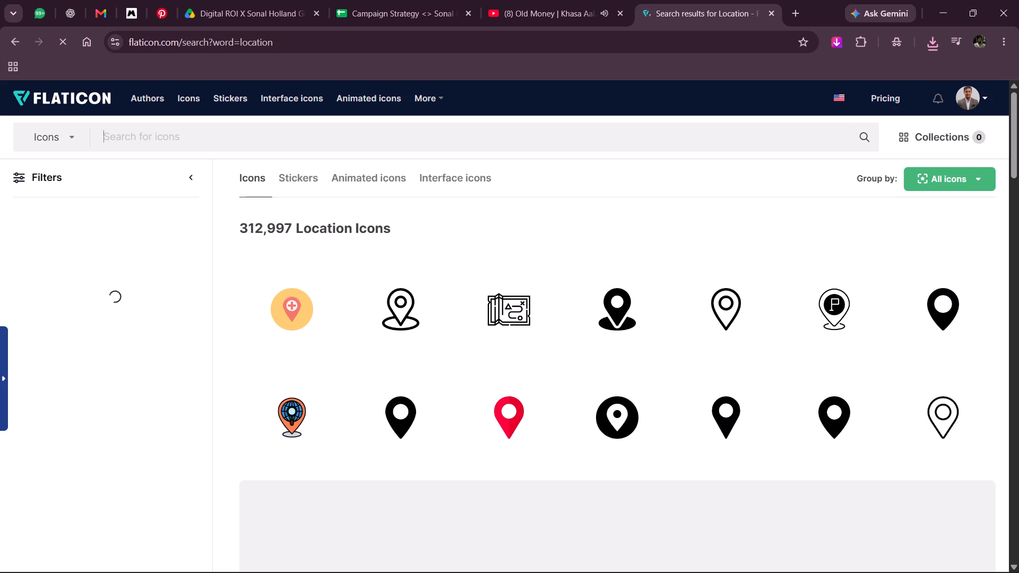
pyautogui.write('clander')
pyautogui.press('Return')
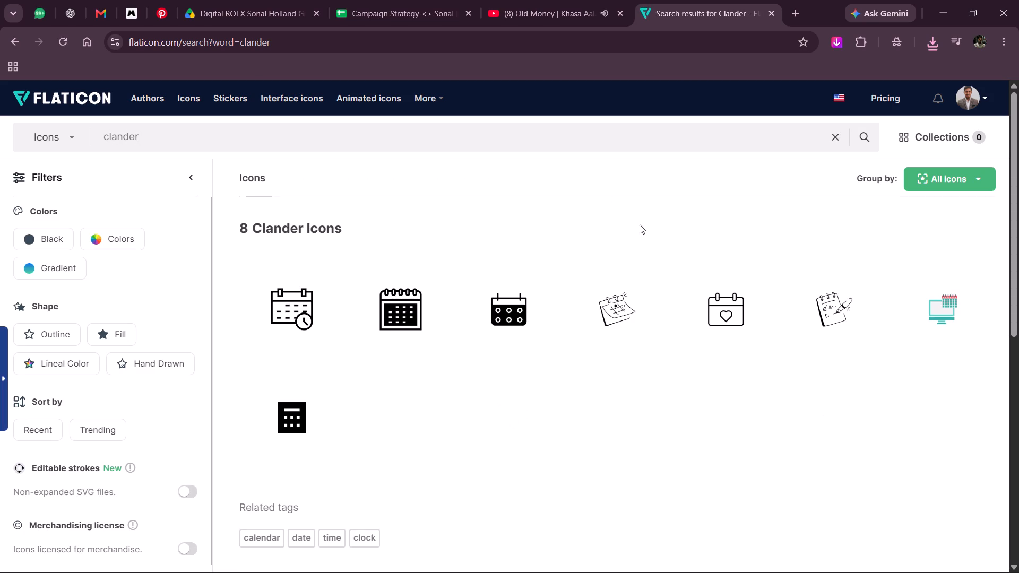
pyautogui.click(542, 327)
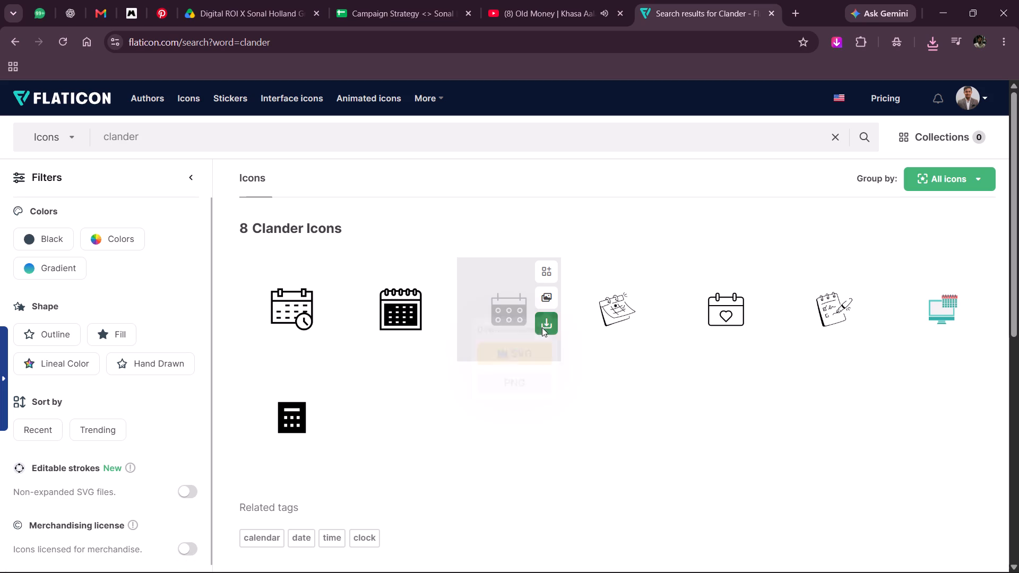
pyautogui.click(521, 403)
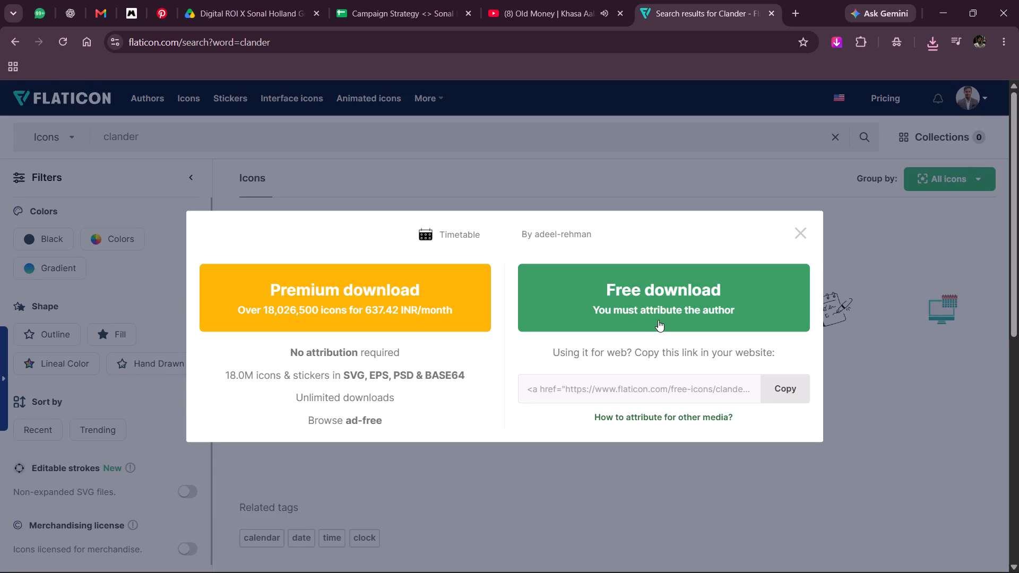
pyautogui.click(658, 320)
pyautogui.click(805, 227)
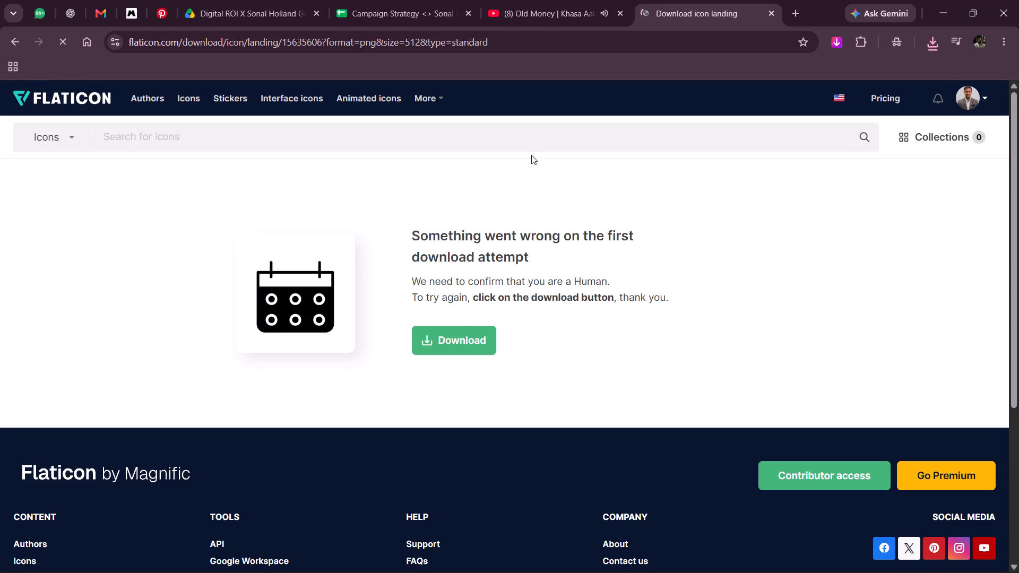
pyautogui.click(456, 335)
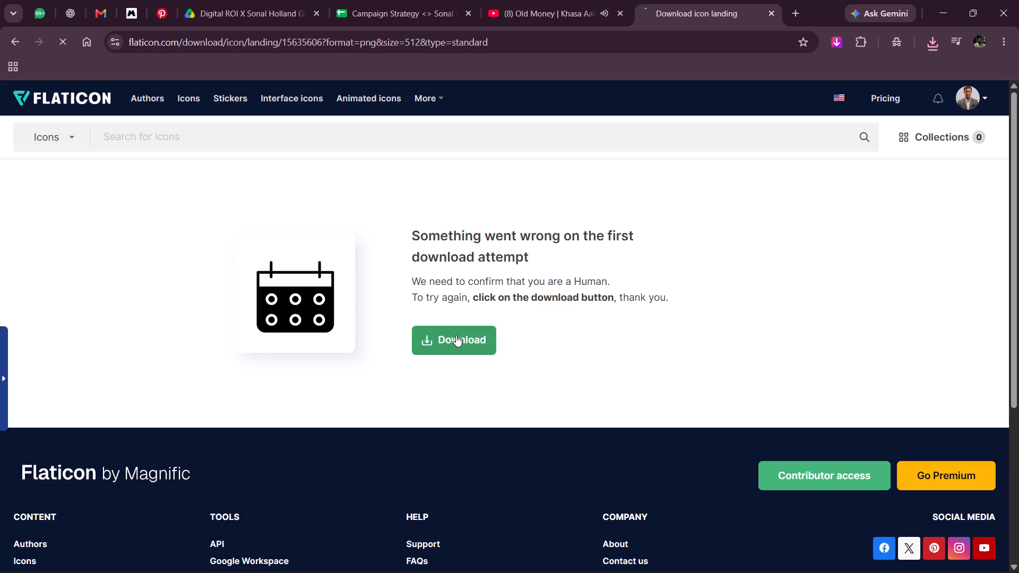
pyautogui.hscroll(11, 541, 375)
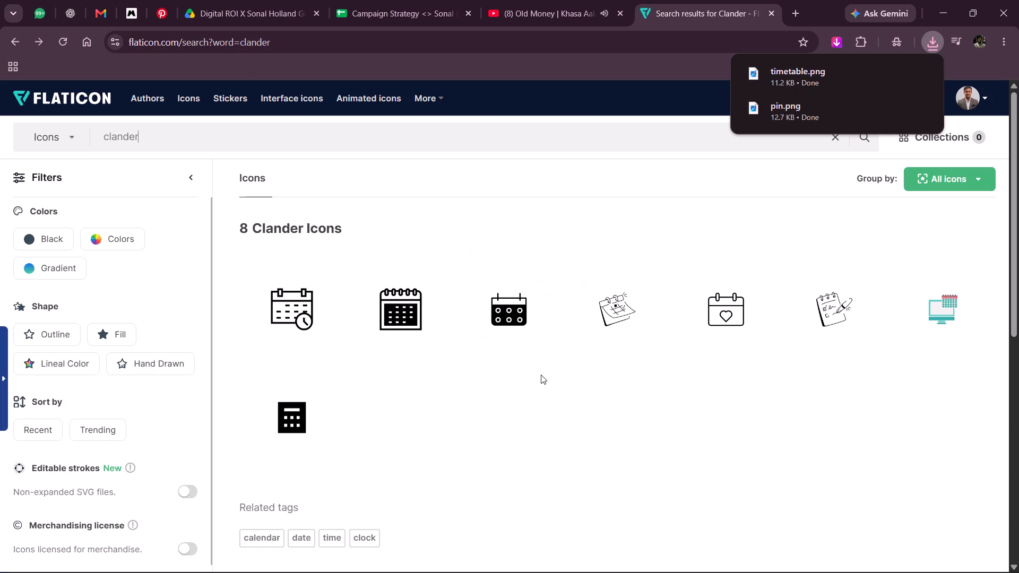
pyautogui.hscroll(7, 541, 375)
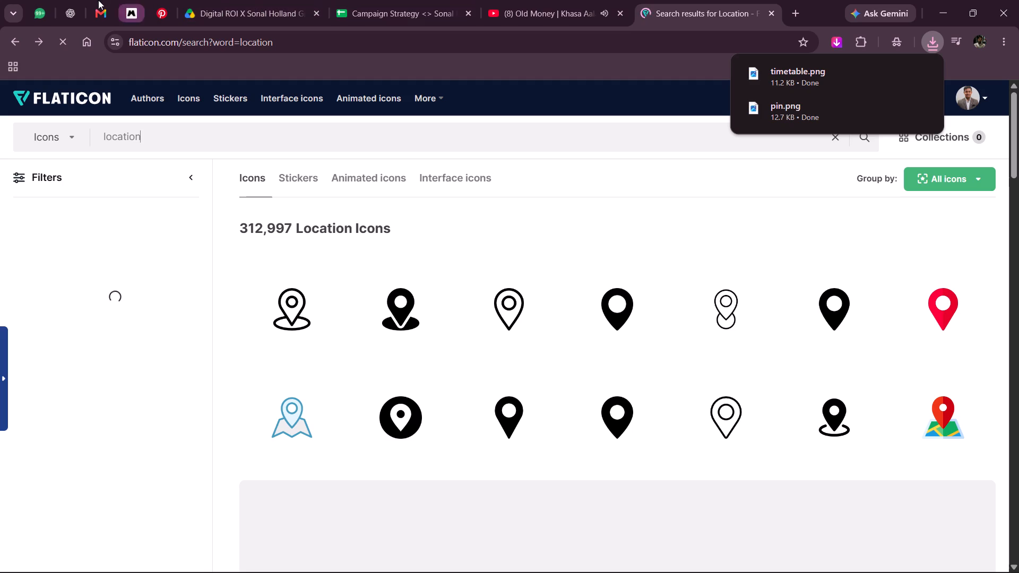
# Switch to Photoshop and check which icons accompany the event details in the Artboard 2 reference.
pyautogui.hotkey('alt', 'Tab')
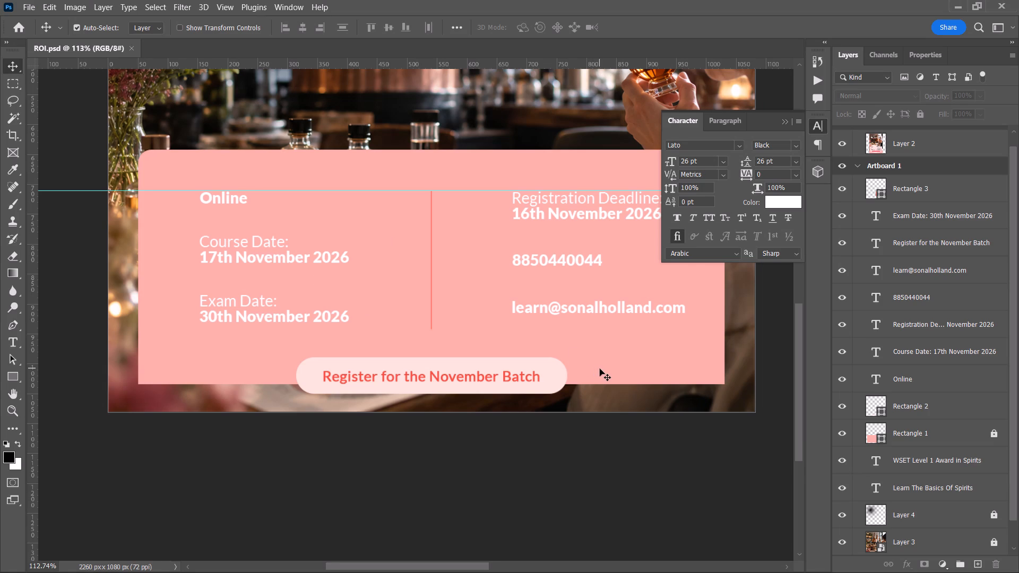
pyautogui.hscroll(-12, 600, 369)
pyautogui.hscroll(16, 600, 369)
pyautogui.hscroll(-3, 600, 369)
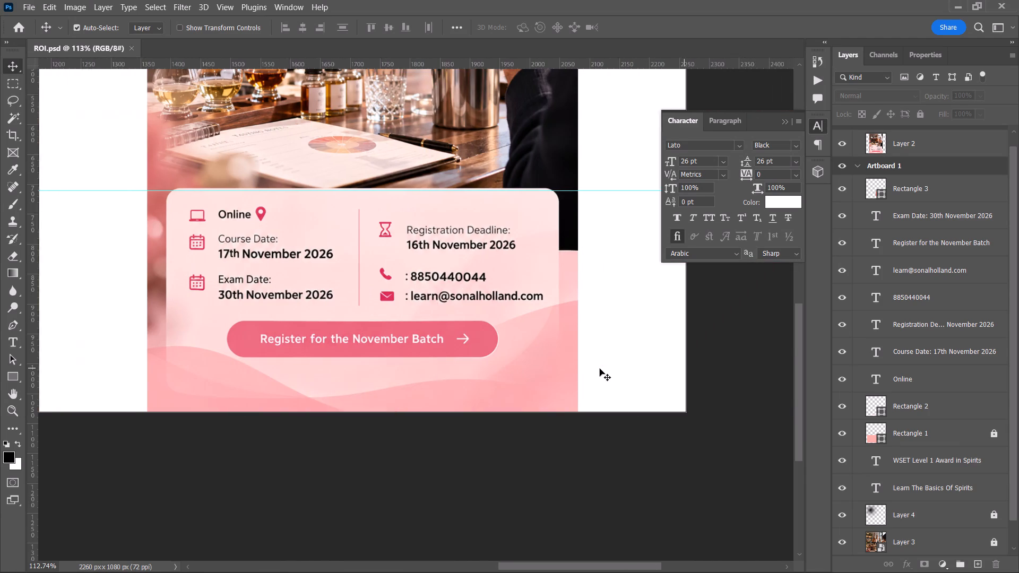
pyautogui.hscroll(-5, 600, 369)
# Switch back to Flaticon, search for "time", and download the Time left clock icon by Magnific as a free PNG.
pyautogui.hotkey('alt', 'Tab')
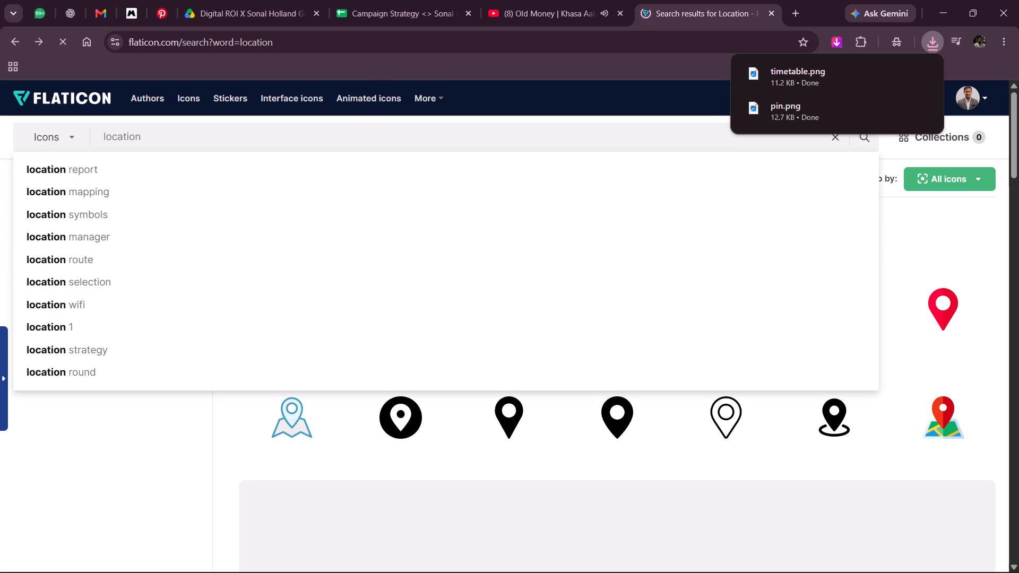
pyautogui.press('BackSpace')
pyautogui.press('BackSpace')
pyautogui.press('BackSpace')
pyautogui.press('BackSpace')
pyautogui.press('BackSpace')
pyautogui.press('BackSpace')
pyautogui.press('BackSpace')
pyautogui.press('BackSpace')
pyautogui.press('BackSpace')
pyautogui.press('BackSpace')
pyautogui.press('BackSpace')
pyautogui.press('BackSpace')
pyautogui.press('BackSpace')
pyautogui.press('BackSpace')
pyautogui.press('BackSpace')
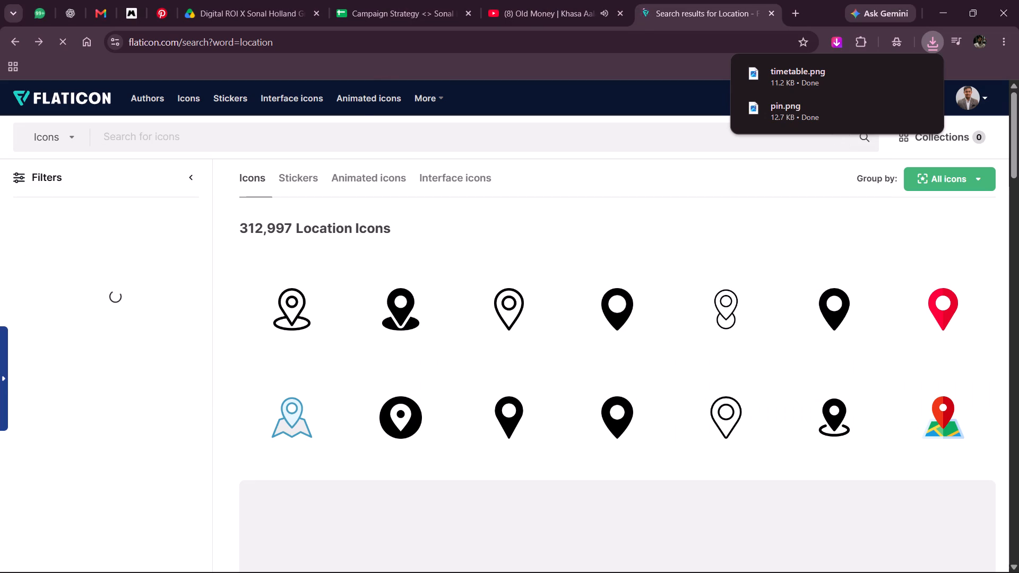
pyautogui.write('time\\')
pyautogui.press('Return')
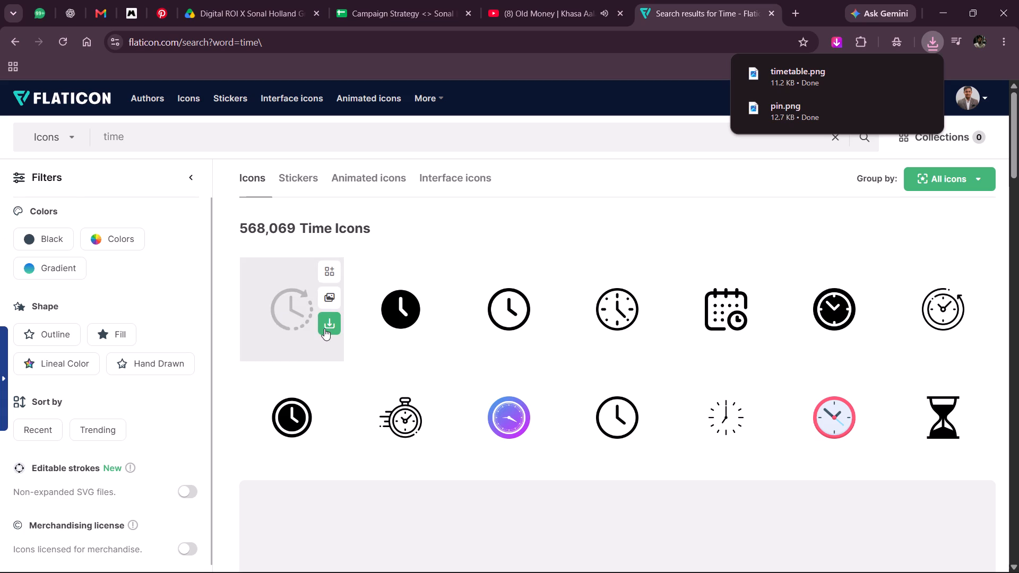
pyautogui.click(324, 328)
pyautogui.click(307, 406)
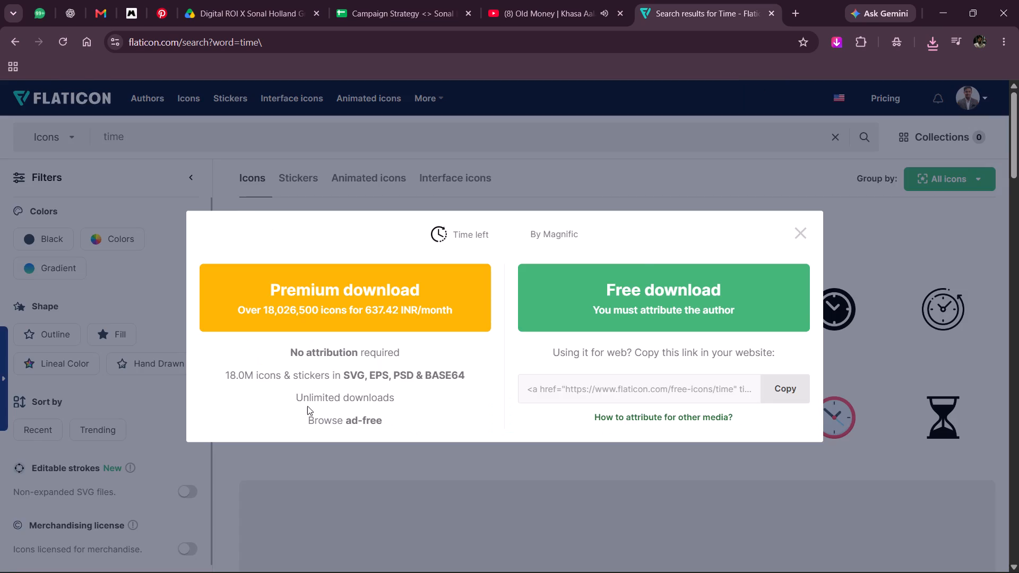
pyautogui.click(778, 264)
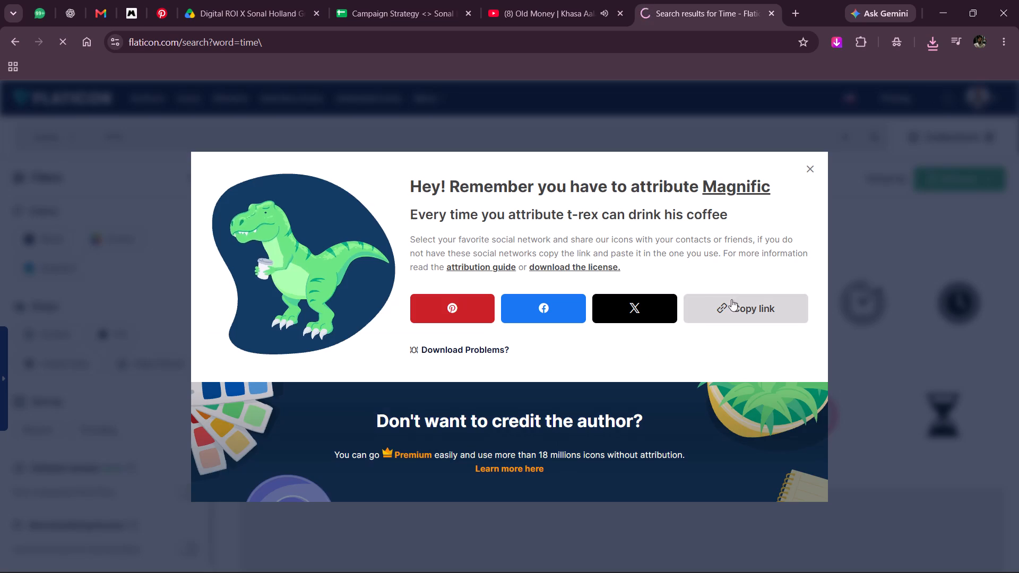
pyautogui.click(810, 170)
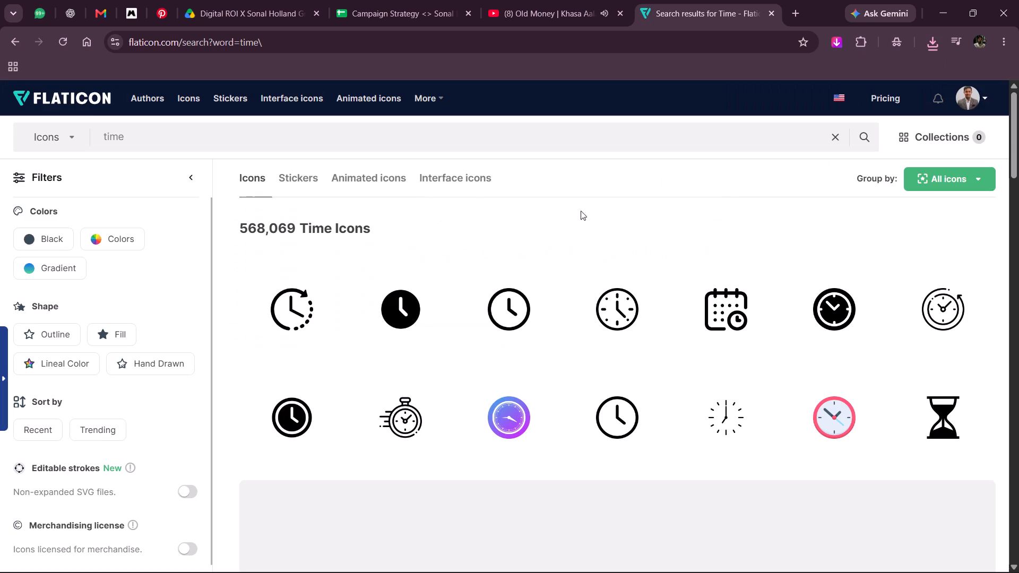
# Search Flaticon for "contact" and download the circled Telephone icon by heisenberg_jr as a free PNG.
pyautogui.doubleClick(376, 138)
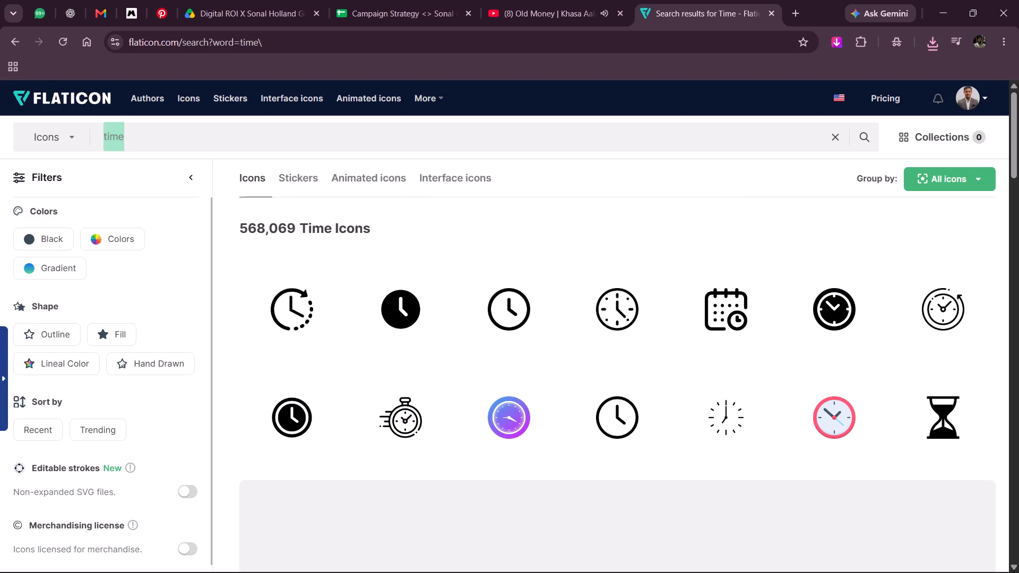
pyautogui.write('coantace')
pyautogui.press('BackSpace')
pyautogui.press('BackSpace')
pyautogui.press('BackSpace')
pyautogui.press('BackSpace')
pyautogui.press('BackSpace')
pyautogui.press('BackSpace')
pyautogui.press('BackSpace')
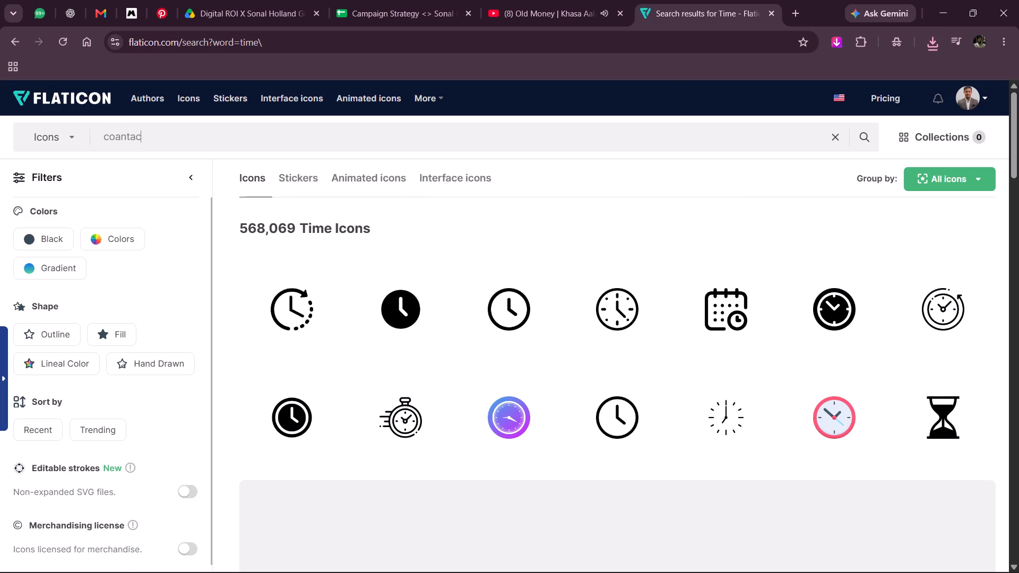
pyautogui.write('ontact\\\\')
pyautogui.press('Return')
pyautogui.press('BackSpace')
pyautogui.press('BackSpace')
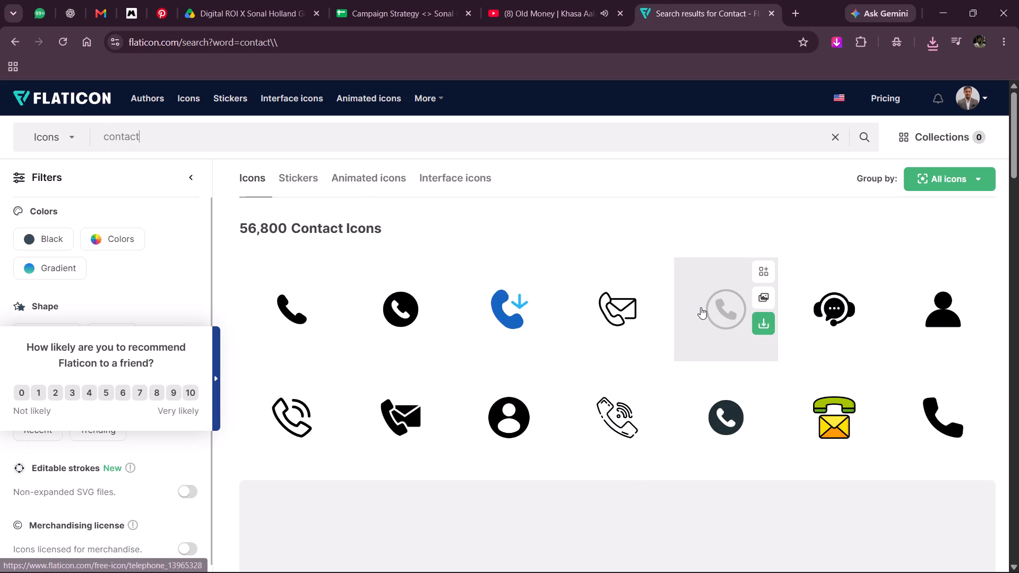
pyautogui.click(765, 320)
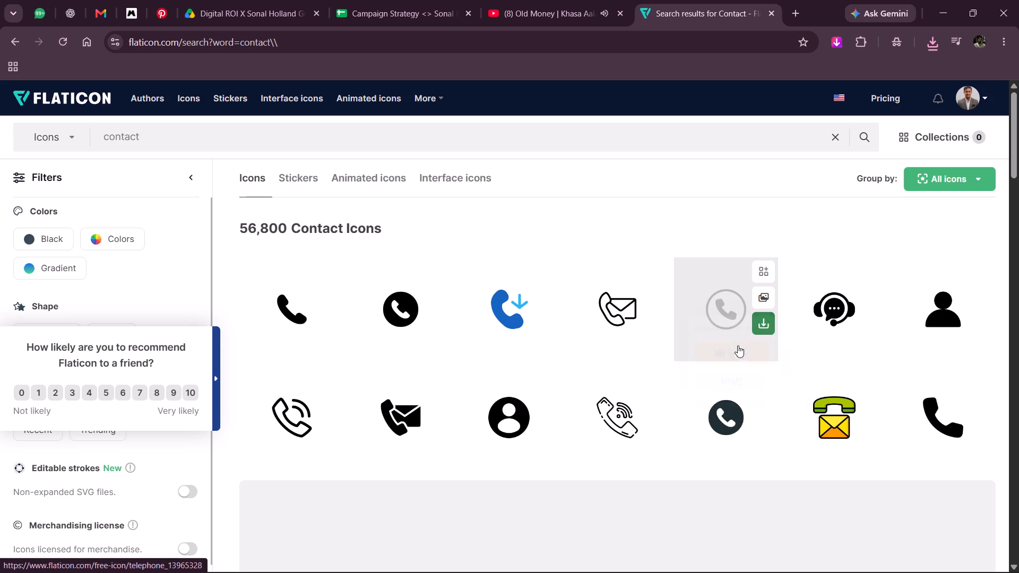
pyautogui.click(737, 399)
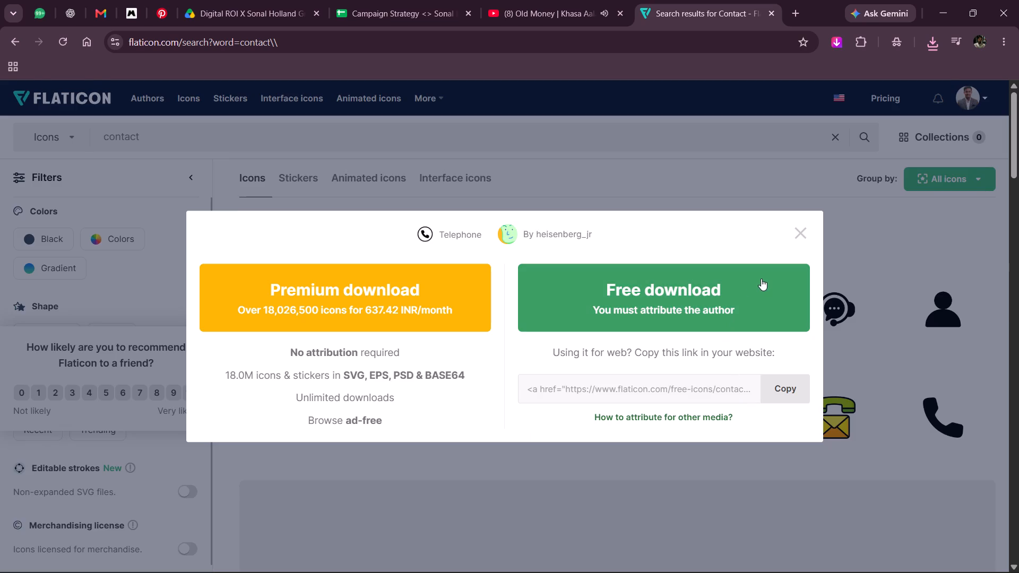
pyautogui.click(761, 279)
pyautogui.click(811, 153)
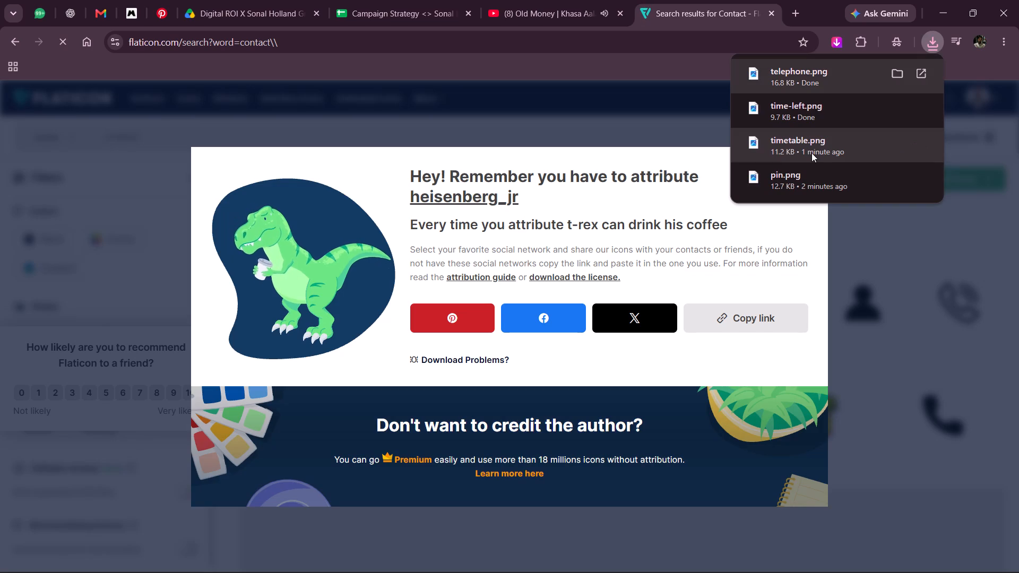
pyautogui.click(818, 229)
pyautogui.click(806, 166)
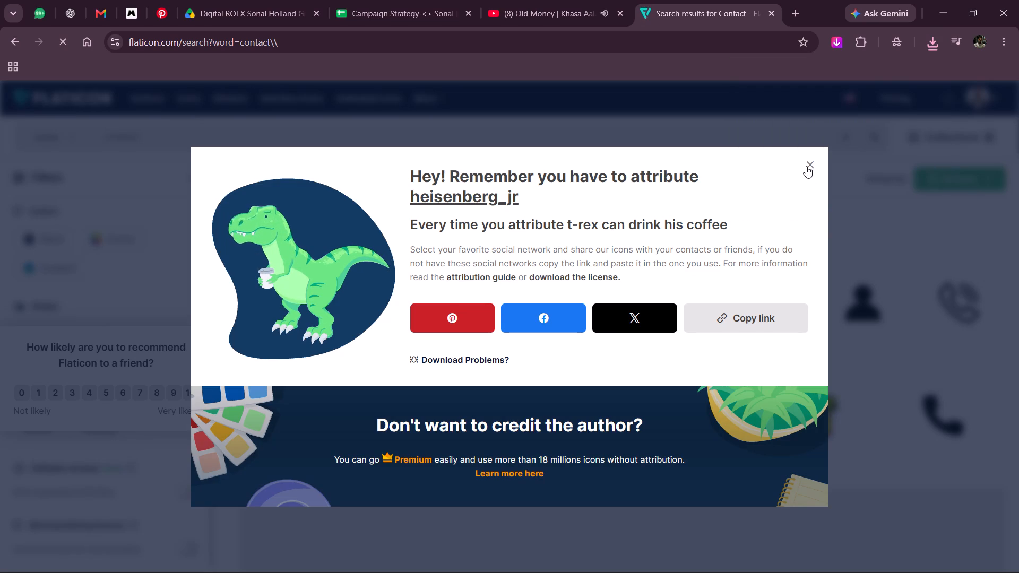
# Switch to Photoshop and look over the event details panel on Artboard 1.
pyautogui.hotkey('alt', 'Tab')
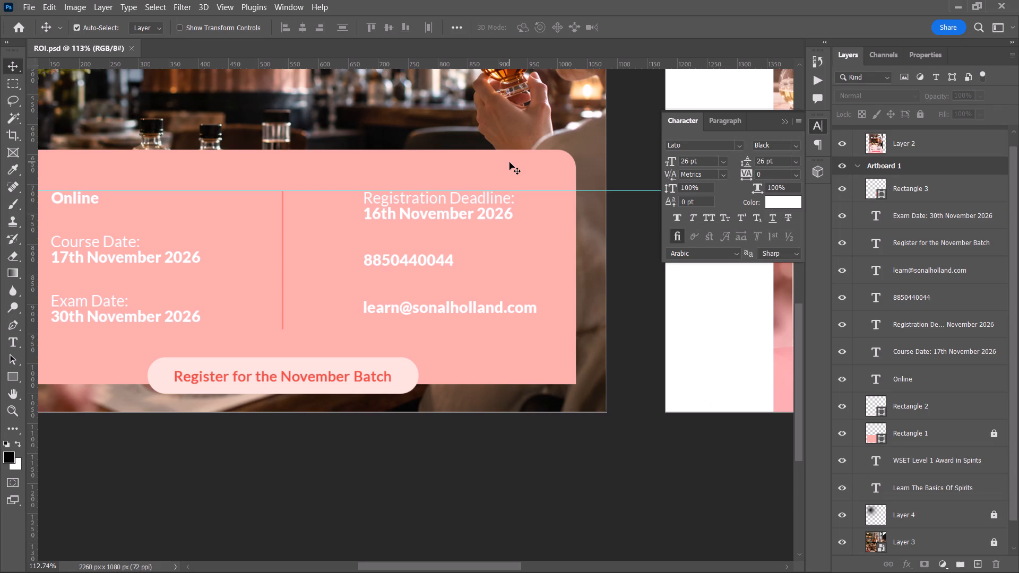
pyautogui.hotkey('alt', 'Tab')
pyautogui.hotkey('alt', 'Tab')
pyautogui.hscroll(-7, 456, 148)
pyautogui.hscroll(20, 493, 153)
pyautogui.hscroll(1, 493, 153)
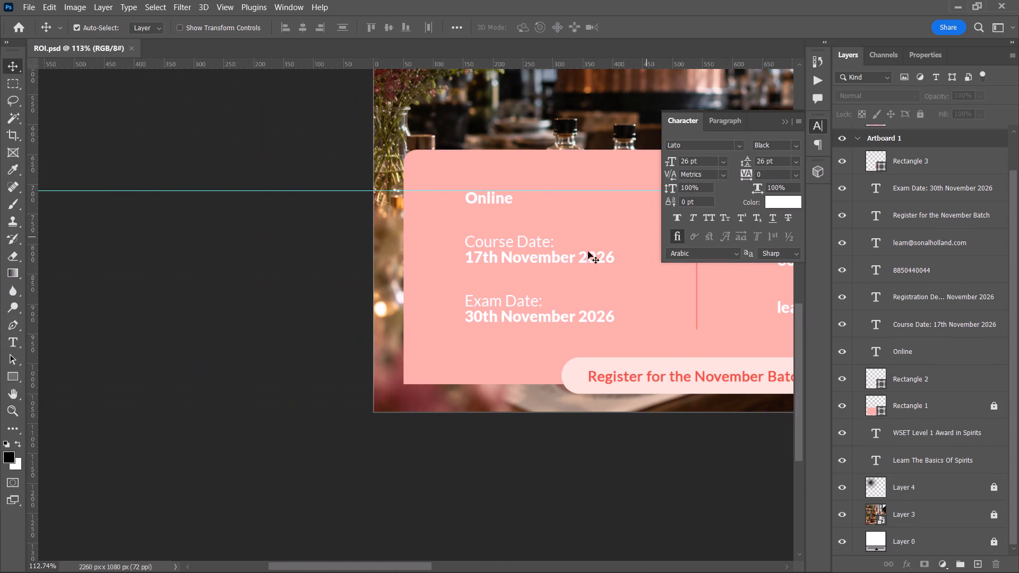
# Switch back to Flaticon, search for "mail", and download the solid black Email envelope icon by Magnific as a free PNG.
pyautogui.hscroll(14, 529, 265)
pyautogui.hscroll(-5, 529, 265)
pyautogui.hotkey('alt', 'Tab')
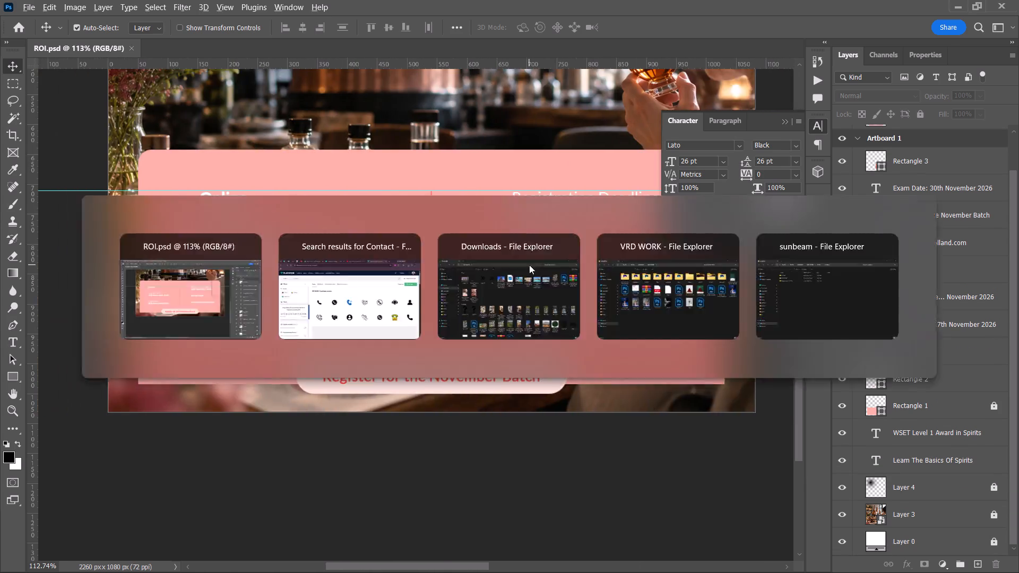
pyautogui.doubleClick(410, 128)
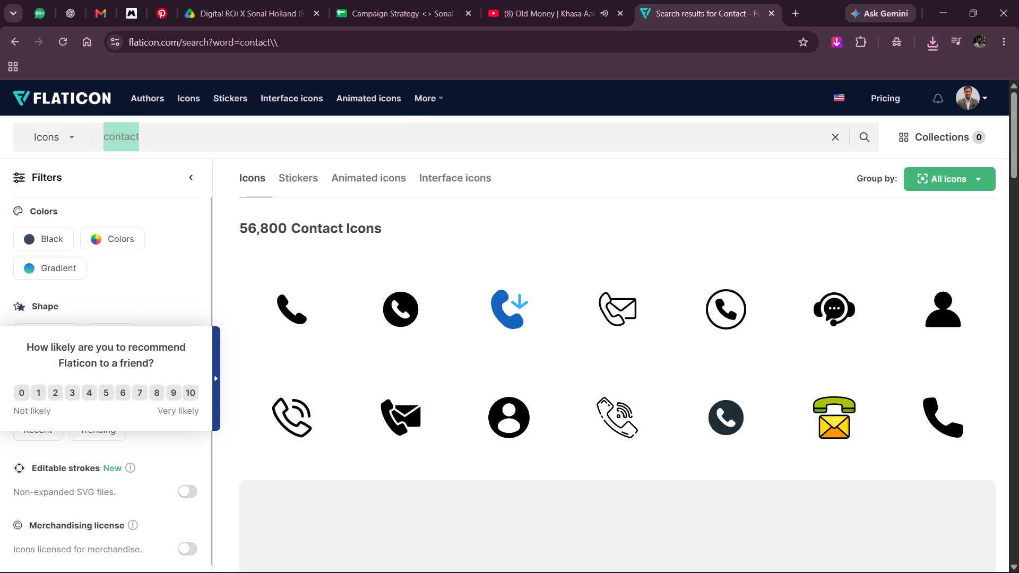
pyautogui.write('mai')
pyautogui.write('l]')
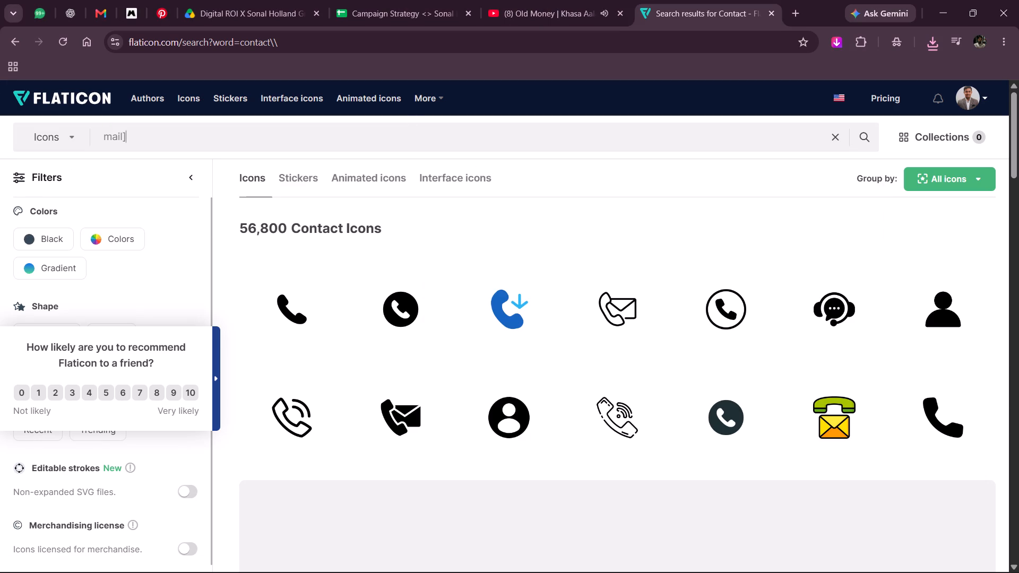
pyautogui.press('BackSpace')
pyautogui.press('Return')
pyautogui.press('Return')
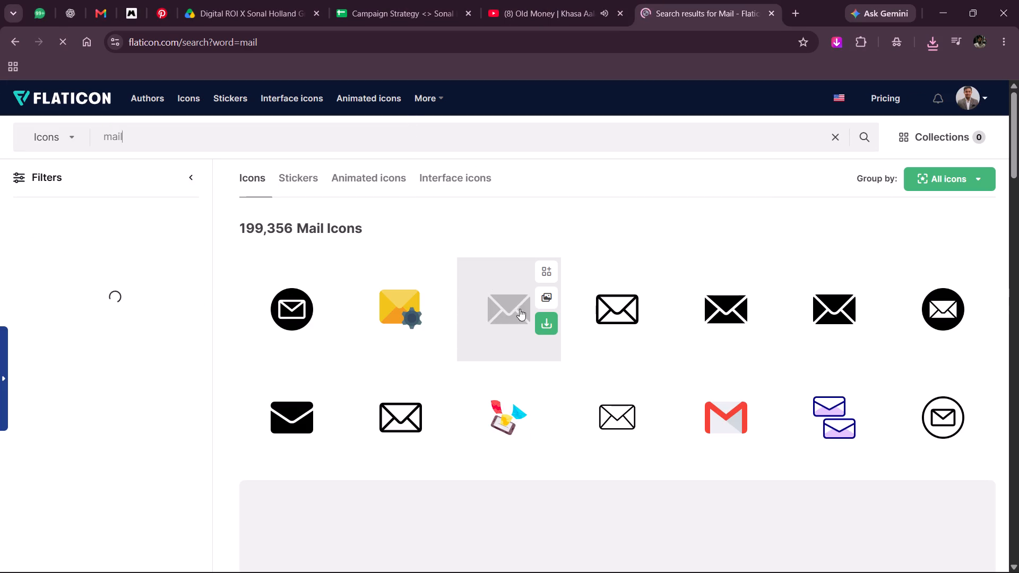
pyautogui.click(549, 324)
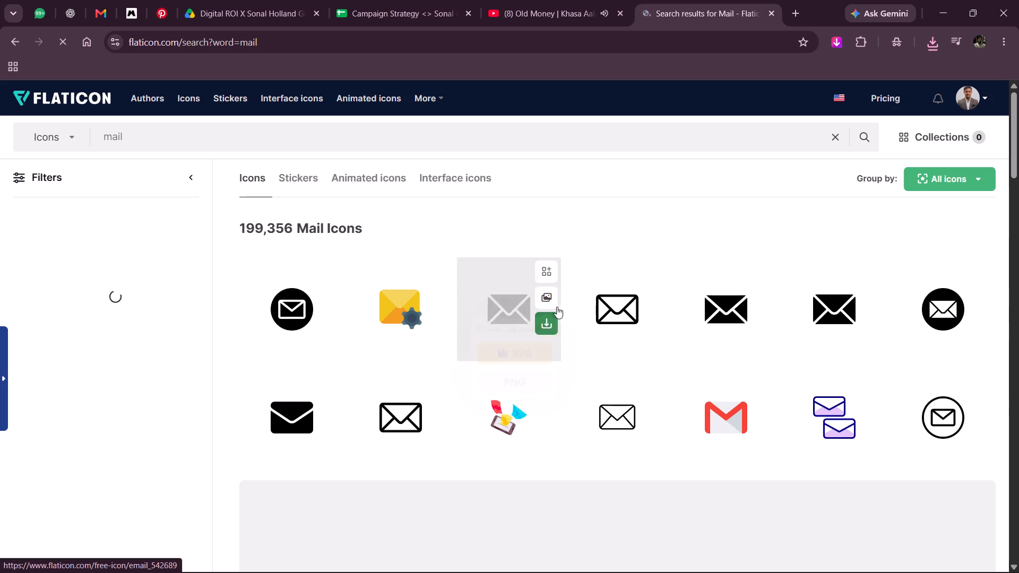
pyautogui.click(524, 396)
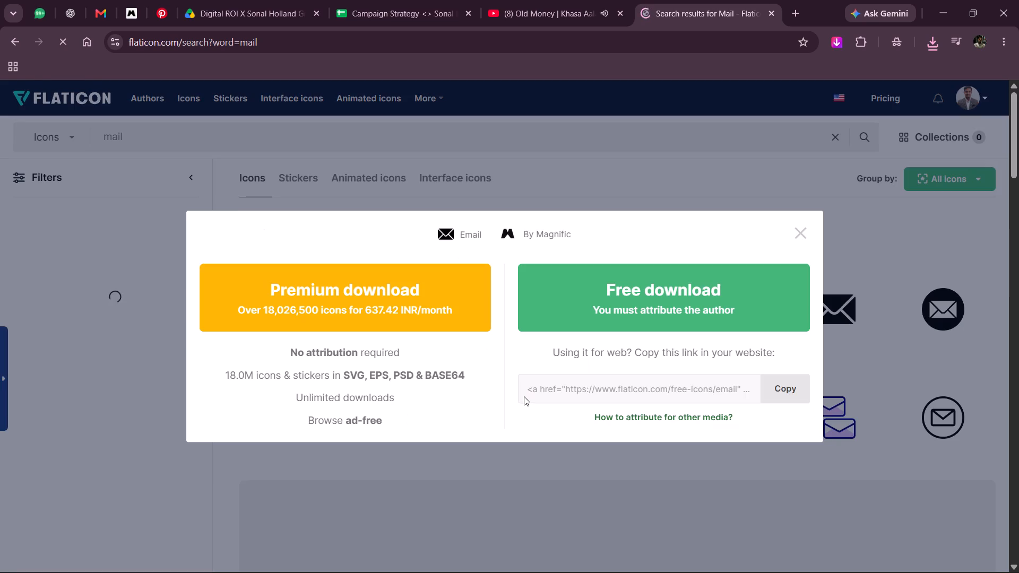
pyautogui.click(781, 305)
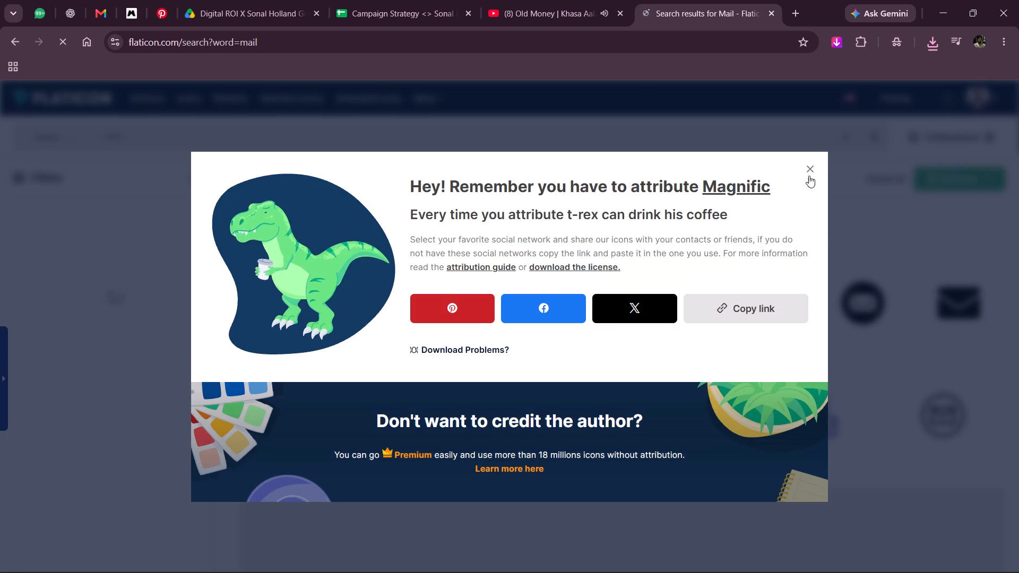
pyautogui.click(691, 177)
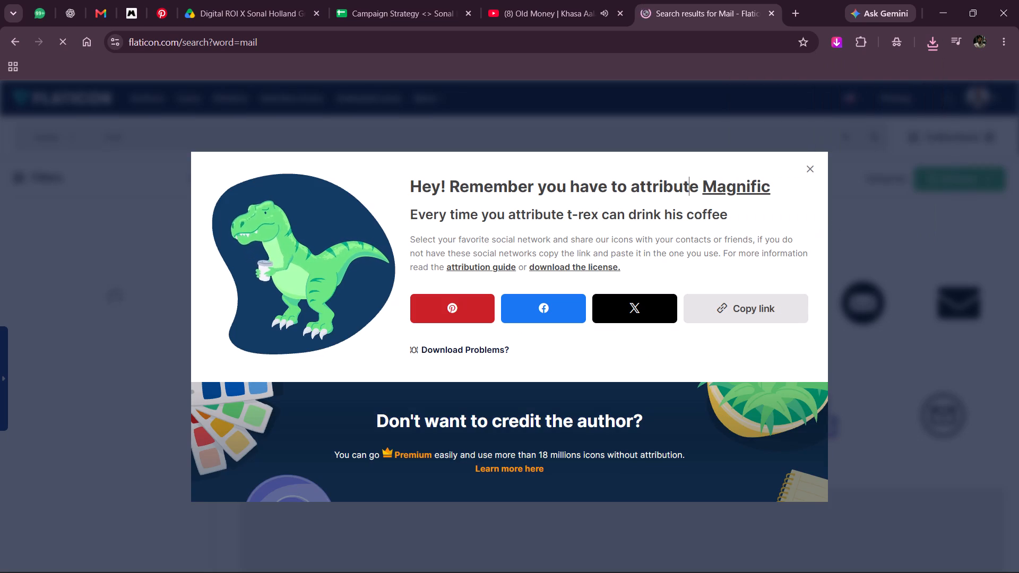
pyautogui.click(813, 170)
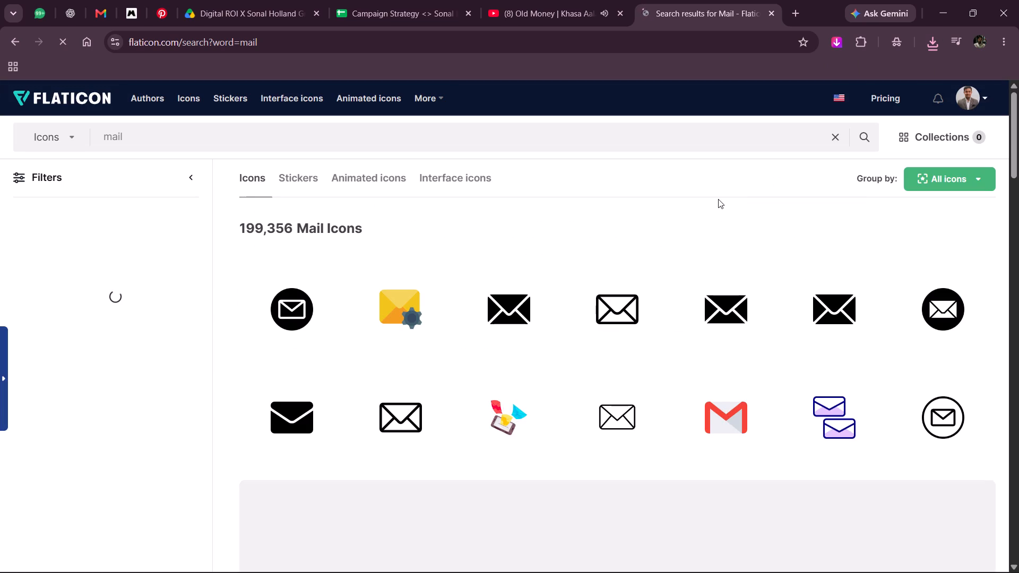
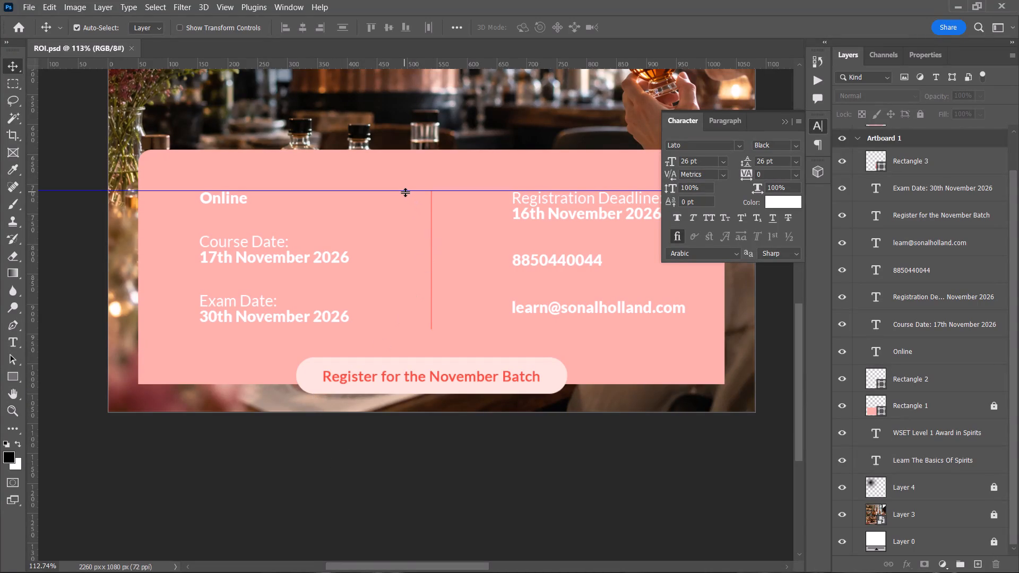
# Delete the horizontal guide running along the top of the vertical divider in the pink event details panel.
pyautogui.press('BackSpace')
pyautogui.press('BackSpace')
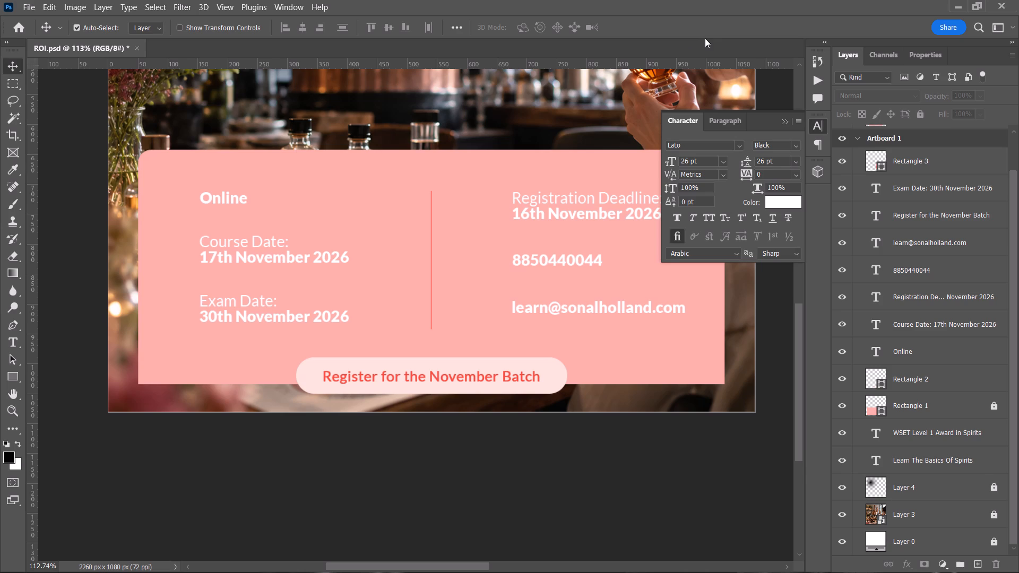
# Open the downloaded email, telephone, time-left, timetable and pin icon images from the Downloads folder.
pyautogui.hotkey('ctrl', 'o')
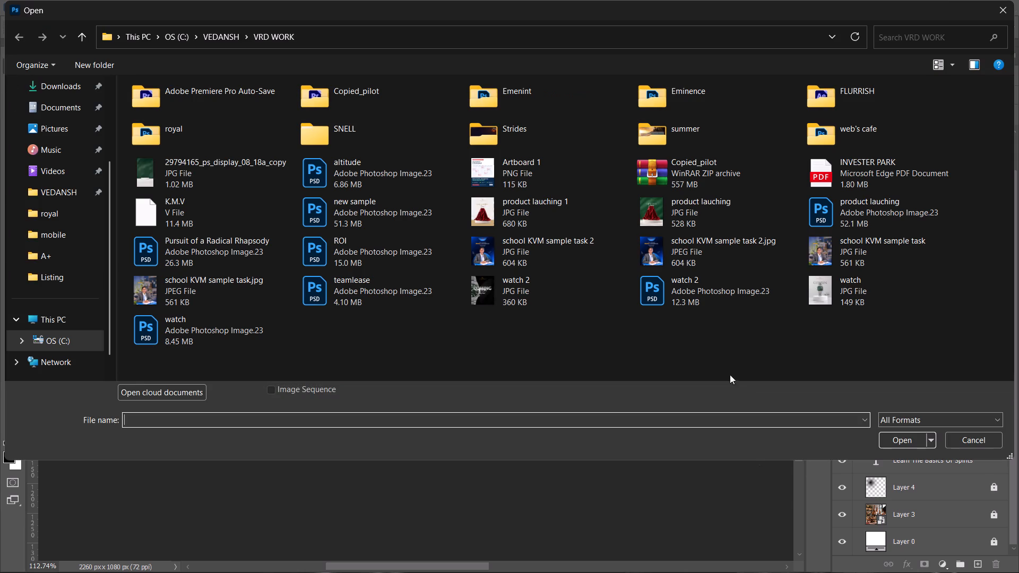
pyautogui.click(50, 103)
pyautogui.click(58, 97)
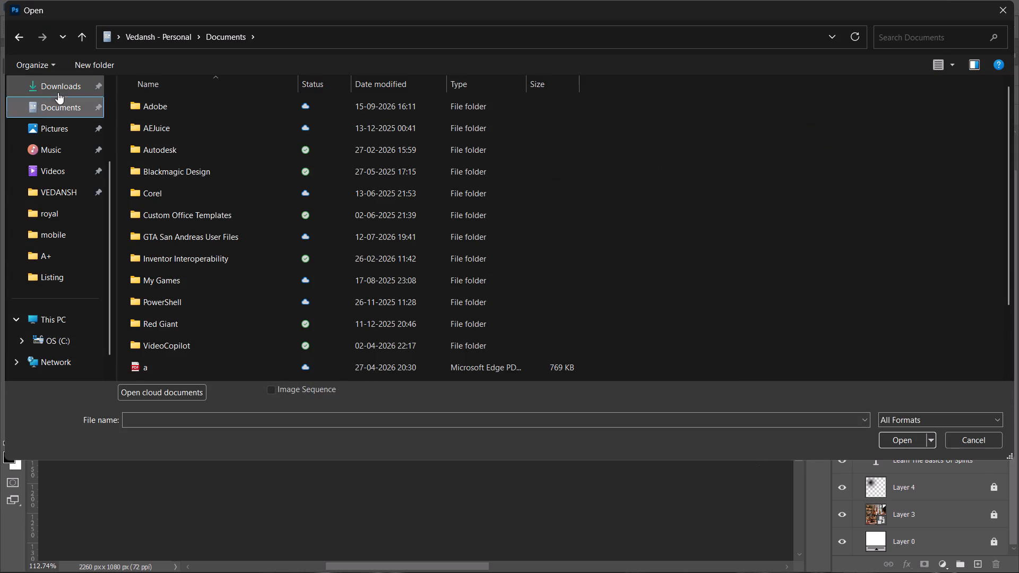
pyautogui.click(58, 92)
pyautogui.click(497, 154)
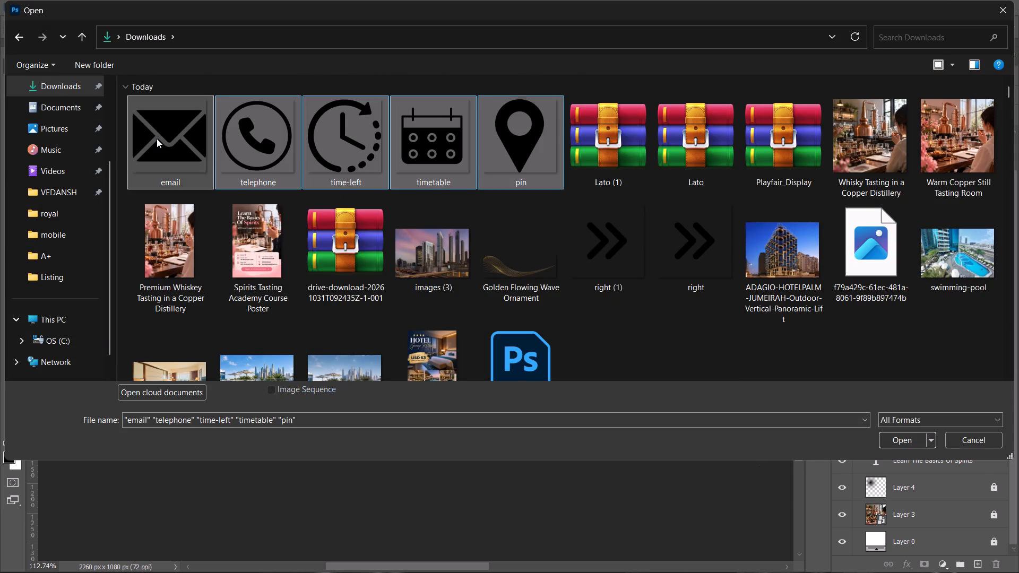
pyautogui.keyDown('shift'); pyautogui.click(157, 138); pyautogui.keyUp('shift')
pyautogui.press('Return')
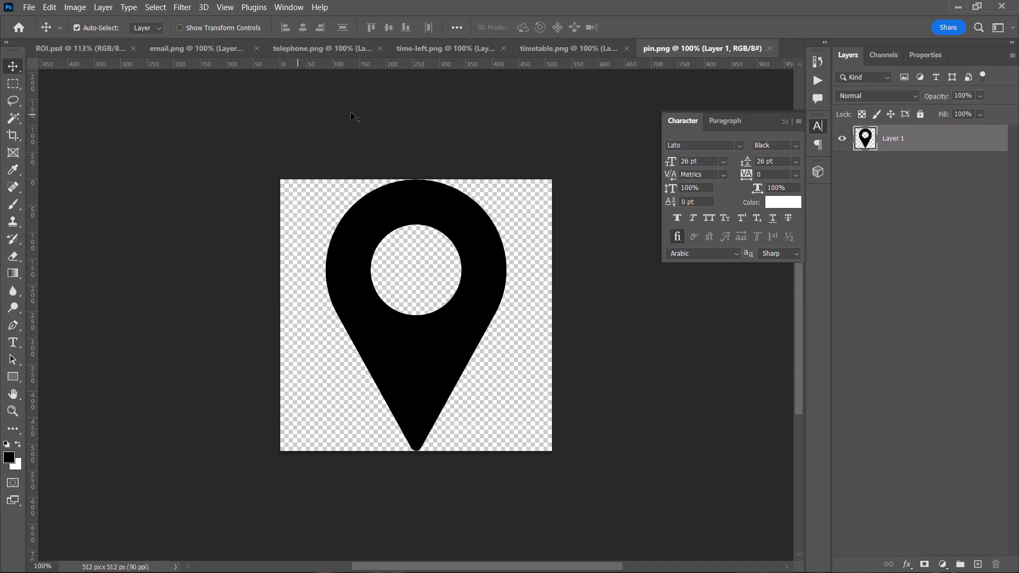
# Copy the pin icon from pin.png onto Artboard 1 of ROI.psd and convert its layer to a smart object.
pyautogui.moveTo(409, 377); pyautogui.dragTo(72, 55)
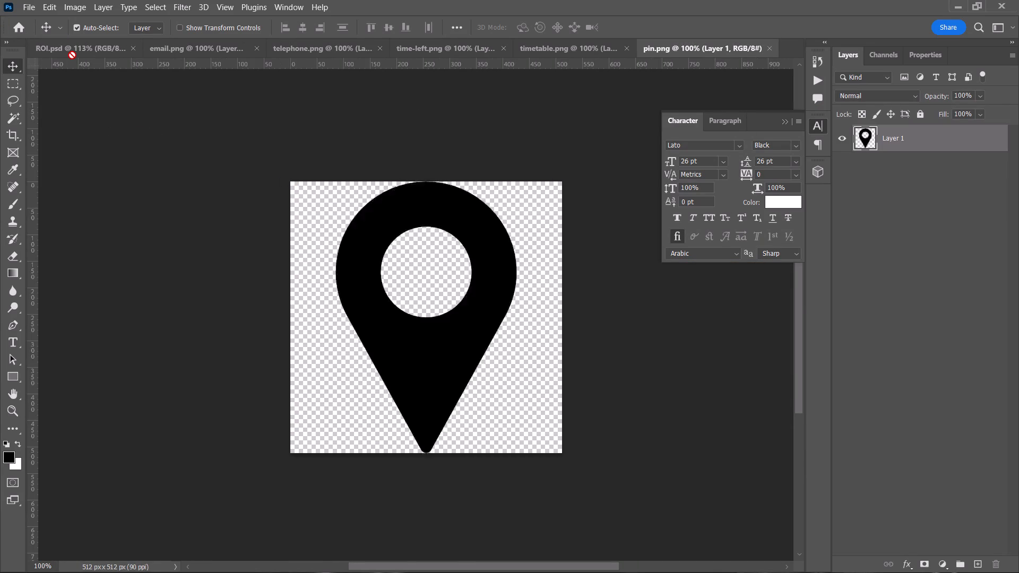
pyautogui.moveTo(72, 55); pyautogui.dragTo(119, 339)
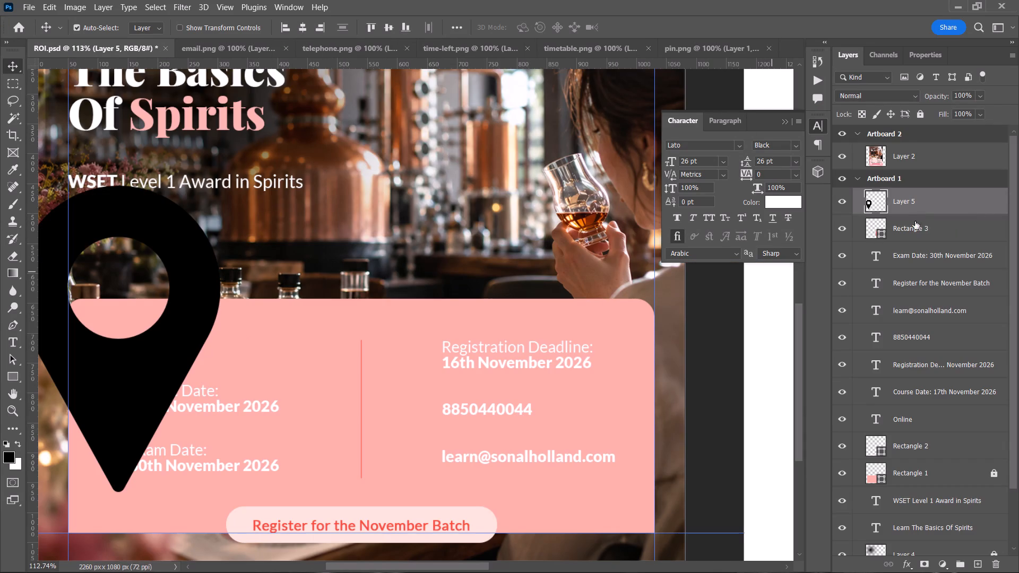
pyautogui.rightClick(954, 207)
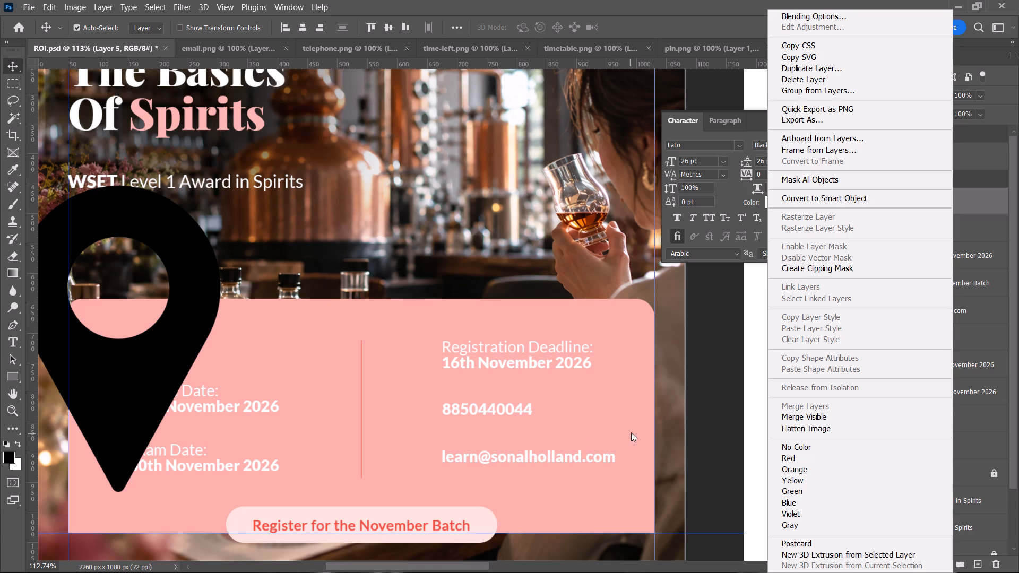
pyautogui.click(900, 204)
pyautogui.click(895, 201)
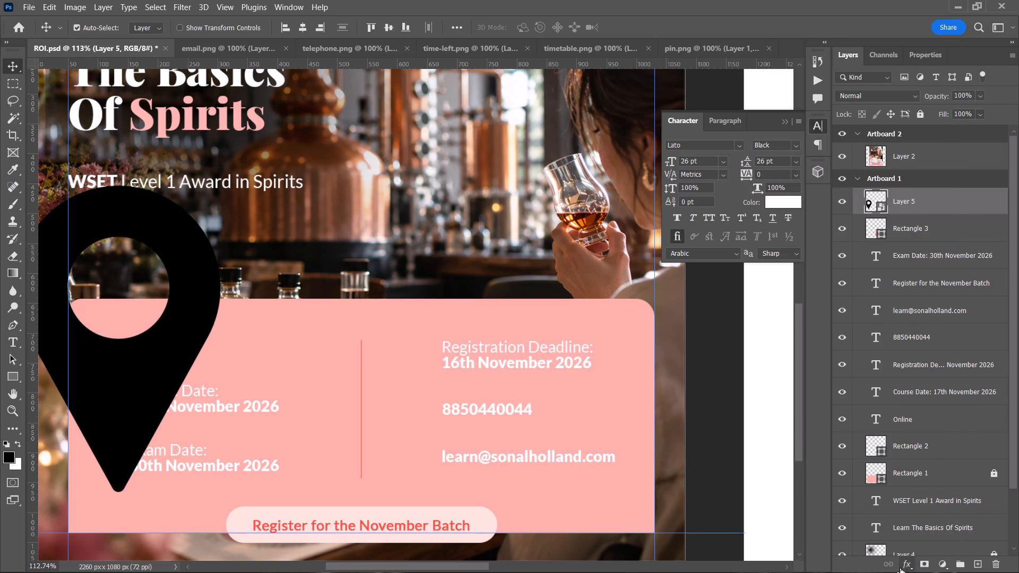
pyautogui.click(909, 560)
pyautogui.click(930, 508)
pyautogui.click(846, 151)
# Scale the location pin icon to about 4.9% and place it beside the "Online" text on the pink panel.
pyautogui.click(157, 359)
pyautogui.hotkey('ctrl', 't')
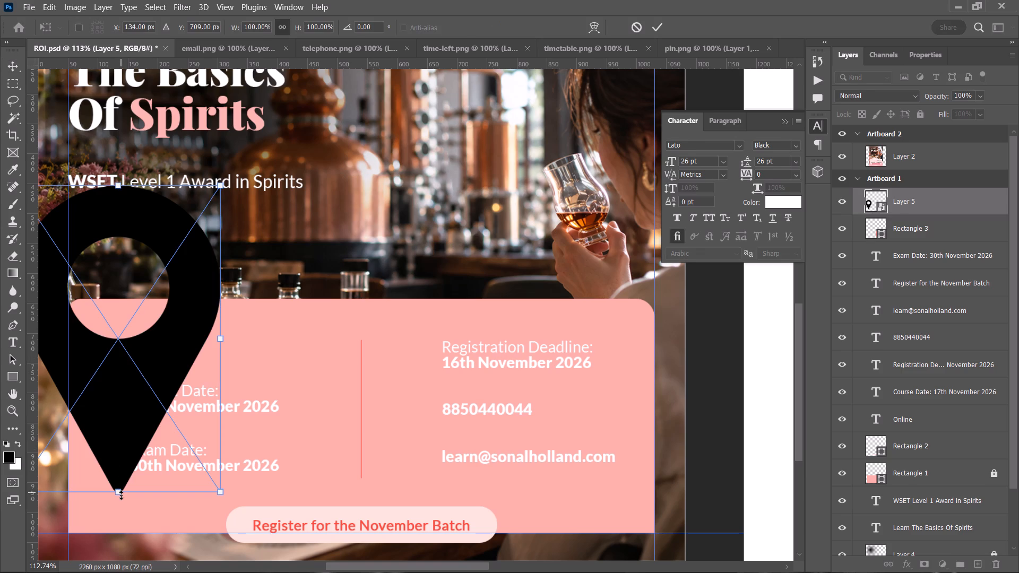
pyautogui.moveTo(121, 495); pyautogui.dragTo(116, 229)
pyautogui.moveTo(118, 211); pyautogui.dragTo(112, 342)
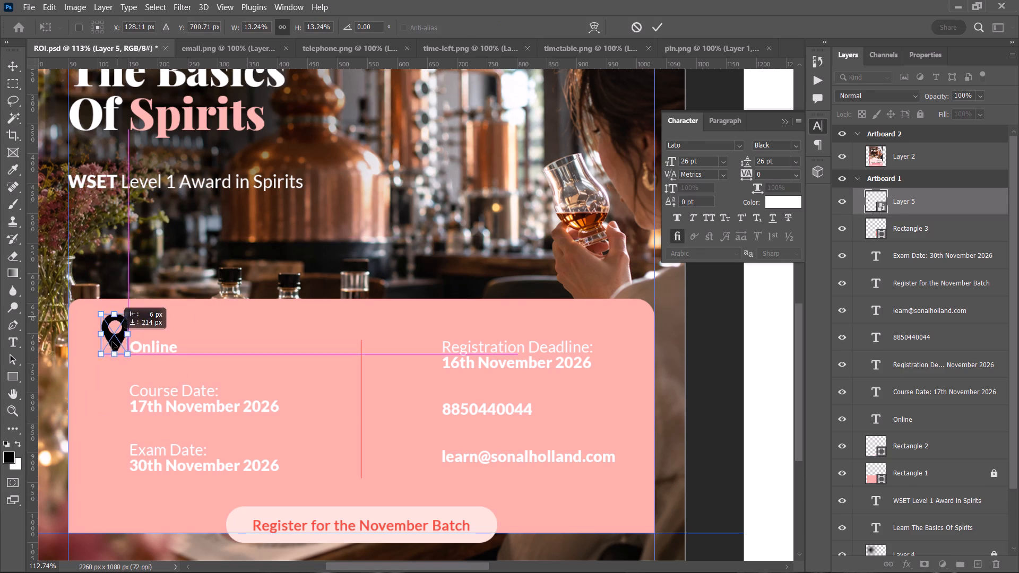
pyautogui.moveTo(112, 342); pyautogui.dragTo(108, 344)
pyautogui.keyDown('alt'); pyautogui.scroll(9, 108, 344); pyautogui.keyUp('alt')
pyautogui.press('space')
pyautogui.moveTo(108, 344); pyautogui.dragTo(203, 331)
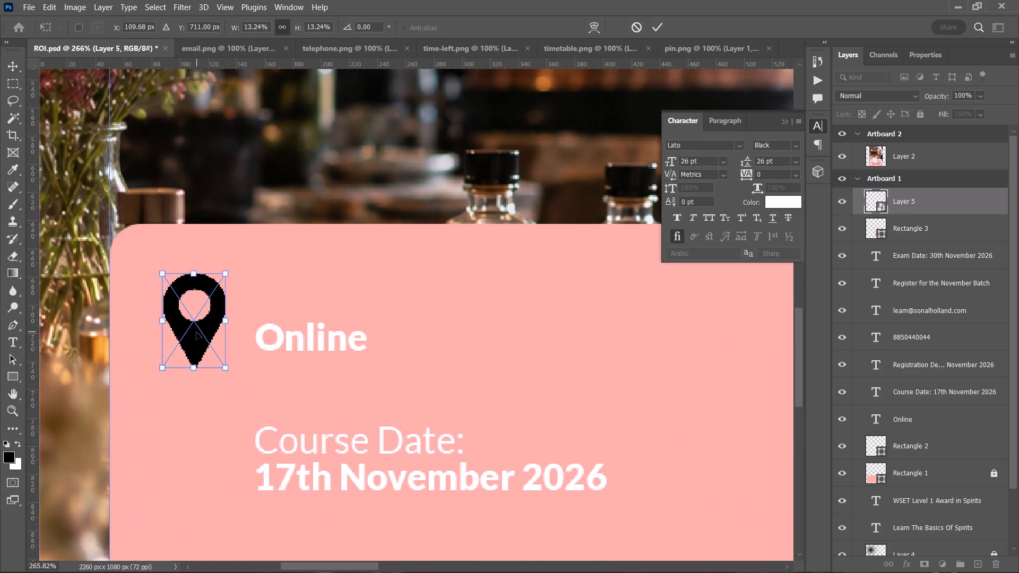
pyautogui.moveTo(192, 331); pyautogui.dragTo(193, 313)
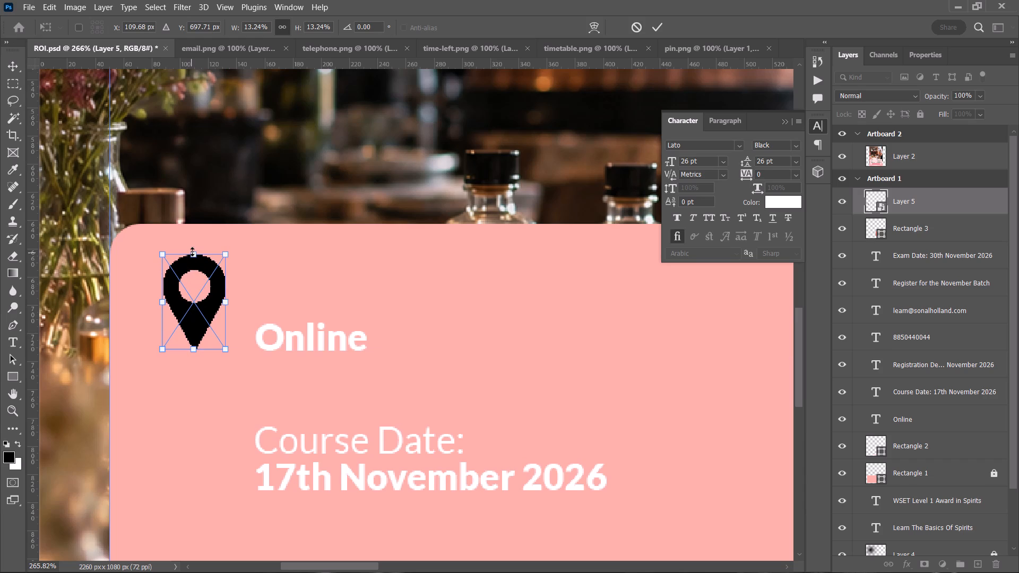
pyautogui.moveTo(192, 251); pyautogui.dragTo(192, 314)
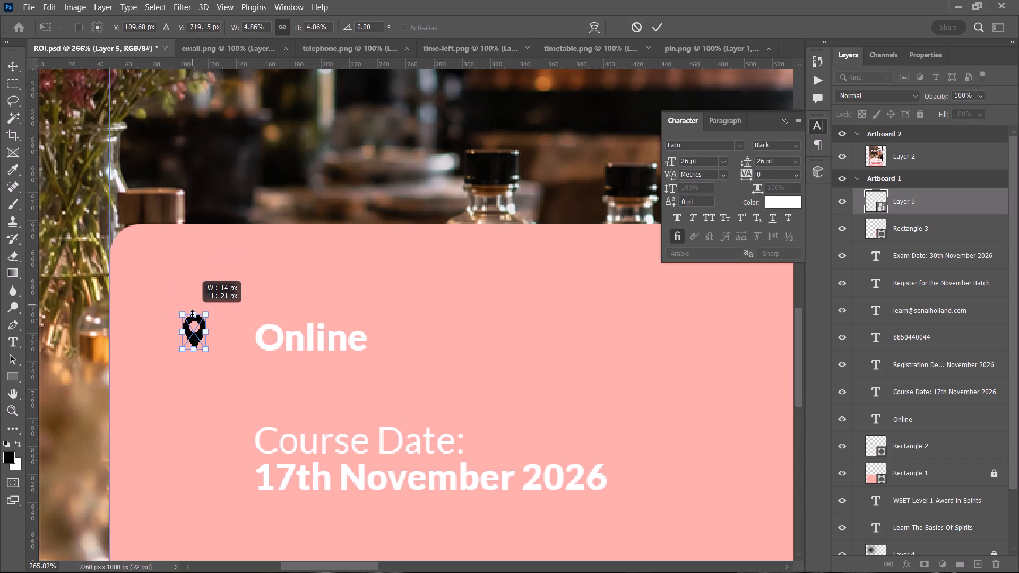
pyautogui.moveTo(192, 314); pyautogui.dragTo(192, 311)
pyautogui.click(192, 329)
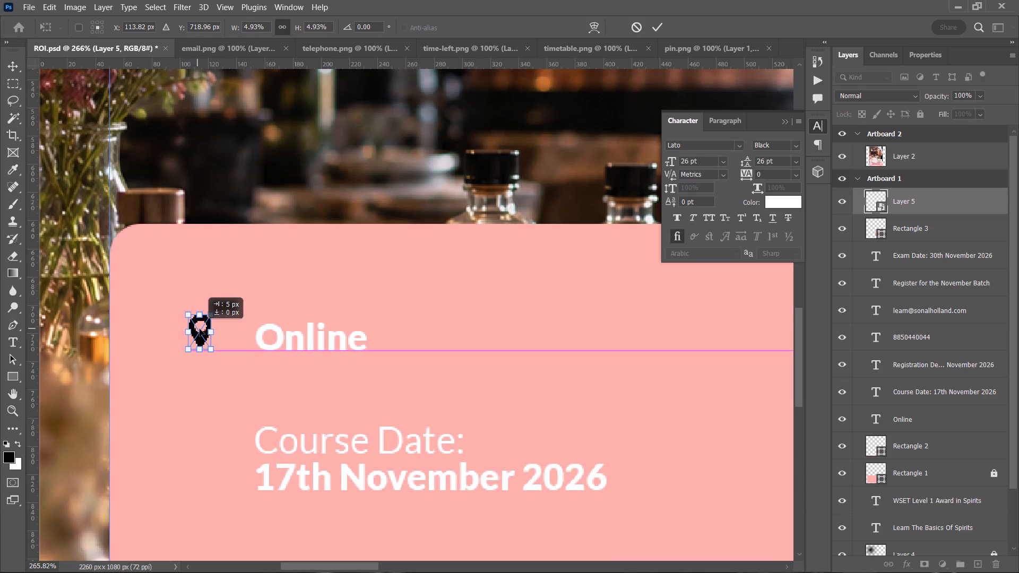
pyautogui.click(655, 24)
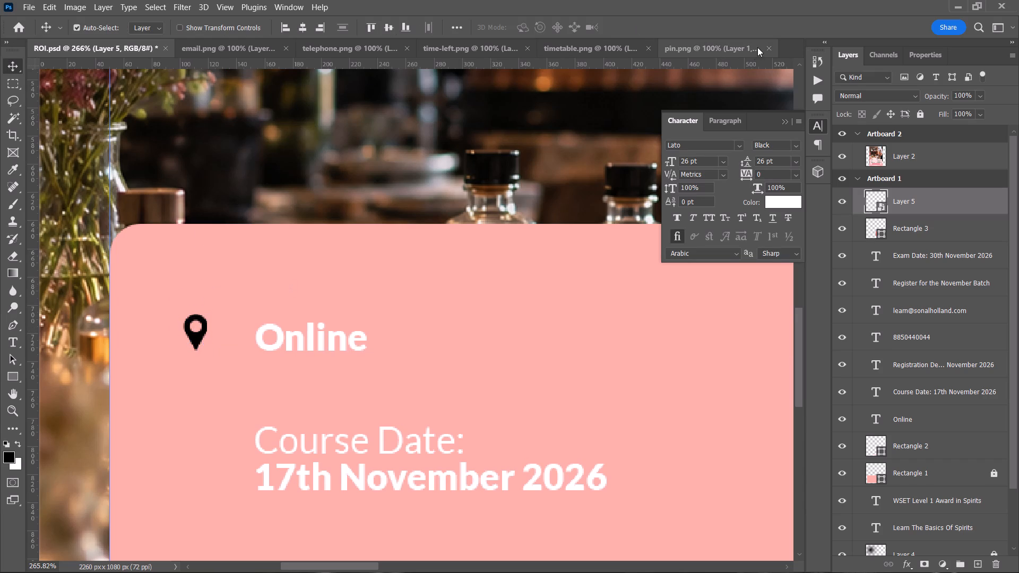
# Close pin.png and copy the calendar icon from timetable.png onto Artboard 1 of ROI.psd.
pyautogui.click(768, 48)
pyautogui.click(655, 48)
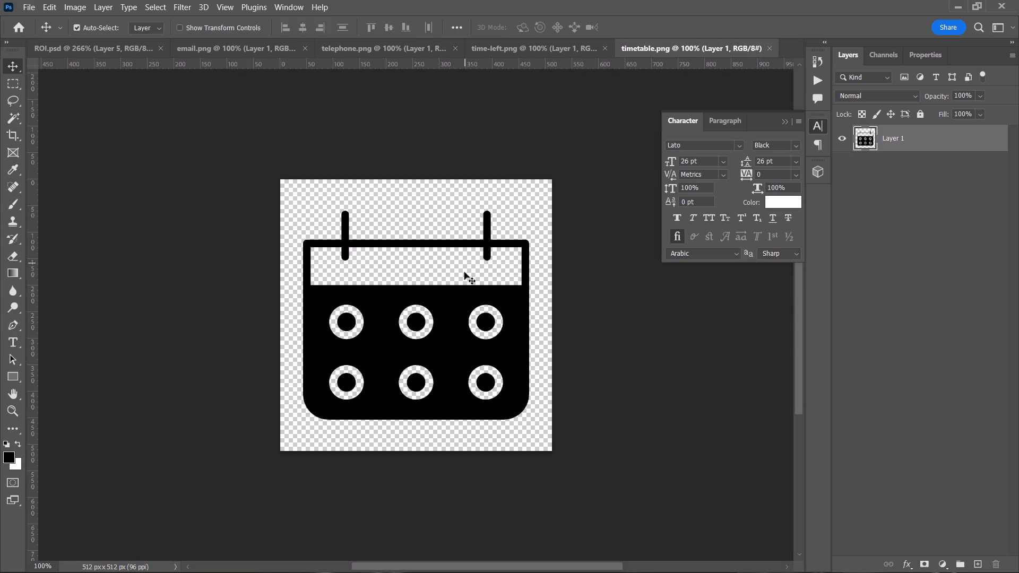
pyautogui.moveTo(461, 296); pyautogui.dragTo(199, 440)
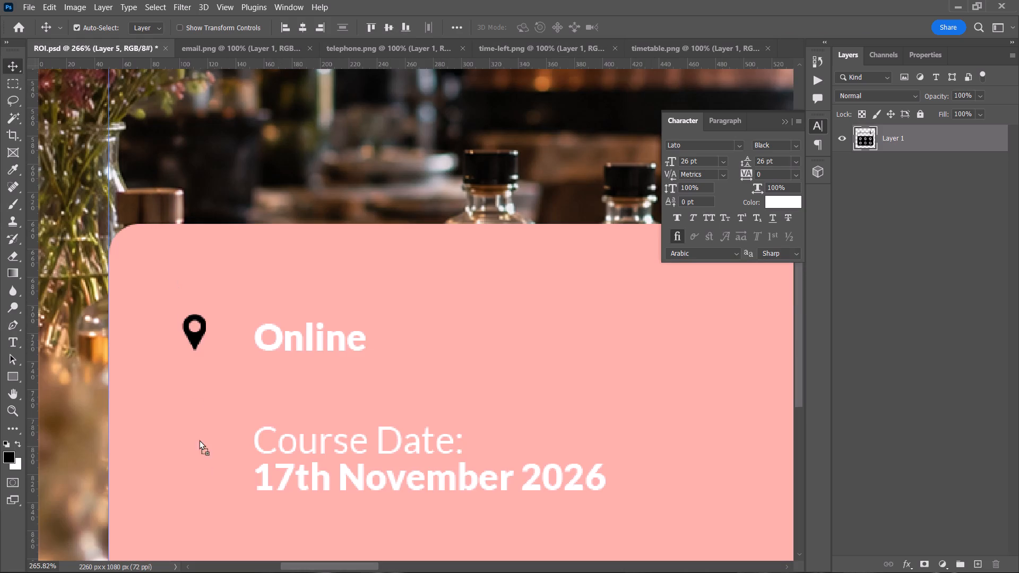
pyautogui.moveTo(199, 440); pyautogui.dragTo(200, 469)
# Scale the calendar icon proportionally to about 21% on Artboard 1.
pyautogui.keyDown('alt'); pyautogui.scroll(-14, 407, 358); pyautogui.keyUp('alt')
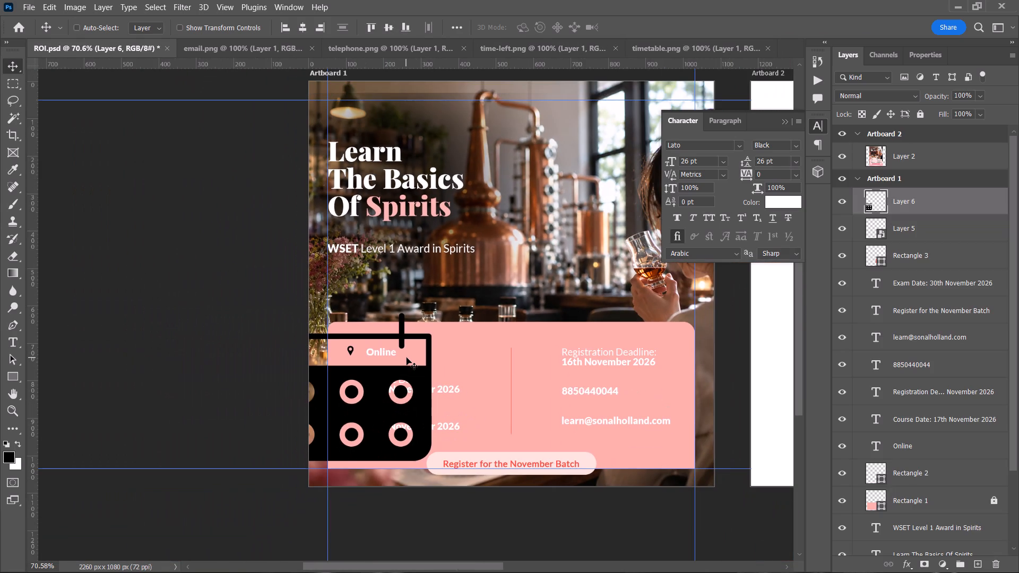
pyautogui.hotkey('ctrl', 't')
pyautogui.moveTo(347, 313); pyautogui.dragTo(344, 395)
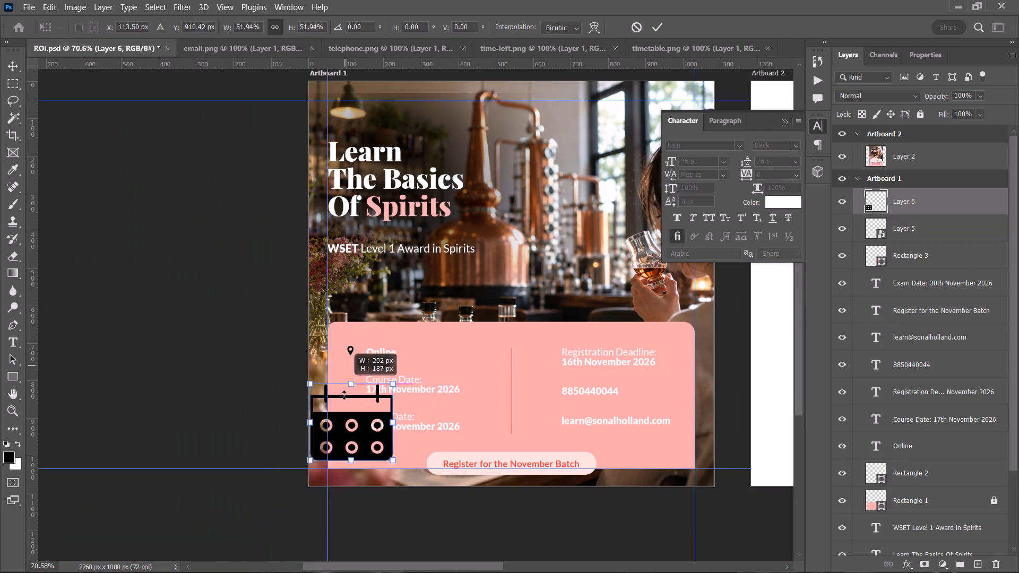
pyautogui.moveTo(344, 395); pyautogui.dragTo(343, 430)
pyautogui.keyDown('alt'); pyautogui.scroll(7, 350, 448); pyautogui.keyUp('alt')
pyautogui.scroll(-7, 349, 448)
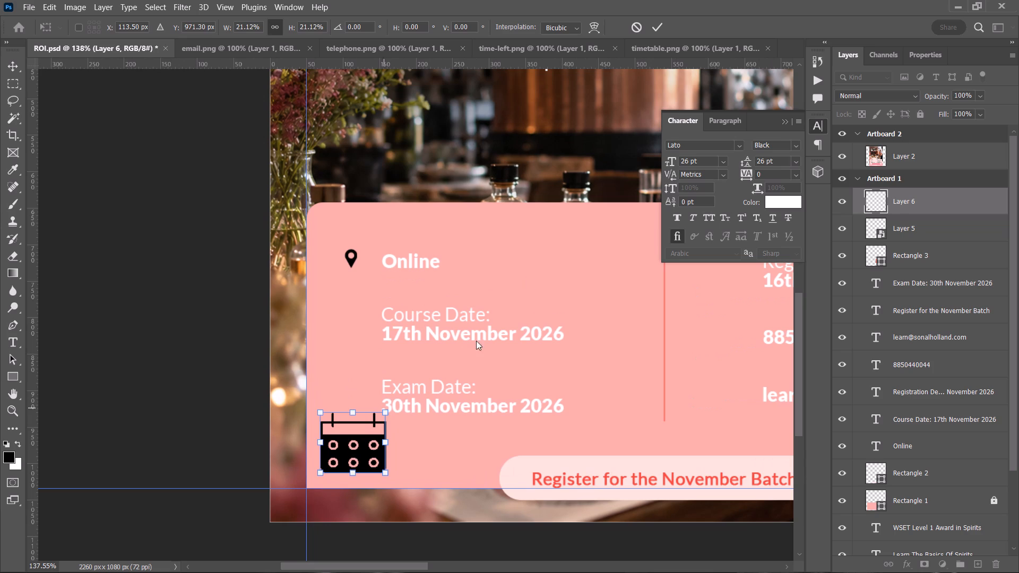
pyautogui.click(656, 24)
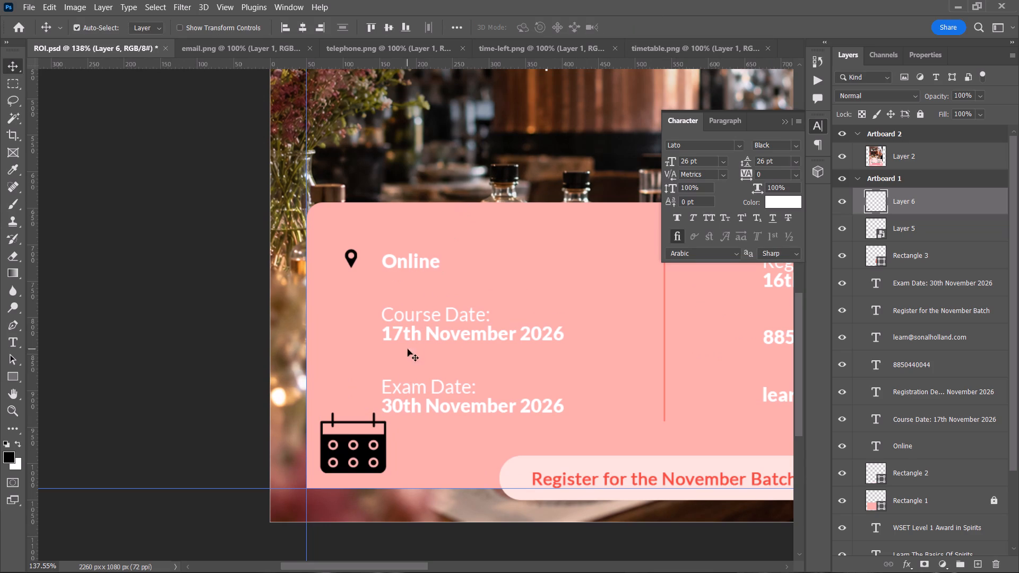
# Move the calendar icon beside the Course Date text, scale it to about 48%, and centre it under the location pin.
pyautogui.keyDown('alt'); pyautogui.scroll(6, 353, 448); pyautogui.keyUp('alt')
pyautogui.scroll(-5, 353, 448)
pyautogui.moveTo(361, 405); pyautogui.dragTo(349, 200)
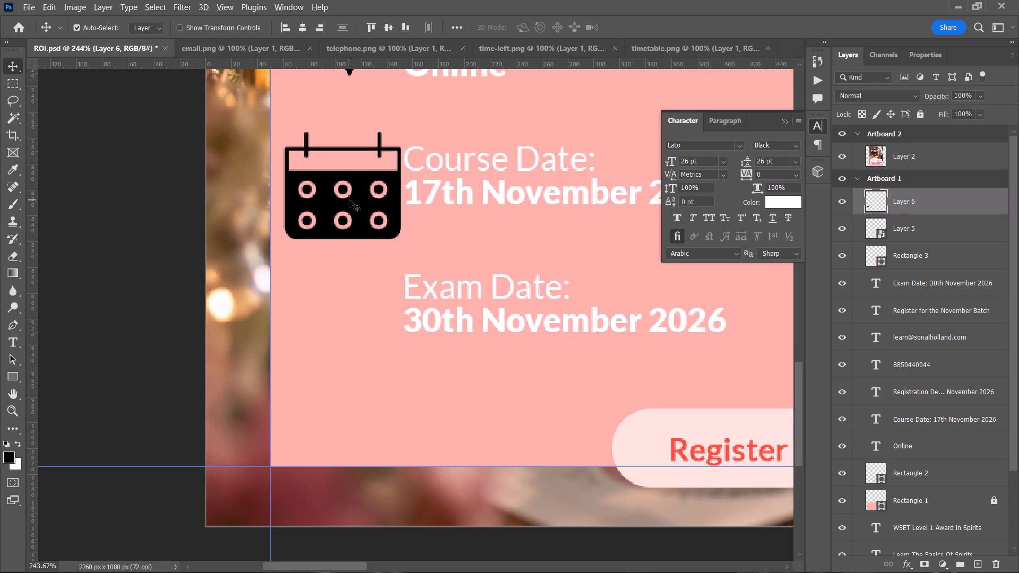
pyautogui.keyDown('alt'); pyautogui.scroll(4, 349, 200); pyautogui.keyUp('alt')
pyautogui.hotkey('ctrl', 't')
pyautogui.press('space')
pyautogui.press('space')
pyautogui.moveTo(349, 200); pyautogui.dragTo(350, 303)
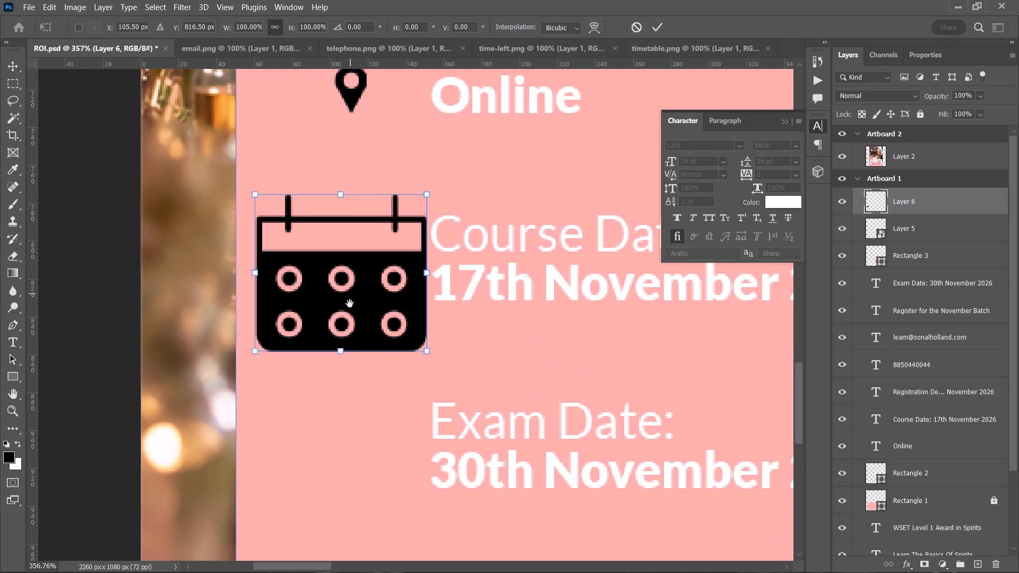
pyautogui.moveTo(350, 303); pyautogui.dragTo(348, 322)
pyautogui.moveTo(254, 380); pyautogui.dragTo(335, 303)
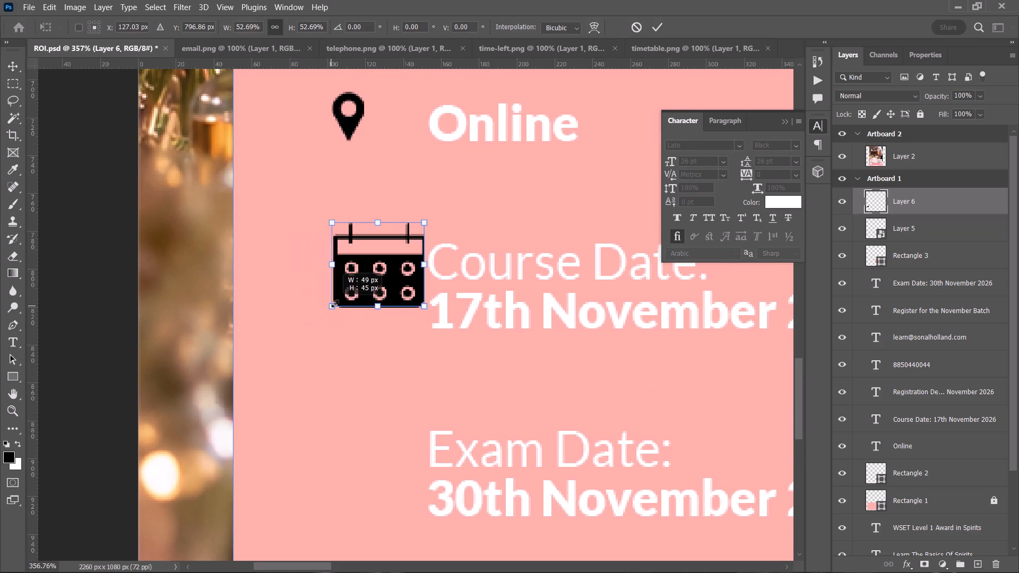
pyautogui.moveTo(335, 303); pyautogui.dragTo(341, 295)
pyautogui.moveTo(384, 257); pyautogui.dragTo(351, 290)
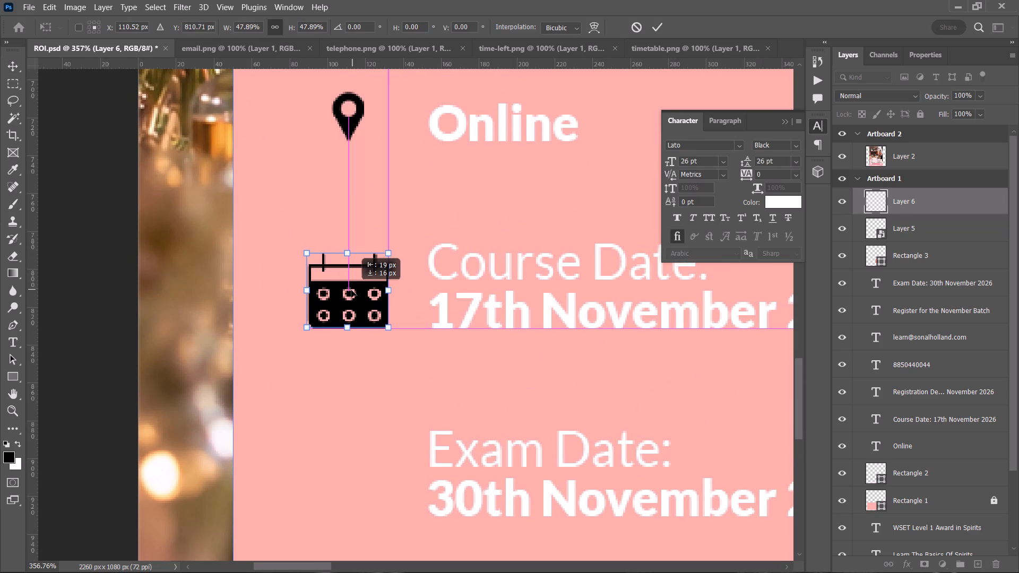
pyautogui.moveTo(351, 290); pyautogui.dragTo(351, 291)
pyautogui.click(652, 32)
# Close timetable.png and bring up the clock icon in time-left.png.
pyautogui.click(728, 50)
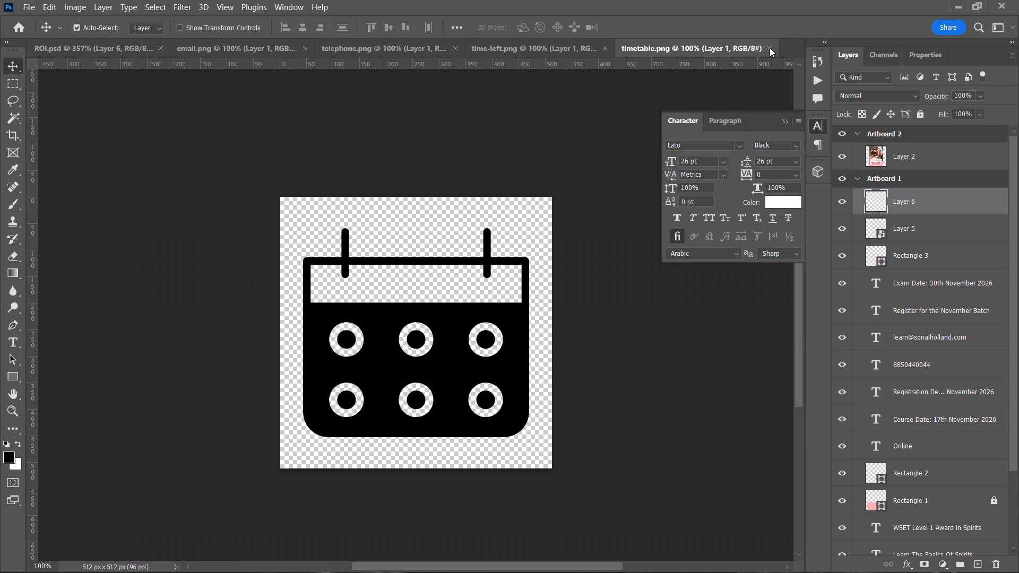
pyautogui.click(770, 48)
pyautogui.click(584, 53)
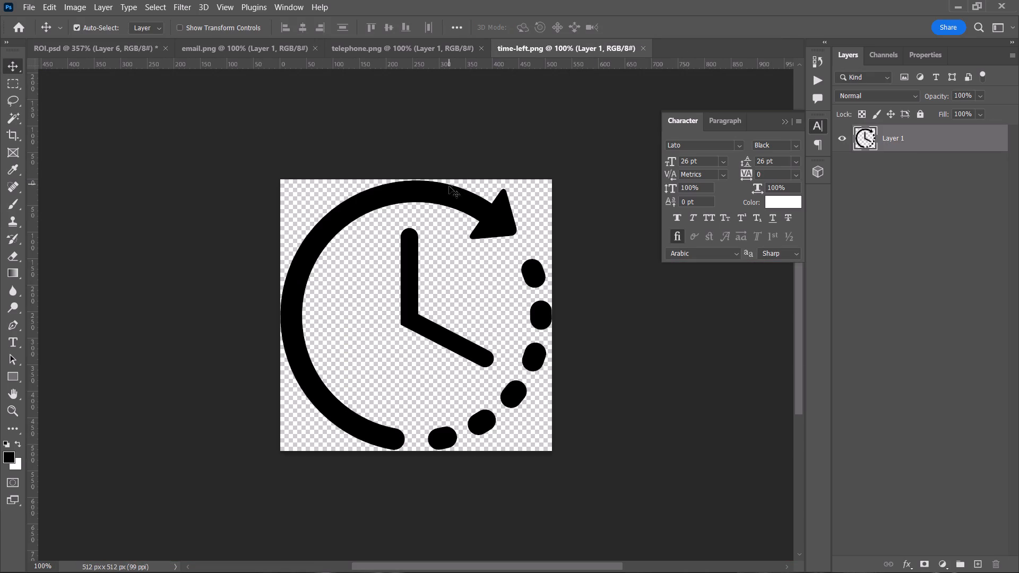
# Return to ROI.psd and duplicate the calendar icon straight down beside the Exam Date text.
pyautogui.click(110, 40)
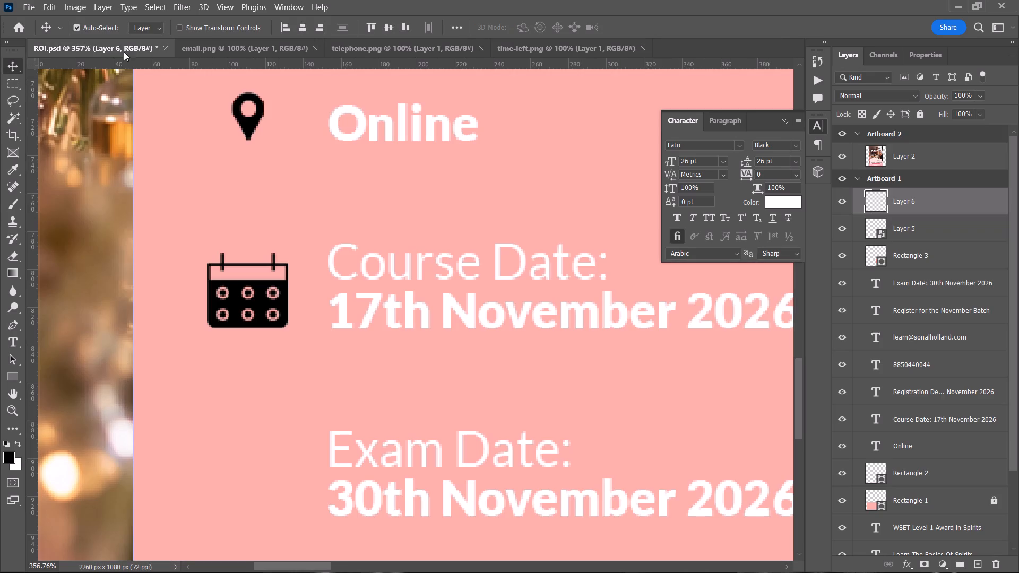
pyautogui.scroll(-2, 239, 283)
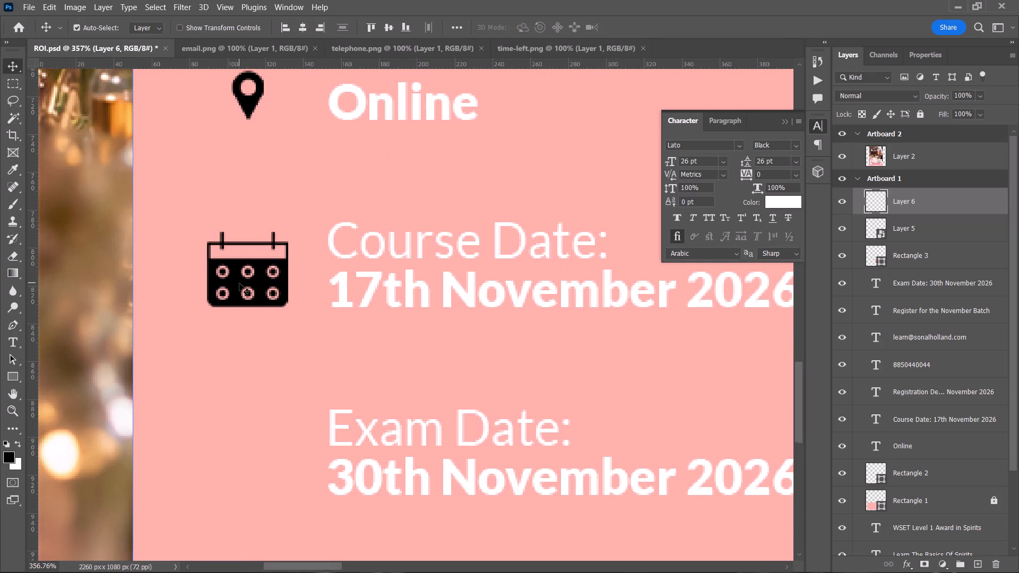
pyautogui.scroll(-4, 239, 283)
pyautogui.keyDown('alt'); pyautogui.moveTo(254, 231); pyautogui.dragTo(254, 406); pyautogui.keyUp('alt')
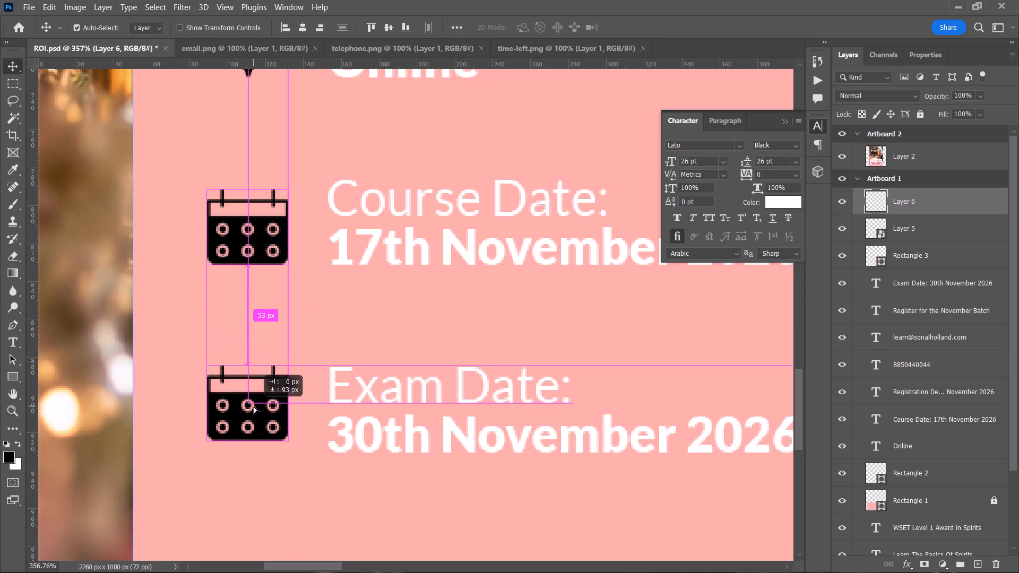
pyautogui.keyDown('alt'); pyautogui.moveTo(254, 406); pyautogui.dragTo(254, 410); pyautogui.keyUp('alt')
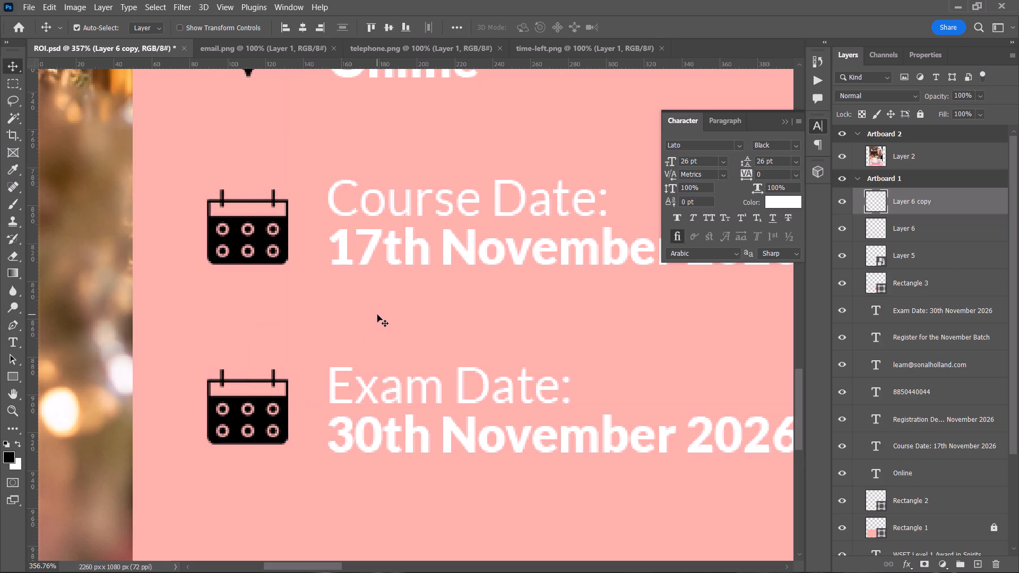
pyautogui.click(377, 315)
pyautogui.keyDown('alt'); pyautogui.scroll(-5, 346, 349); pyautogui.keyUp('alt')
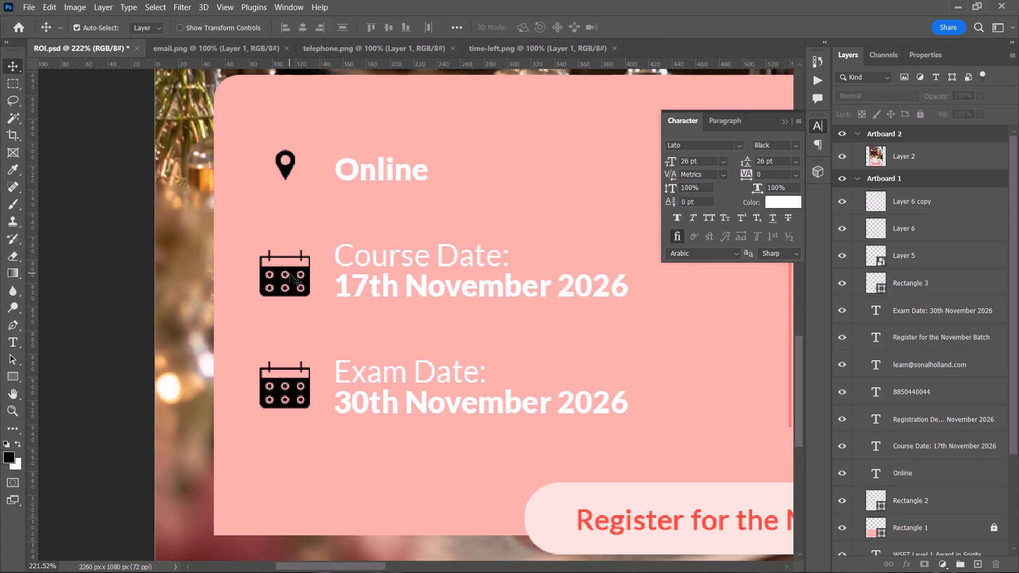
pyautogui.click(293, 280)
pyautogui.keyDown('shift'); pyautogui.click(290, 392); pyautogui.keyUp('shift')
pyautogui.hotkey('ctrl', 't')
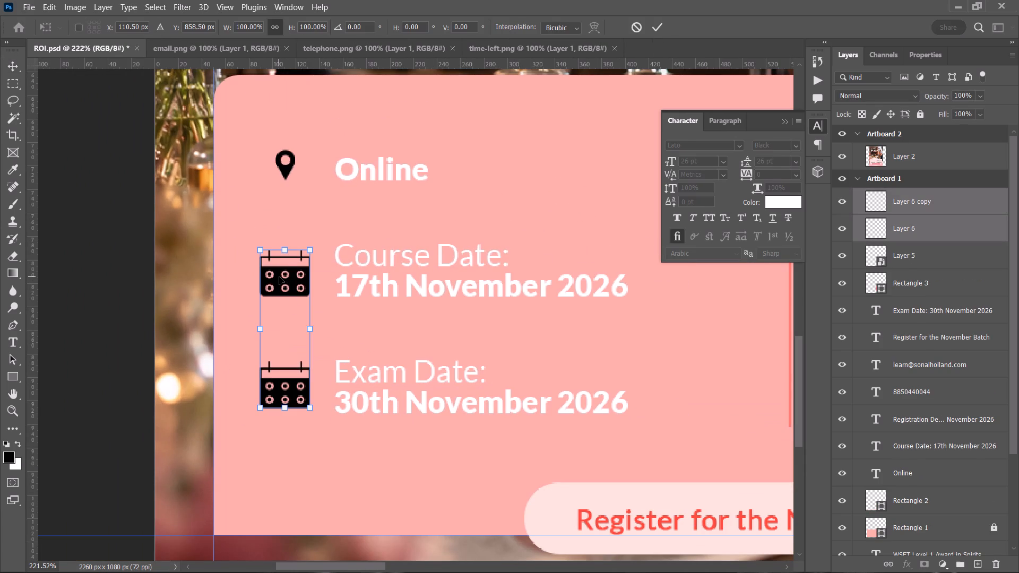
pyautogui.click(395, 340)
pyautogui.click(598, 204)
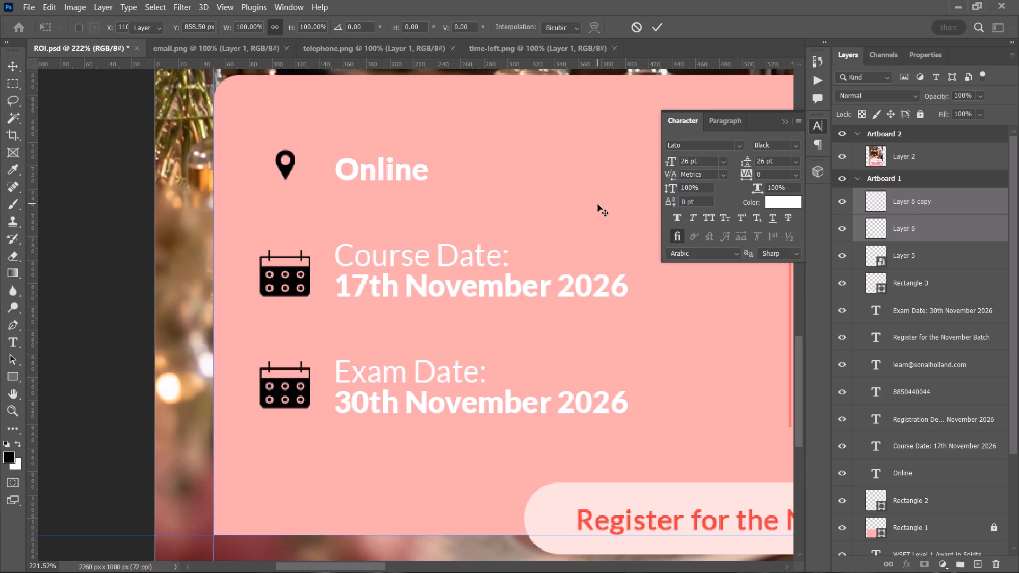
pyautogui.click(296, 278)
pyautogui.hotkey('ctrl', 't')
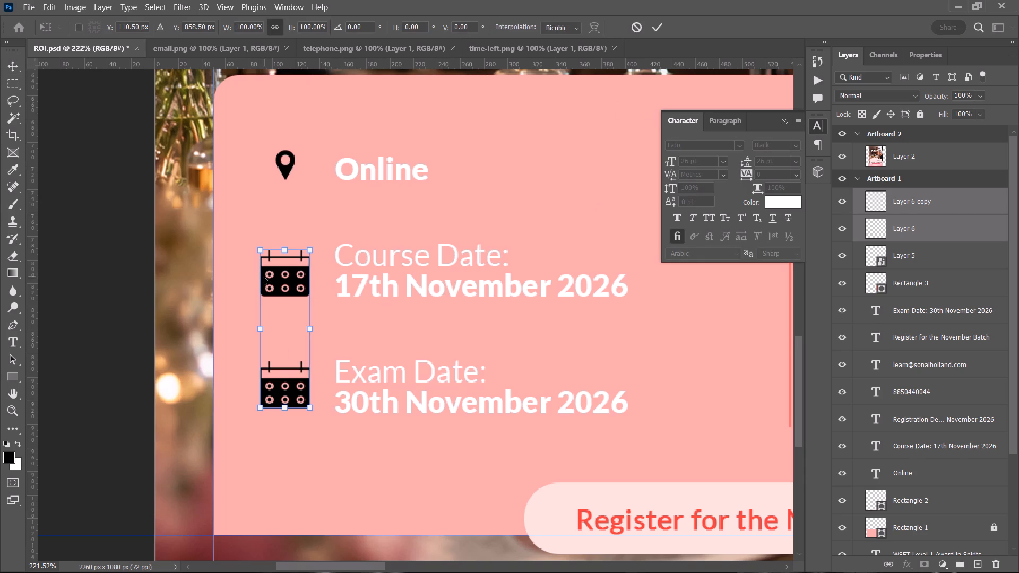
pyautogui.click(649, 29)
# Scale the calendar icon beside the Exam Date text proportionally to about 70%.
pyautogui.click(964, 208)
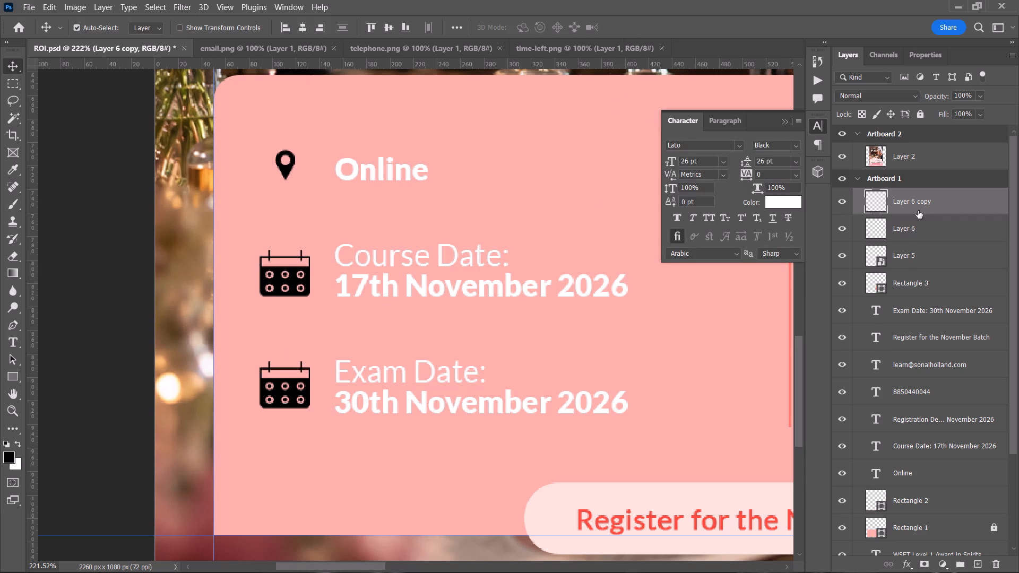
pyautogui.hotkey('ctrl', 't')
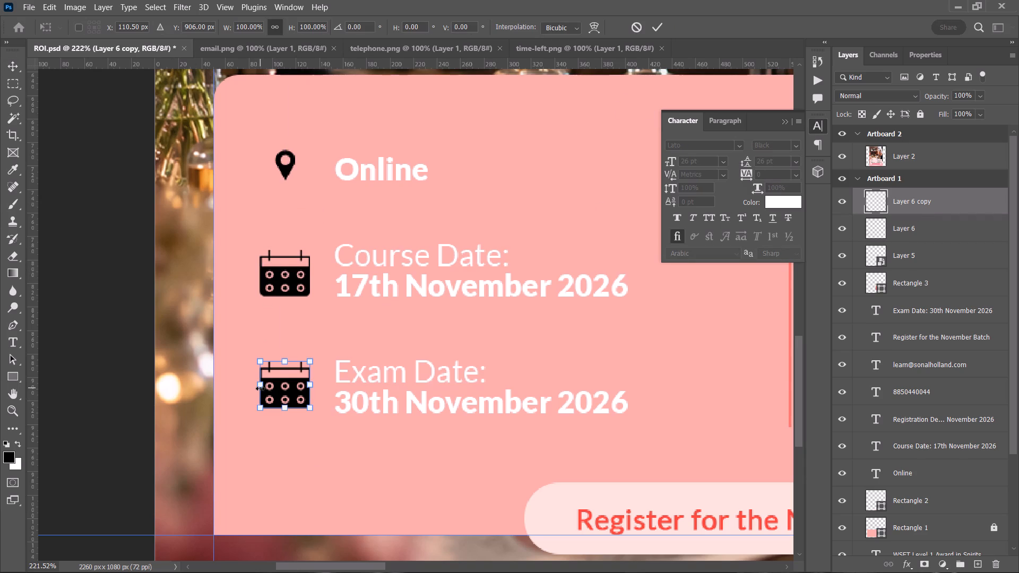
pyautogui.moveTo(260, 388); pyautogui.dragTo(270, 387)
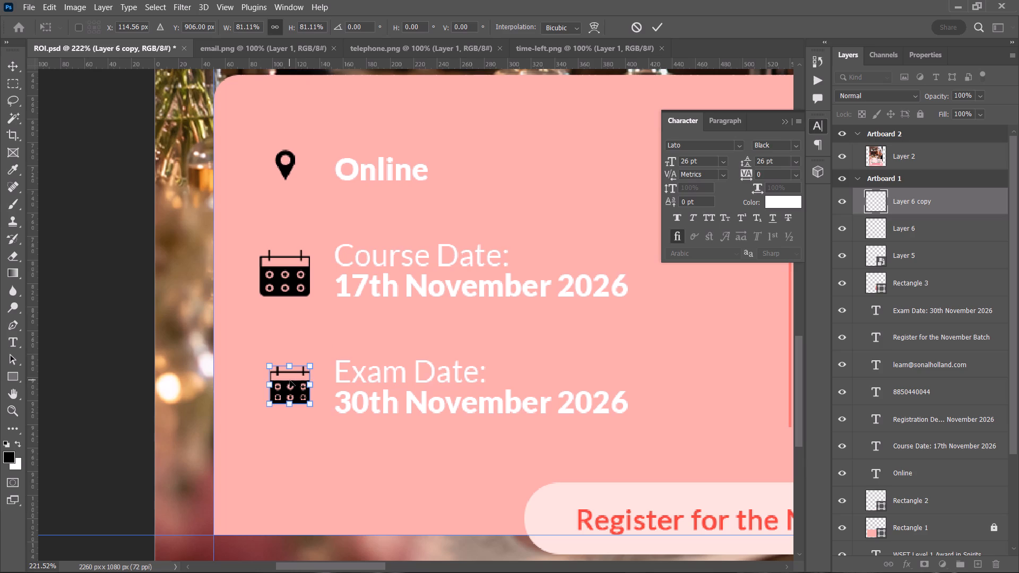
pyautogui.moveTo(272, 384); pyautogui.dragTo(278, 384)
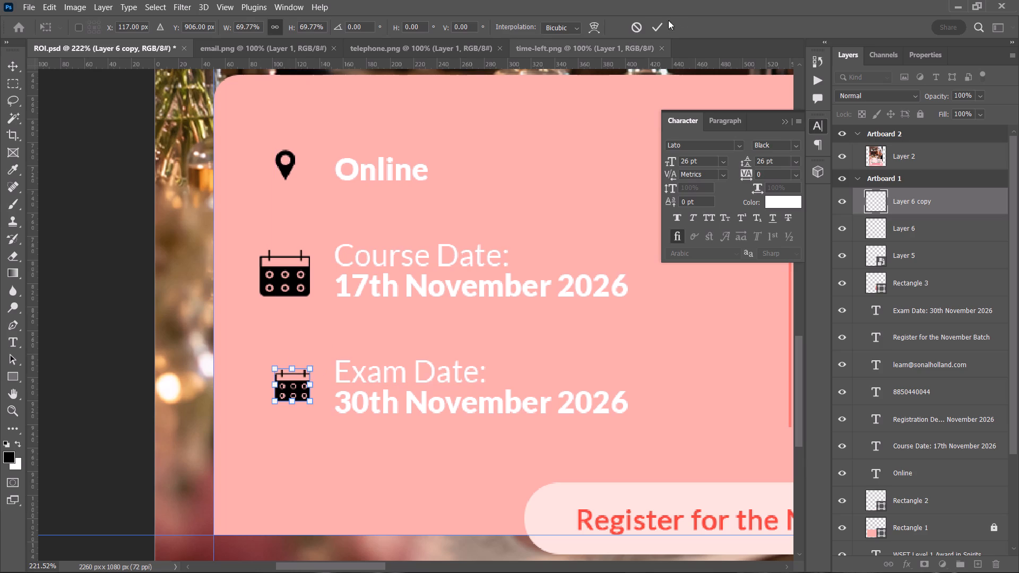
pyautogui.click(659, 24)
# Scale the calendar icon beside the Course Date text to about 70%, matching the Exam Date calendar.
pyautogui.click(293, 270)
pyautogui.hotkey('ctrl', 't')
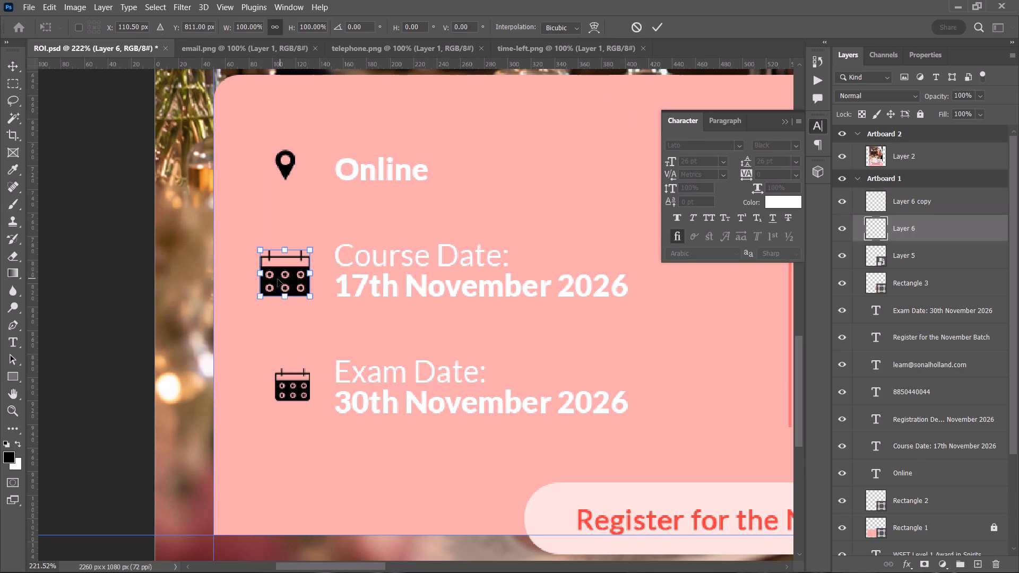
pyautogui.moveTo(262, 277); pyautogui.dragTo(277, 278)
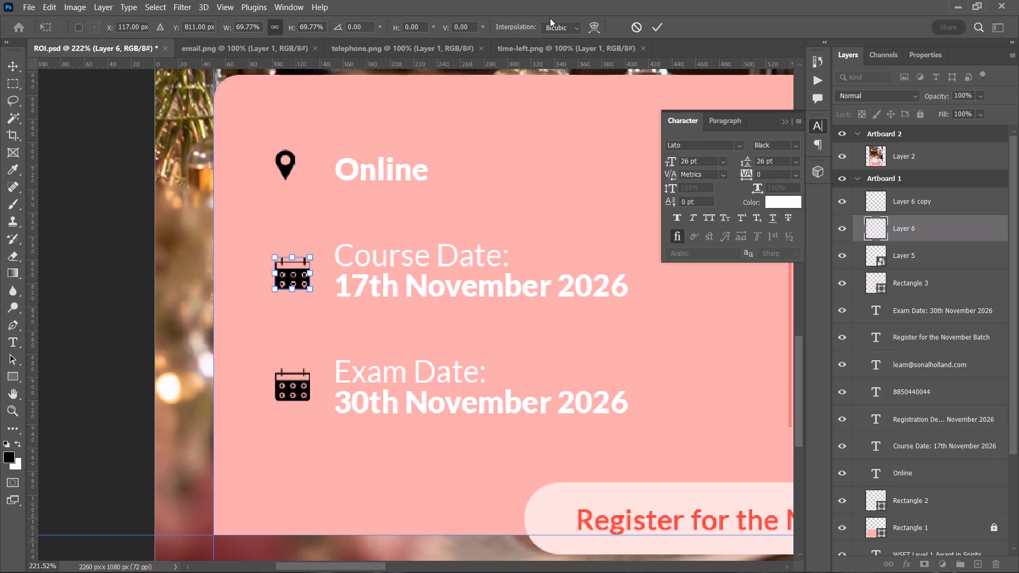
pyautogui.click(659, 24)
# Copy the clock icon from time-left.png onto Artboard 1 of ROI.psd, near the Registration Deadline text.
pyautogui.click(566, 196)
pyautogui.press('space')
pyautogui.moveTo(565, 196); pyautogui.dragTo(386, 205)
pyautogui.keyDown('alt'); pyautogui.scroll(-3, 395, 212); pyautogui.keyUp('alt')
pyautogui.press('space')
pyautogui.press('space')
pyautogui.press('space')
pyautogui.press('space')
pyautogui.press('space')
pyautogui.press('space')
pyautogui.press('space')
pyautogui.press('space')
pyautogui.press('space')
pyautogui.press('space')
pyautogui.press('space')
pyautogui.press('space')
pyautogui.press('space')
pyautogui.press('space')
pyautogui.press('space')
pyautogui.press('space')
pyautogui.press('space')
pyautogui.press('space')
pyautogui.press('space')
pyautogui.press('space')
pyautogui.moveTo(420, 214); pyautogui.dragTo(259, 239)
pyautogui.moveTo(381, 238); pyautogui.dragTo(318, 241)
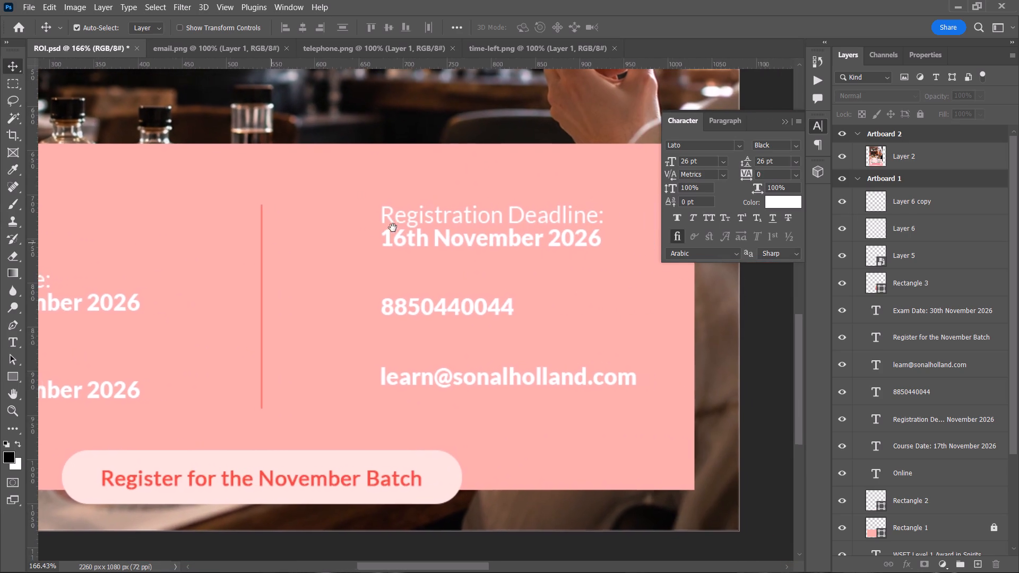
pyautogui.moveTo(388, 228); pyautogui.dragTo(381, 229)
pyautogui.click(585, 42)
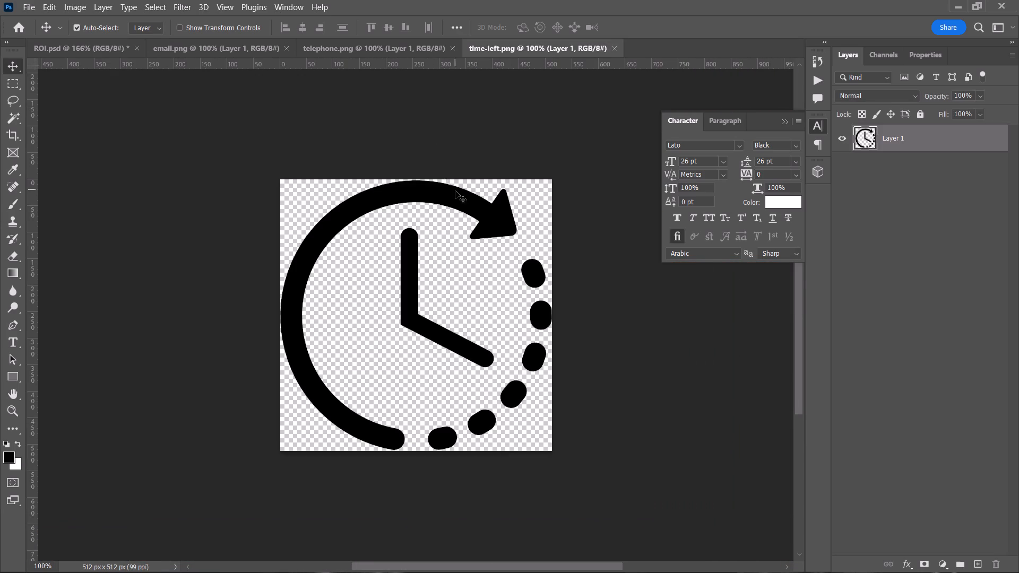
pyautogui.moveTo(461, 198); pyautogui.dragTo(142, 85)
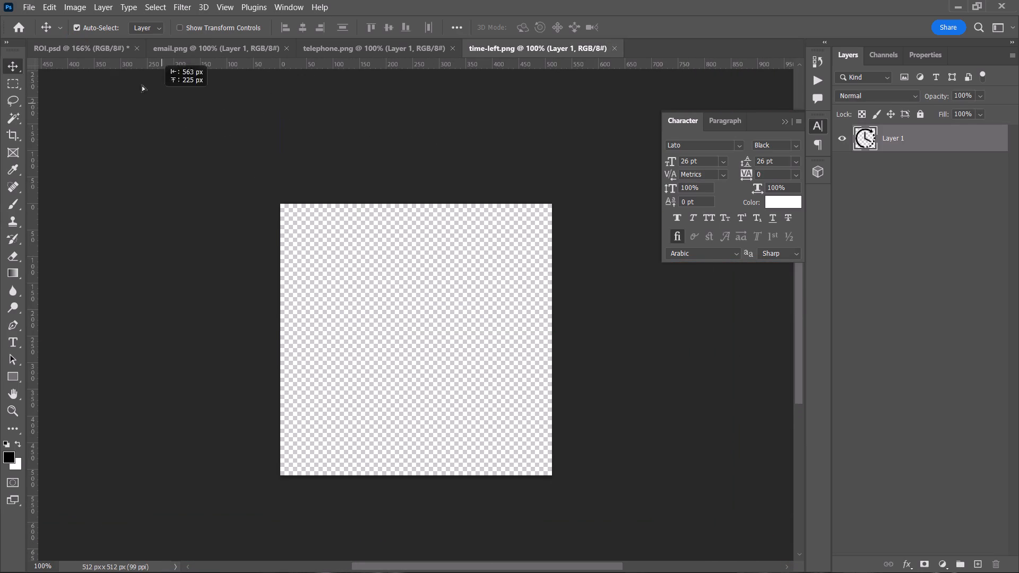
pyautogui.moveTo(142, 85); pyautogui.dragTo(298, 275)
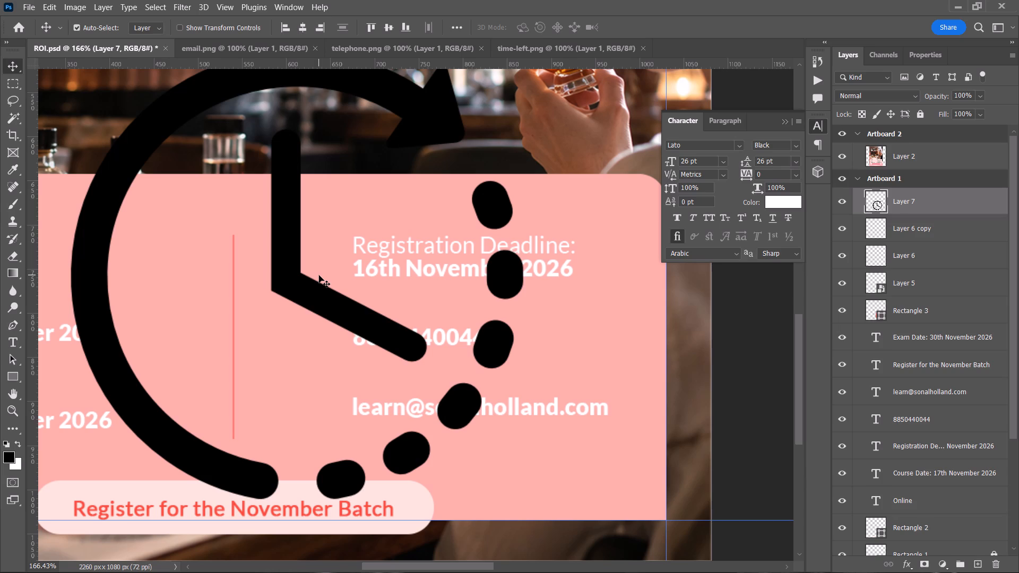
# Convert the clock icon to a smart object and scale it to about 5%, placed beside the Registration Deadline text.
pyautogui.hotkey('ctrl', 't')
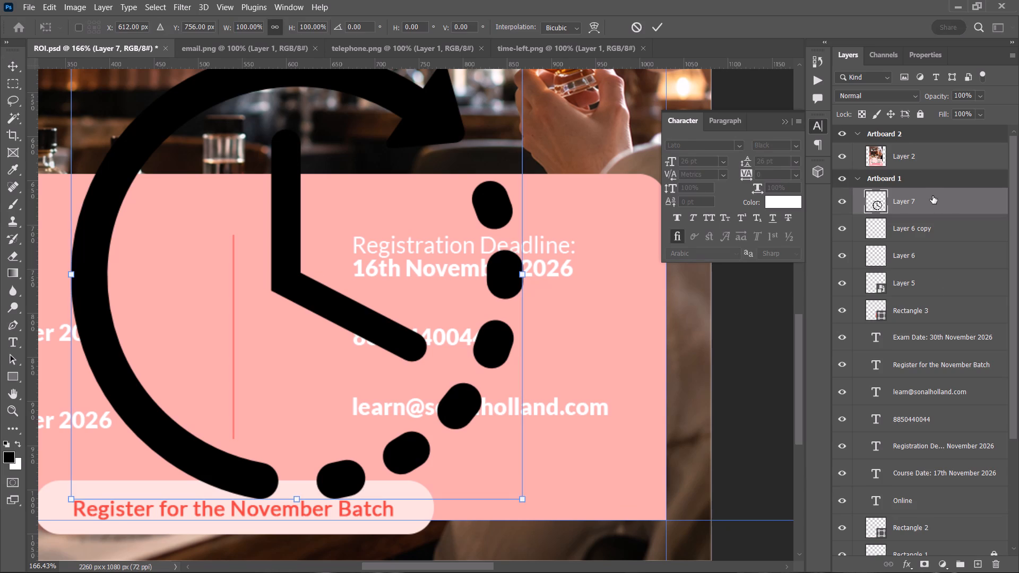
pyautogui.rightClick(935, 202)
pyautogui.rightClick(930, 202)
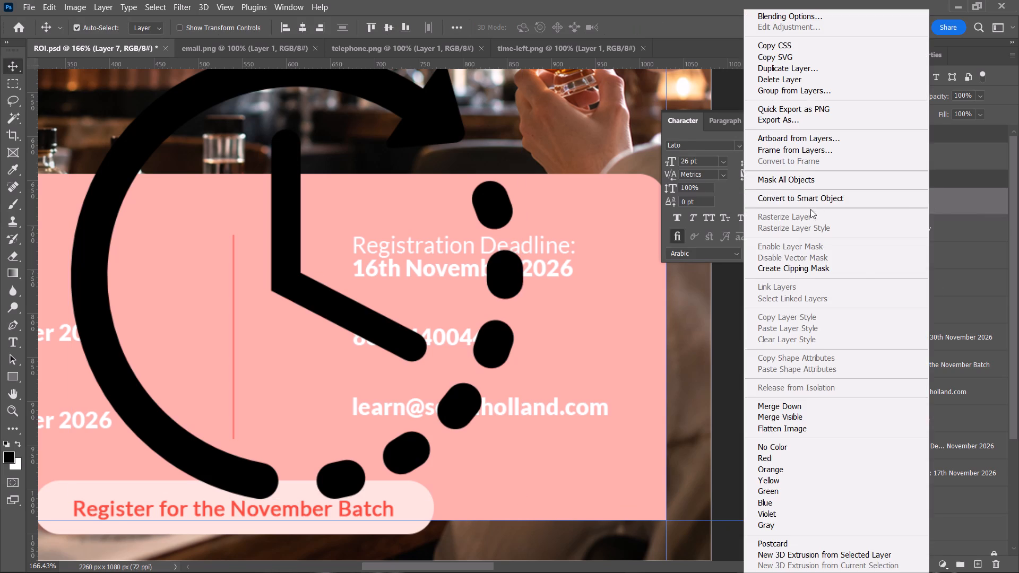
pyautogui.click(806, 196)
pyautogui.hotkey('ctrl', 't')
pyautogui.scroll(6, 383, 121)
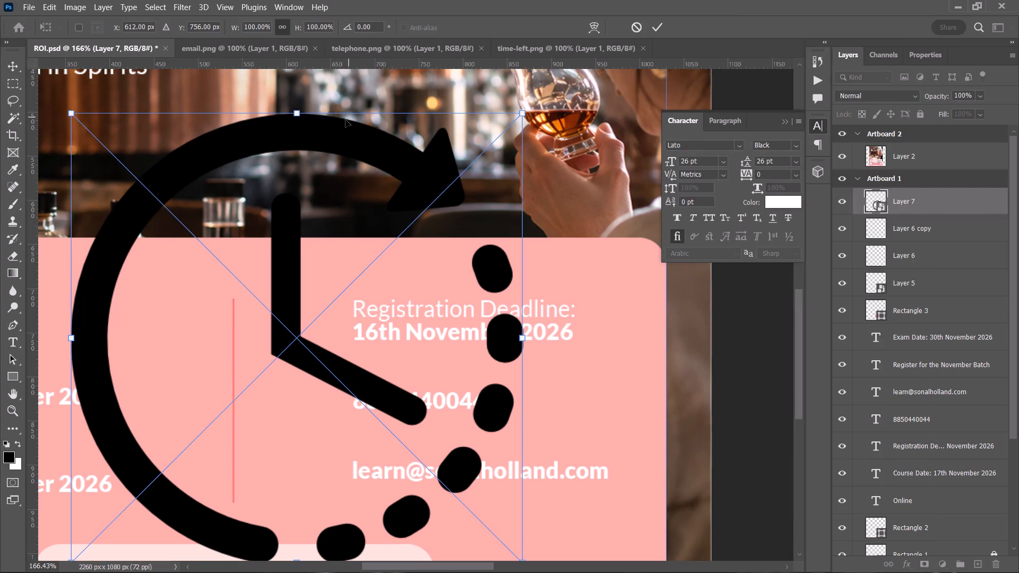
pyautogui.moveTo(300, 111); pyautogui.dragTo(291, 514)
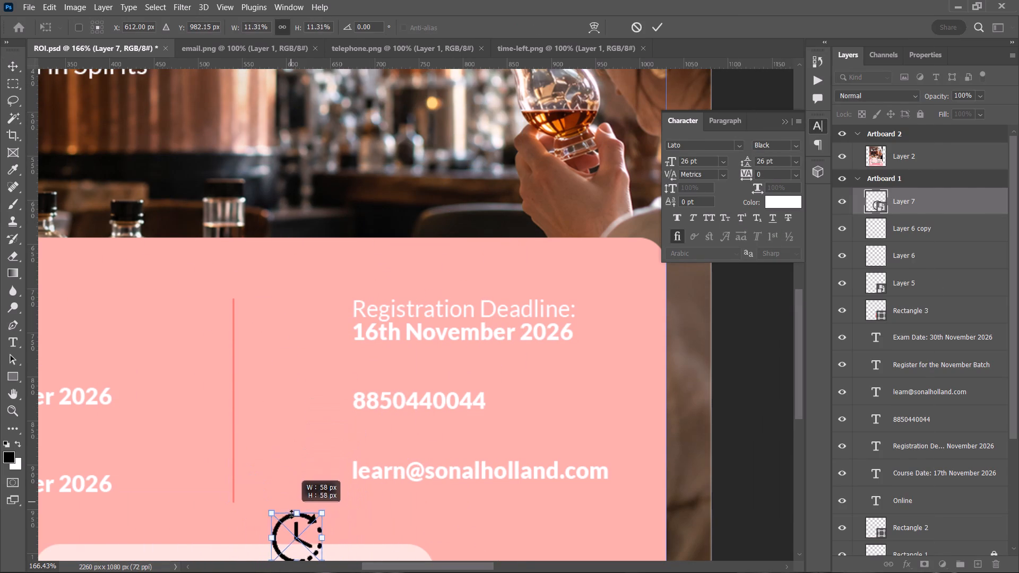
pyautogui.moveTo(291, 514); pyautogui.dragTo(291, 515)
pyautogui.moveTo(297, 537); pyautogui.dragTo(309, 316)
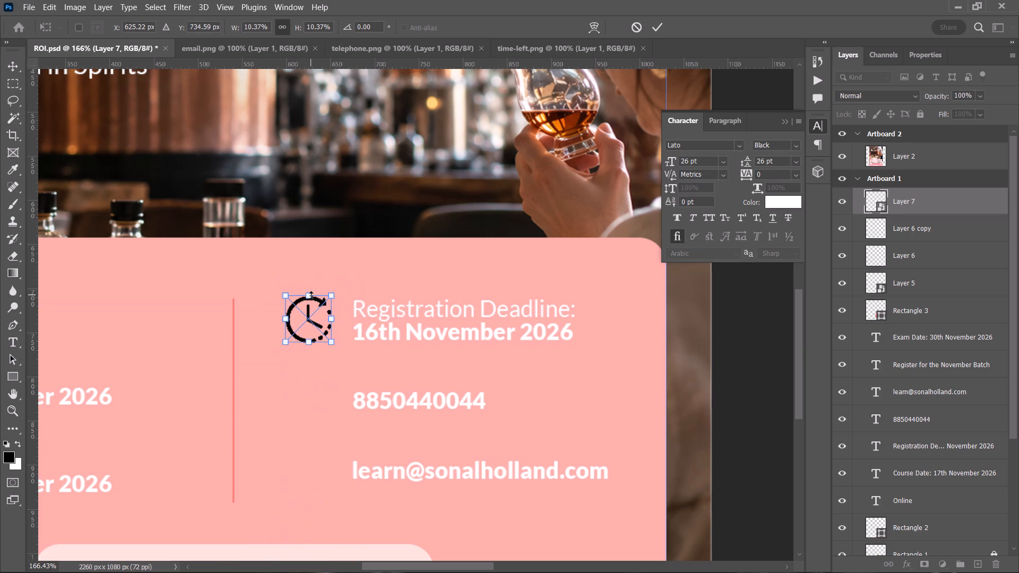
pyautogui.moveTo(311, 296); pyautogui.dragTo(309, 319)
pyautogui.moveTo(309, 329); pyautogui.dragTo(318, 318)
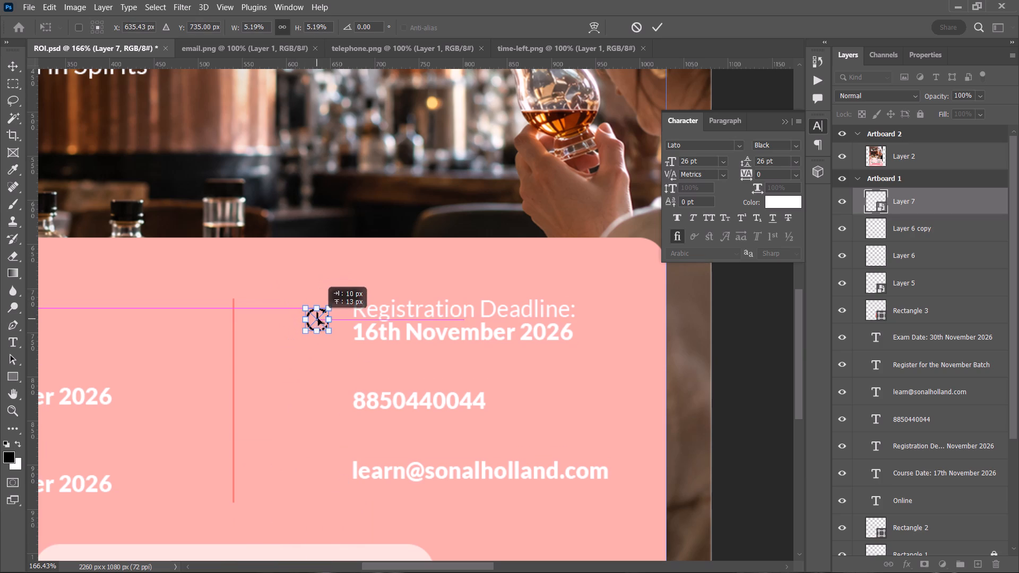
pyautogui.moveTo(318, 318); pyautogui.dragTo(318, 318)
pyautogui.click(660, 28)
# Close time-left.png and copy the phone icon from telephone.png onto Artboard 1 of ROI.psd.
pyautogui.scroll(-7, 613, 145)
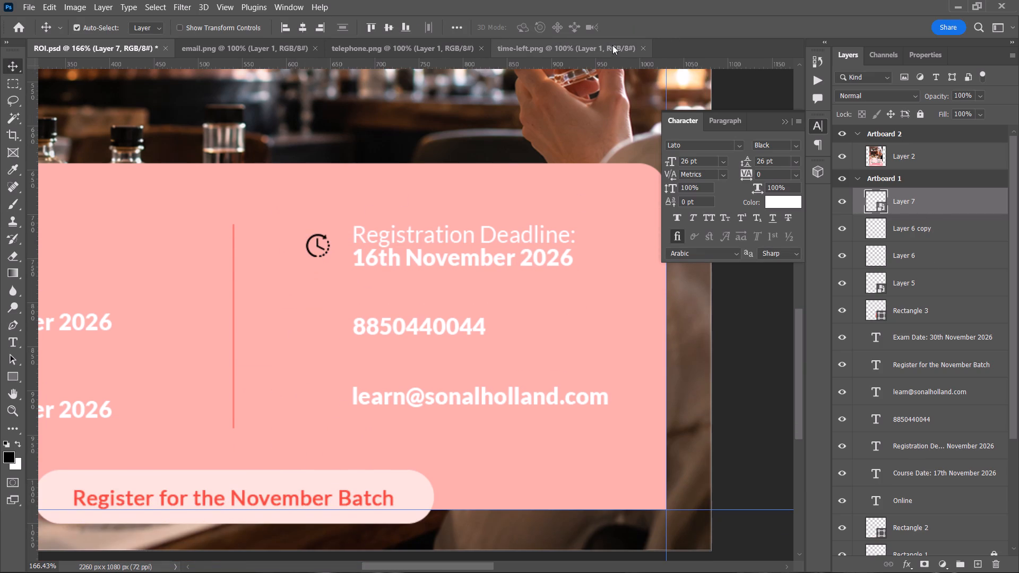
pyautogui.click(640, 46)
pyautogui.click(421, 51)
pyautogui.moveTo(378, 267); pyautogui.dragTo(340, 213)
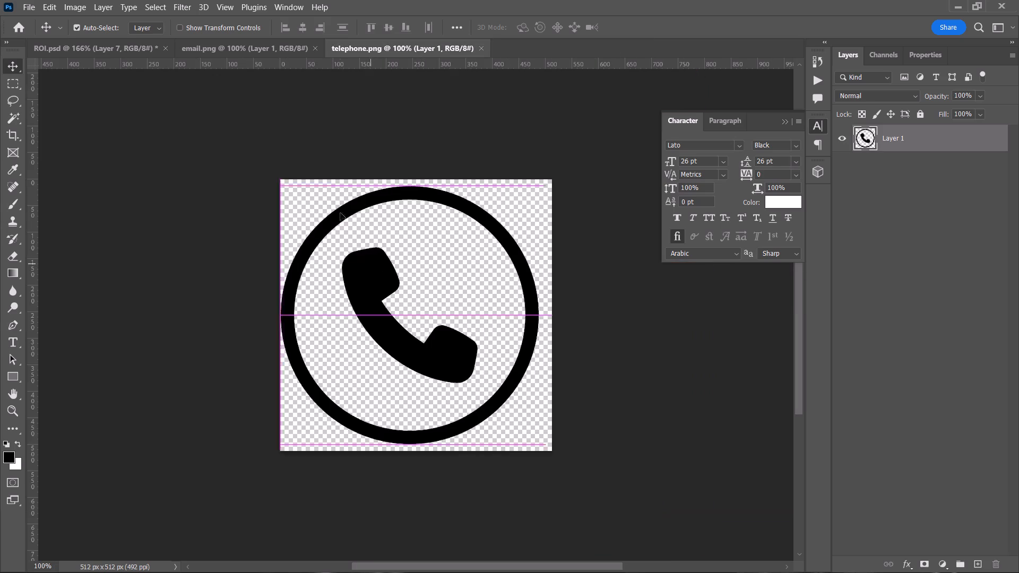
pyautogui.moveTo(340, 213); pyautogui.dragTo(327, 306)
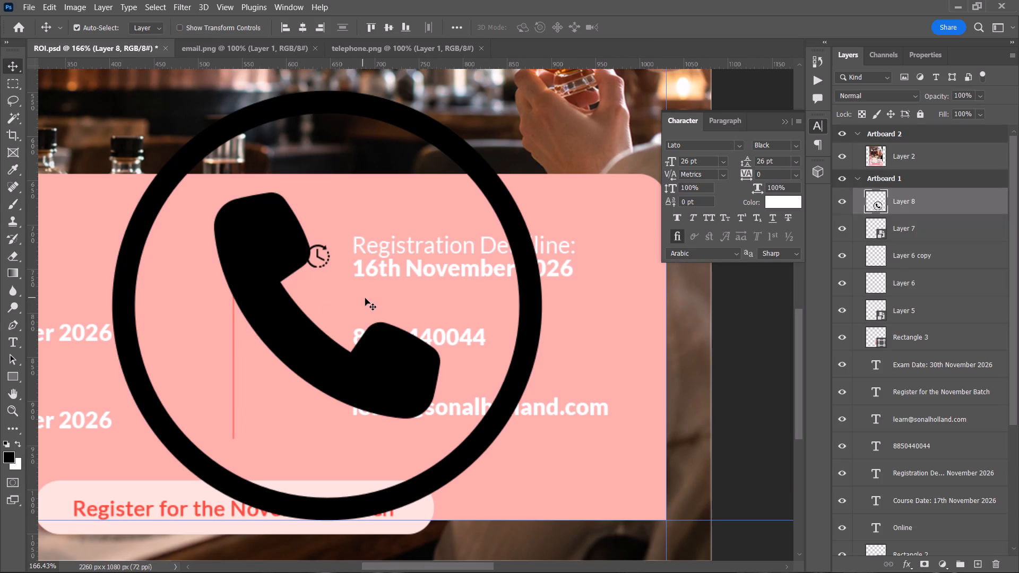
# Convert the phone icon to a smart object and shrink it to the clock icon's size, directly below it beside the phone number.
pyautogui.rightClick(907, 199)
pyautogui.click(843, 203)
pyautogui.hotkey('ctrl', 't')
pyautogui.moveTo(333, 86); pyautogui.dragTo(364, 394)
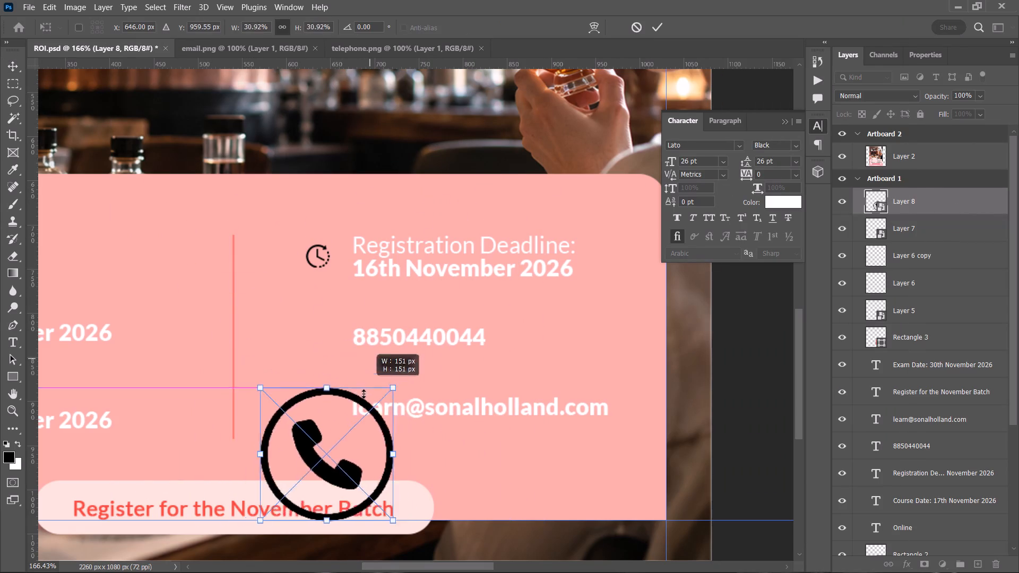
pyautogui.moveTo(364, 394); pyautogui.dragTo(341, 470)
pyautogui.moveTo(330, 497); pyautogui.dragTo(323, 334)
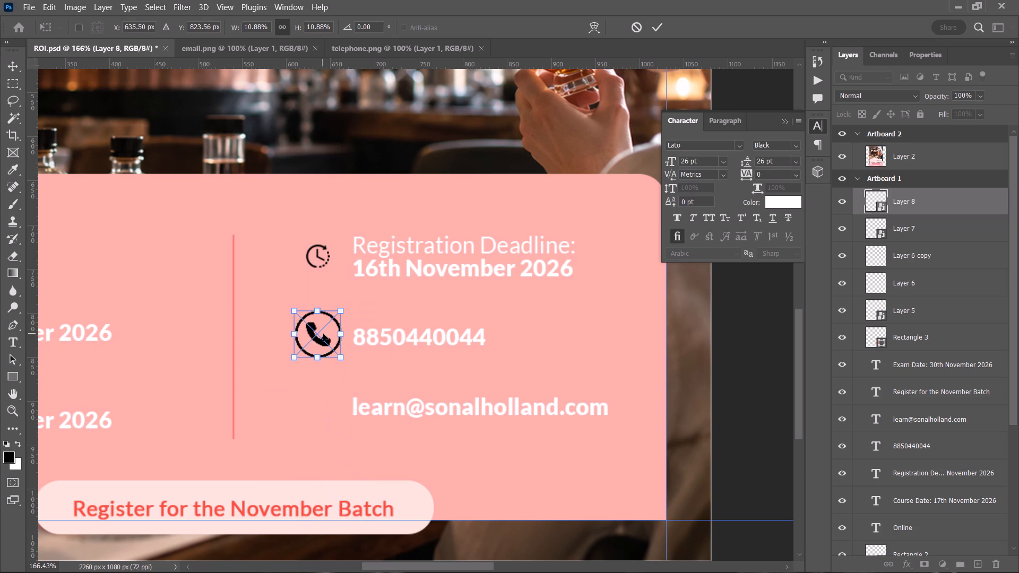
pyautogui.keyDown('alt'); pyautogui.scroll(6, 323, 334); pyautogui.keyUp('alt')
pyautogui.click(315, 289)
pyautogui.moveTo(315, 289); pyautogui.dragTo(315, 302)
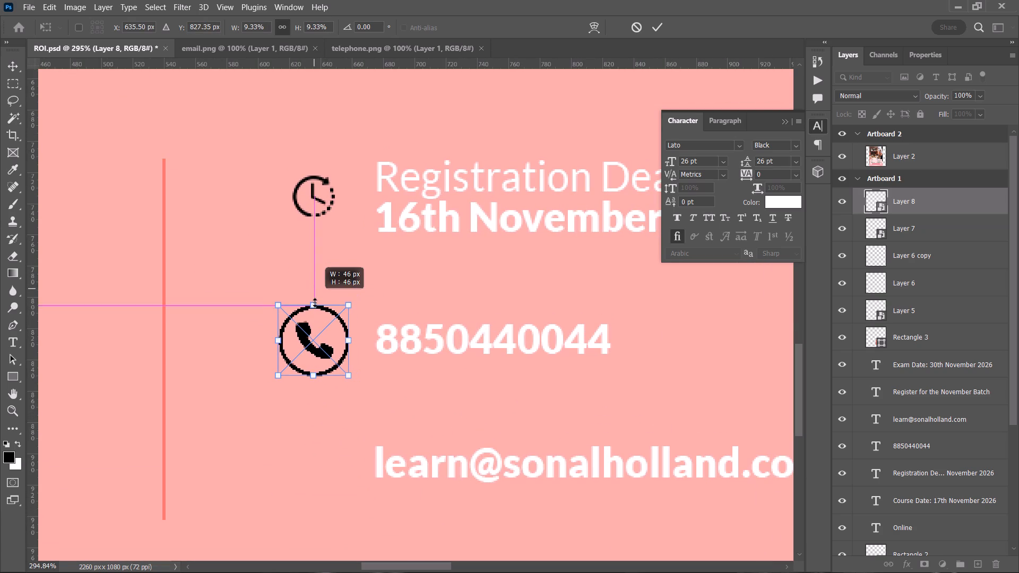
pyautogui.moveTo(315, 302); pyautogui.dragTo(315, 309)
pyautogui.moveTo(318, 373); pyautogui.dragTo(319, 358)
pyautogui.click(655, 25)
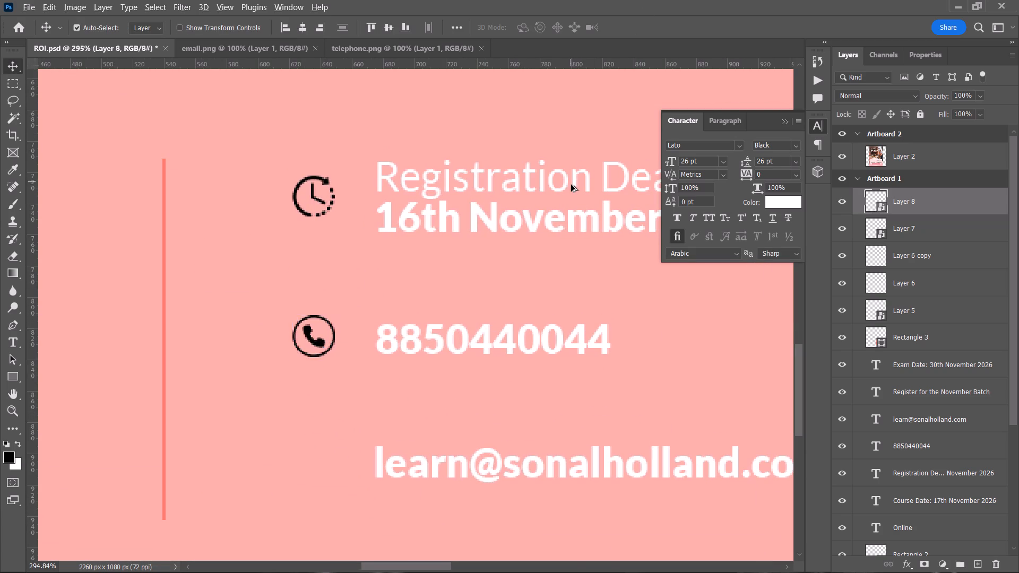
# Close telephone.png and copy the envelope icon from email.png onto Artboard 1 of ROI.psd.
pyautogui.keyDown('alt'); pyautogui.scroll(-5, 571, 185); pyautogui.keyUp('alt')
pyautogui.press('space')
pyautogui.moveTo(544, 174); pyautogui.dragTo(526, 196)
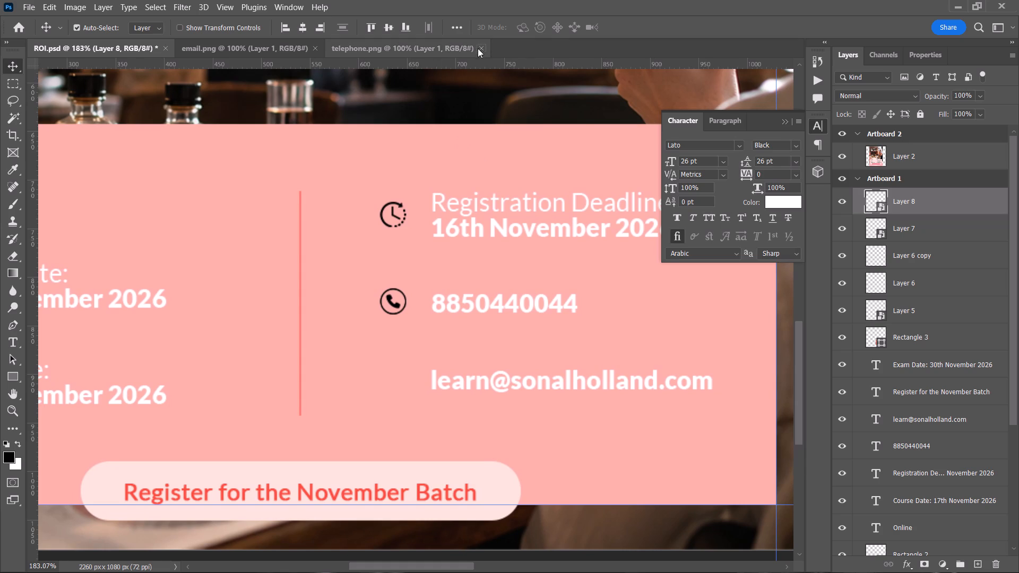
pyautogui.click(478, 48)
pyautogui.click(260, 46)
pyautogui.moveTo(423, 267); pyautogui.dragTo(48, 39)
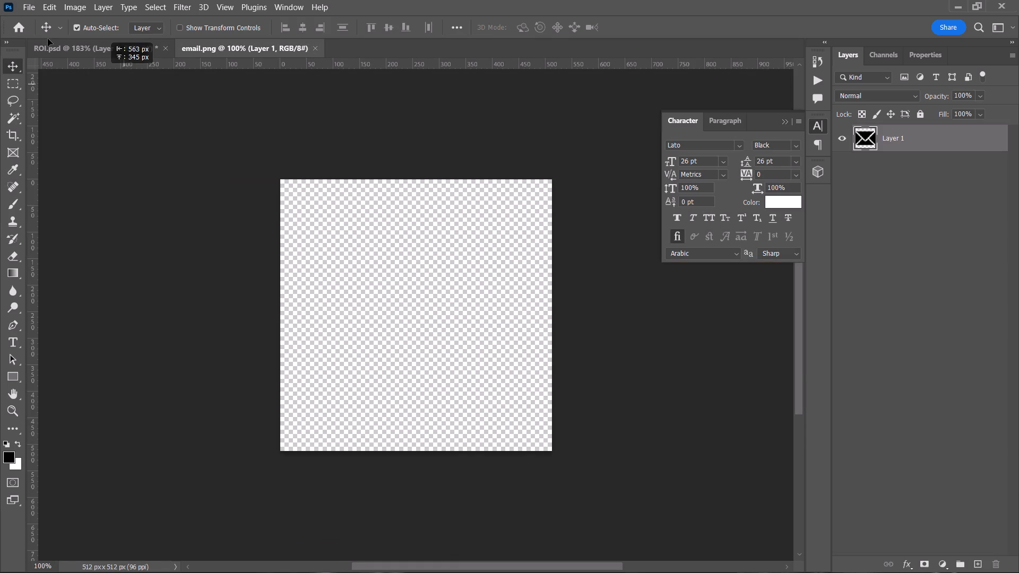
pyautogui.moveTo(48, 39); pyautogui.dragTo(376, 361)
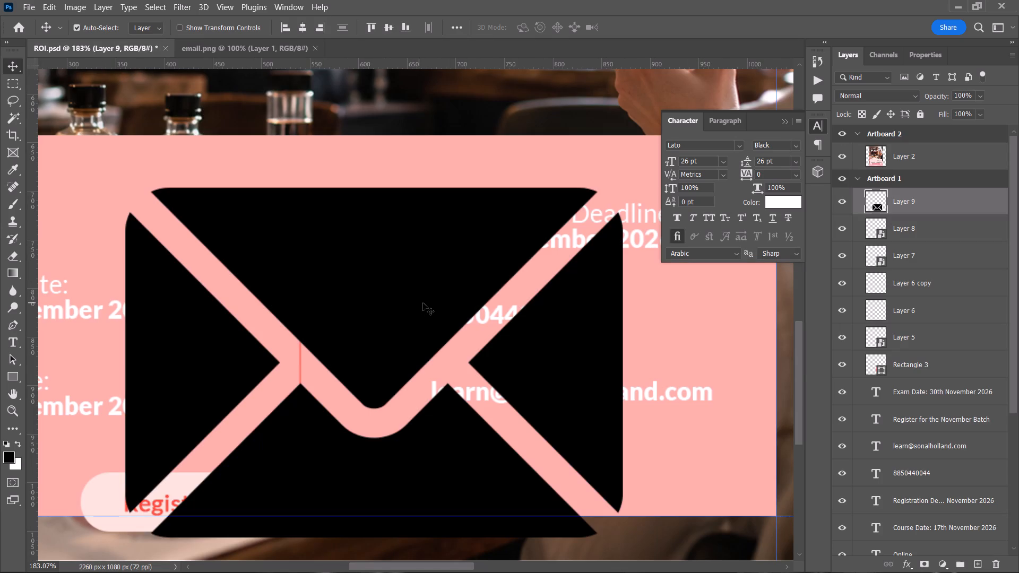
# Convert the envelope icon to a smart object and scale it to about 7%, placed below the phone icon beside the e-mail address.
pyautogui.rightClick(933, 189)
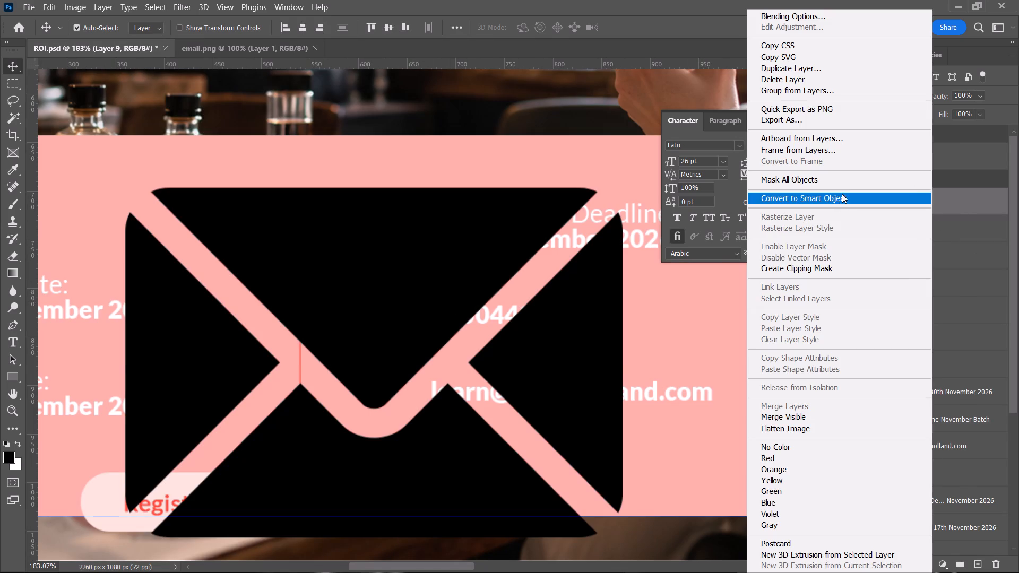
pyautogui.click(842, 194)
pyautogui.hotkey('ctrl', 't')
pyautogui.moveTo(377, 190); pyautogui.dragTo(374, 381)
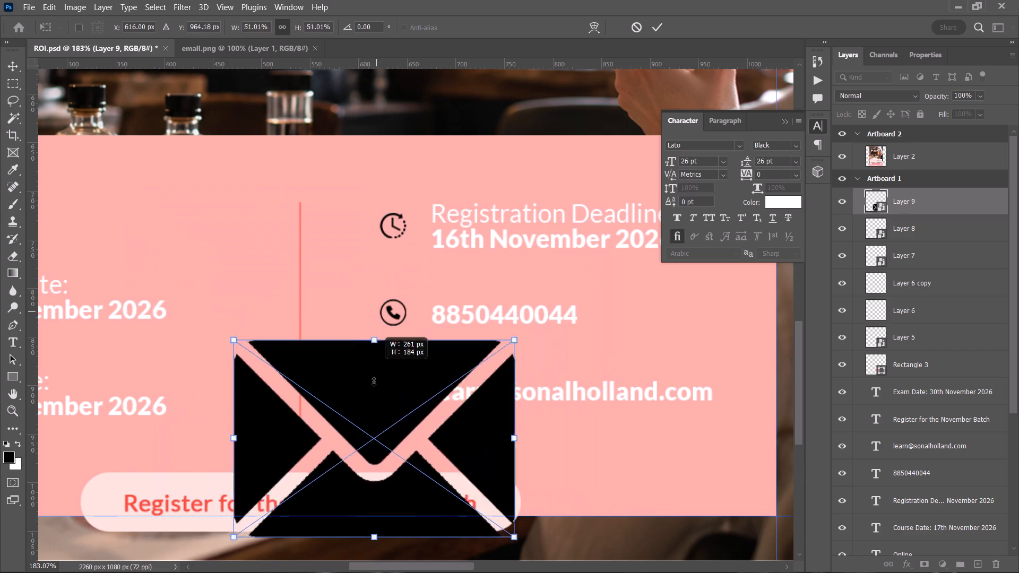
pyautogui.moveTo(374, 381); pyautogui.dragTo(364, 491)
pyautogui.moveTo(367, 498); pyautogui.dragTo(383, 378)
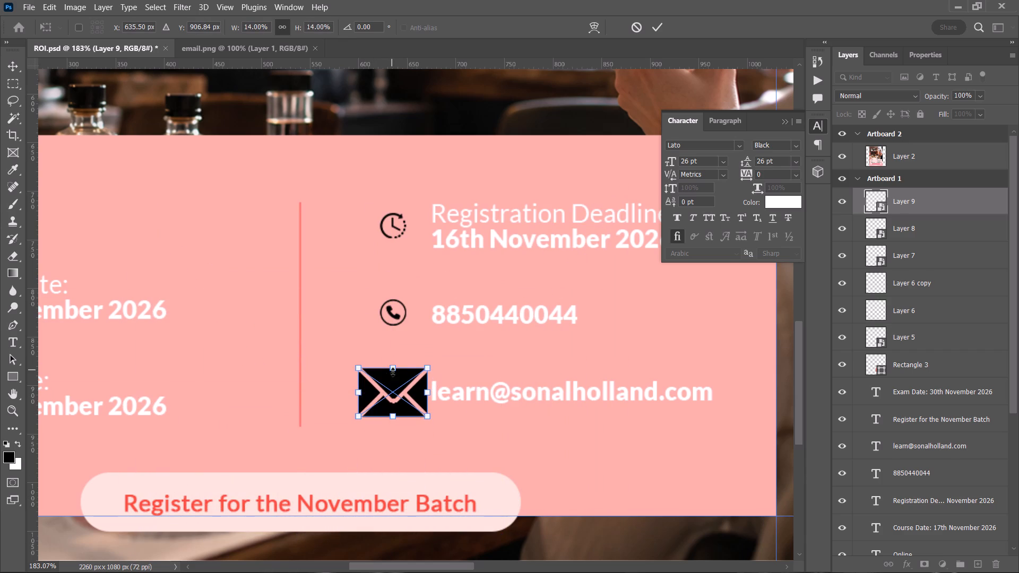
pyautogui.moveTo(393, 373); pyautogui.dragTo(391, 385)
pyautogui.moveTo(394, 419); pyautogui.dragTo(395, 412)
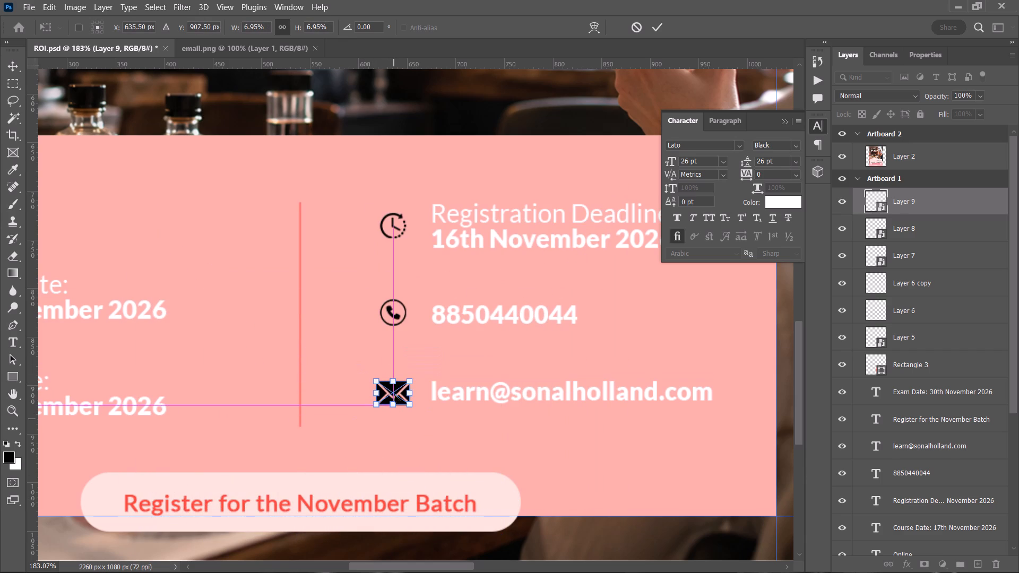
pyautogui.click(657, 18)
pyautogui.click(660, 28)
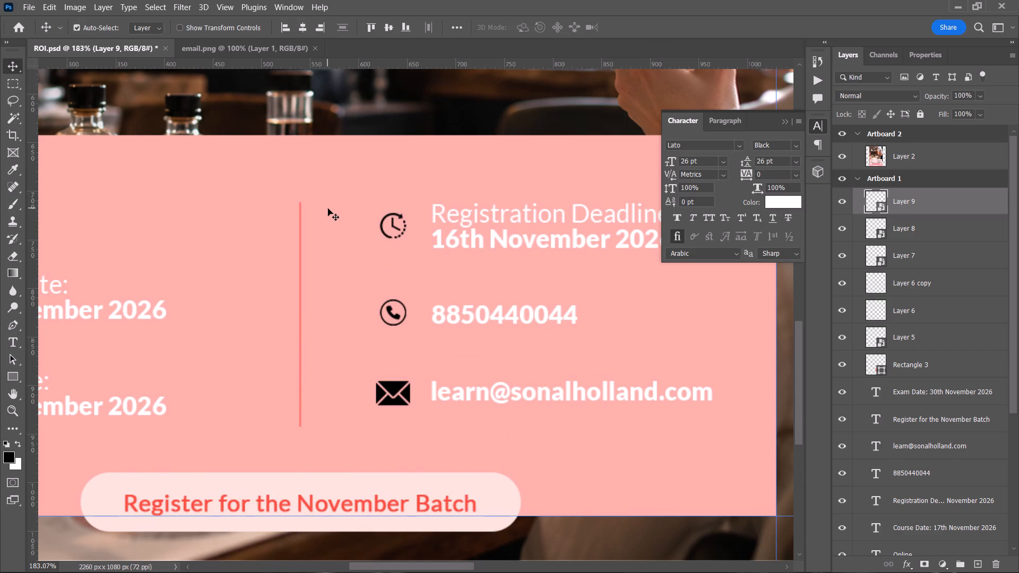
# Shift the location pin icon beside Online slightly so it is centred above the calendar icons.
pyautogui.keyDown('alt'); pyautogui.scroll(-3, 328, 209); pyautogui.keyUp('alt')
pyautogui.press('space')
pyautogui.moveTo(346, 209); pyautogui.dragTo(473, 204)
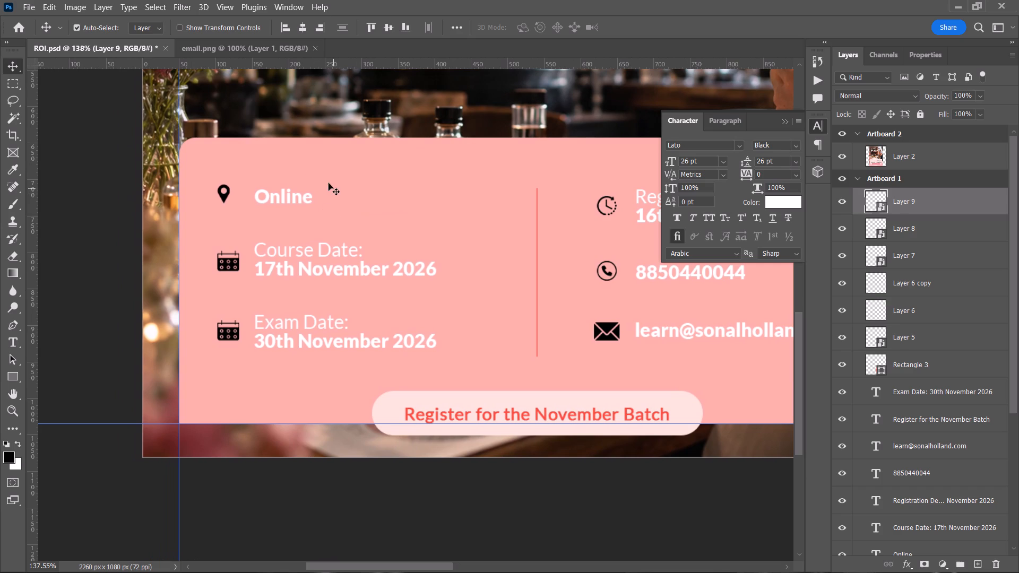
pyautogui.click(224, 198)
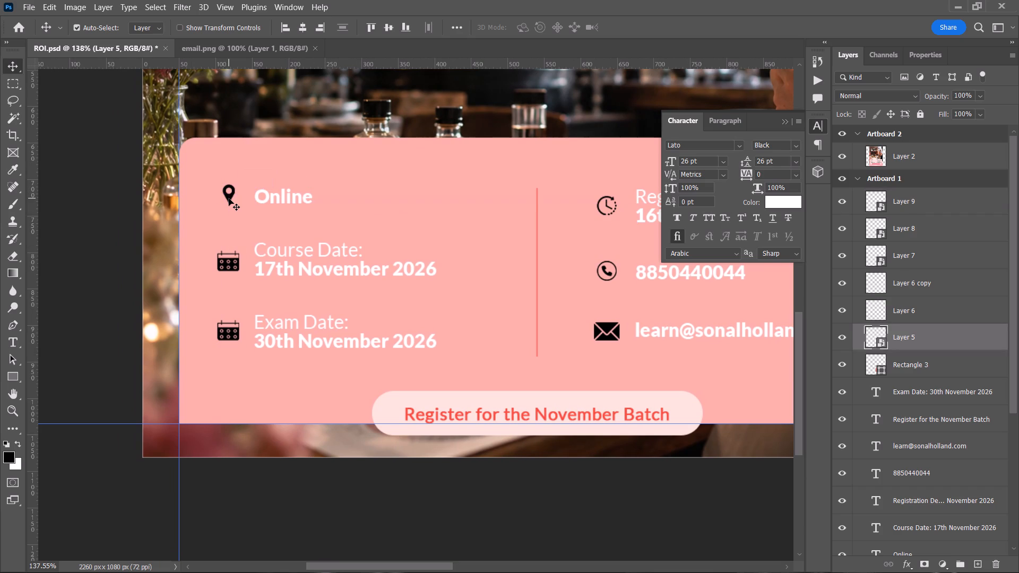
# Add a Color Overlay to the location pin icon at 100% opacity using the coral colour #fc8378.
pyautogui.press('space')
pyautogui.press('space')
pyautogui.press('space')
pyautogui.moveTo(229, 198); pyautogui.dragTo(196, 206)
pyautogui.keyDown('alt'); pyautogui.scroll(-3, 205, 218); pyautogui.keyUp('alt')
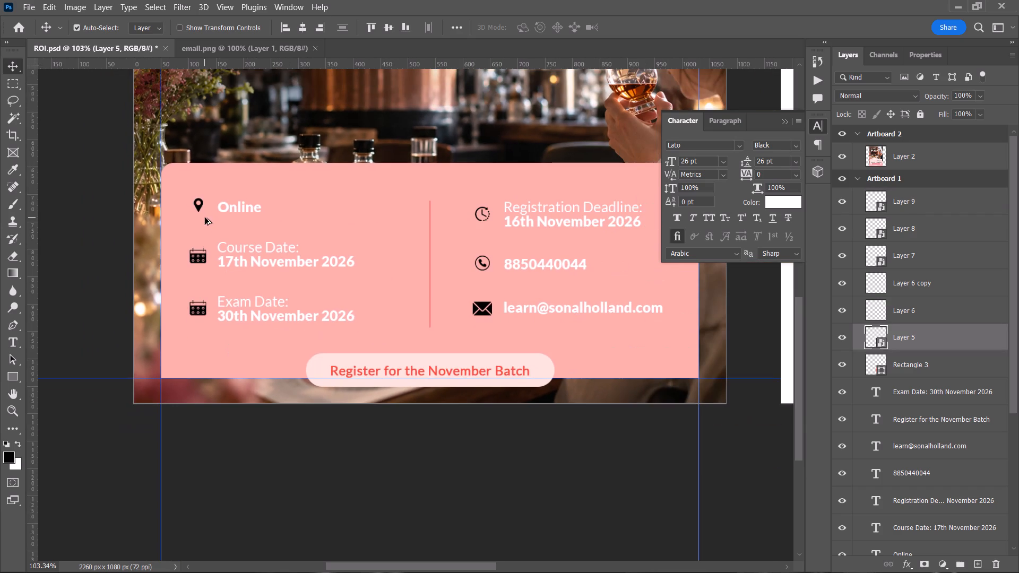
pyautogui.press('space')
pyautogui.press('space')
pyautogui.press('space')
pyautogui.moveTo(265, 238); pyautogui.dragTo(216, 263)
pyautogui.keyDown('alt'); pyautogui.scroll(5, 157, 249); pyautogui.keyUp('alt')
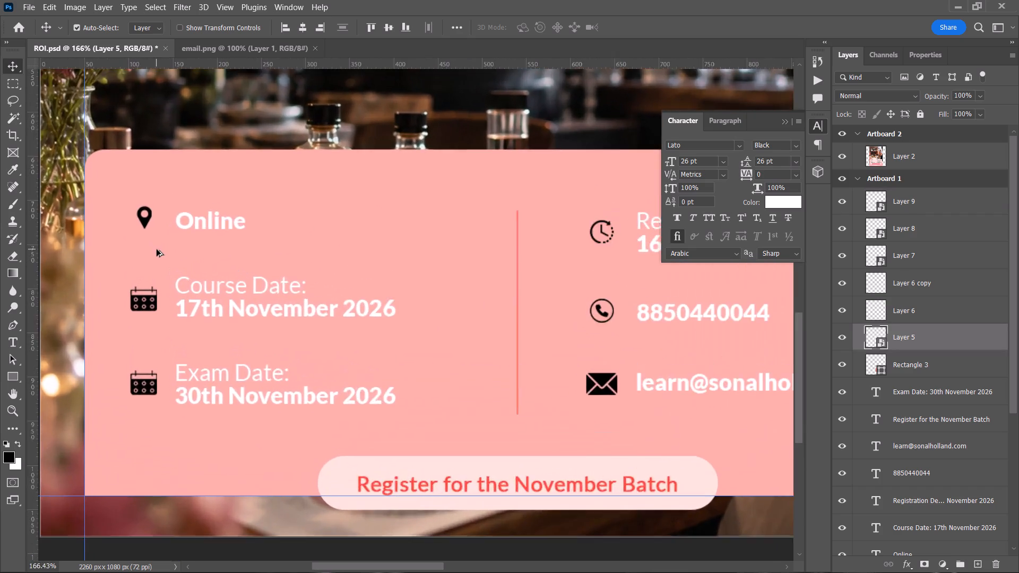
pyautogui.keyDown('alt'); pyautogui.scroll(3, 157, 249); pyautogui.keyUp('alt')
pyautogui.click(141, 217)
pyautogui.keyDown('alt'); pyautogui.scroll(-5, 412, 235); pyautogui.keyUp('alt')
pyautogui.click(244, 224)
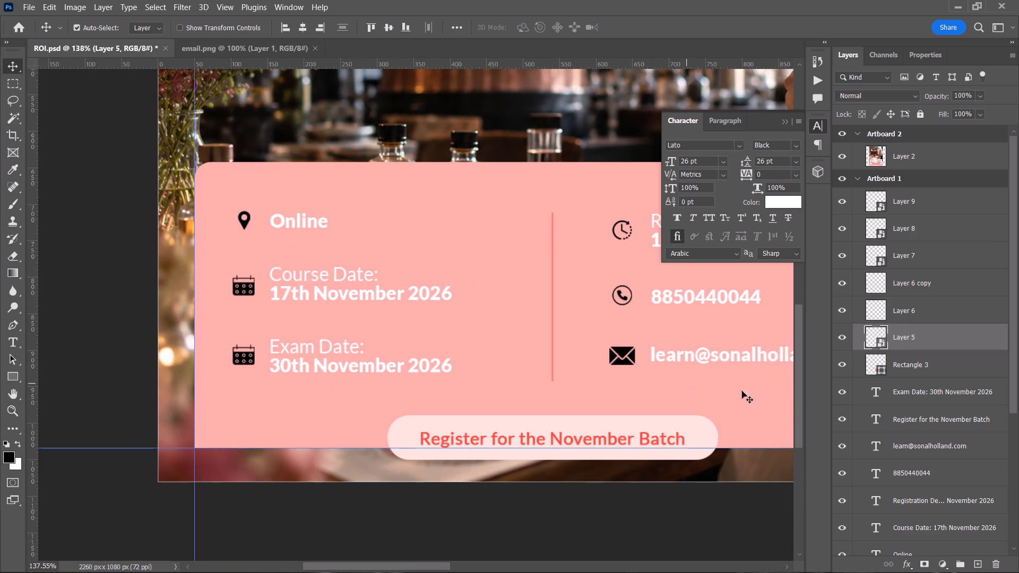
pyautogui.click(905, 569)
pyautogui.click(923, 517)
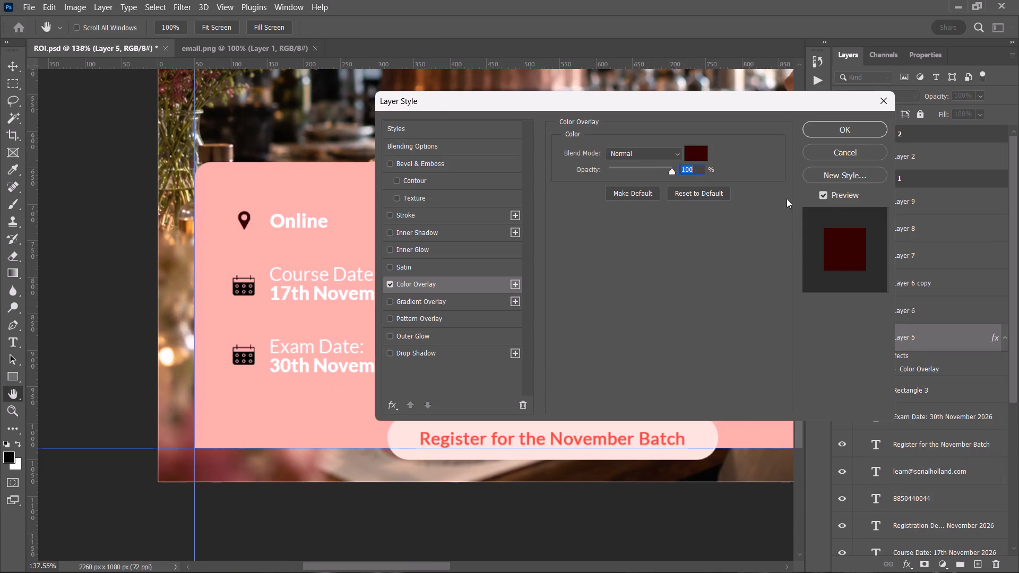
pyautogui.click(693, 149)
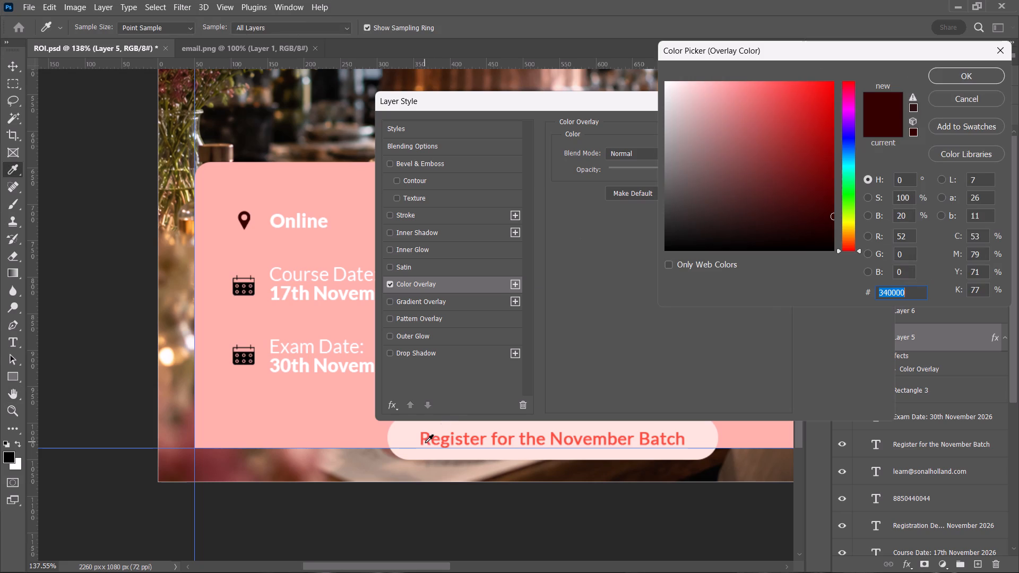
pyautogui.click(424, 439)
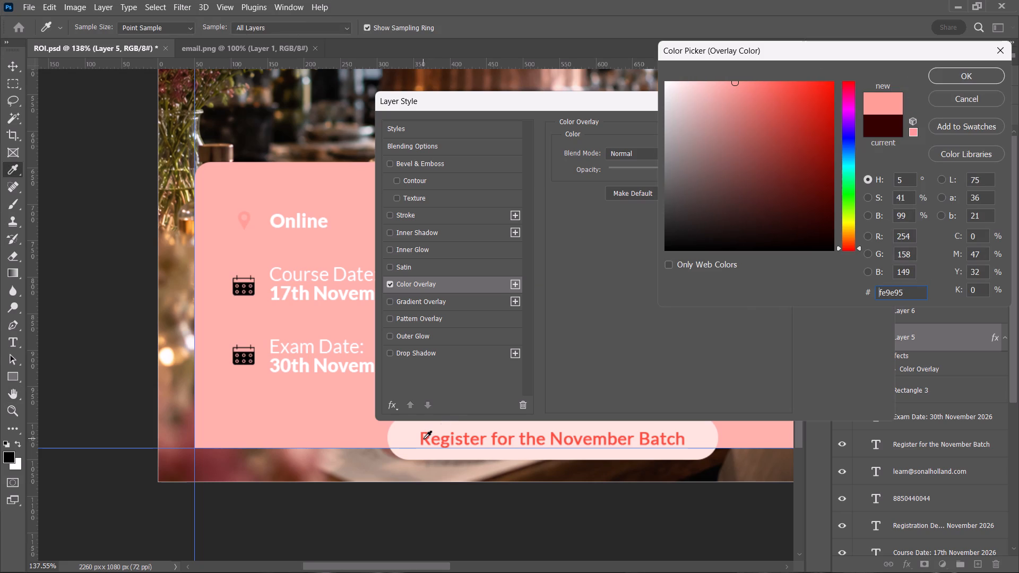
pyautogui.click(746, 85)
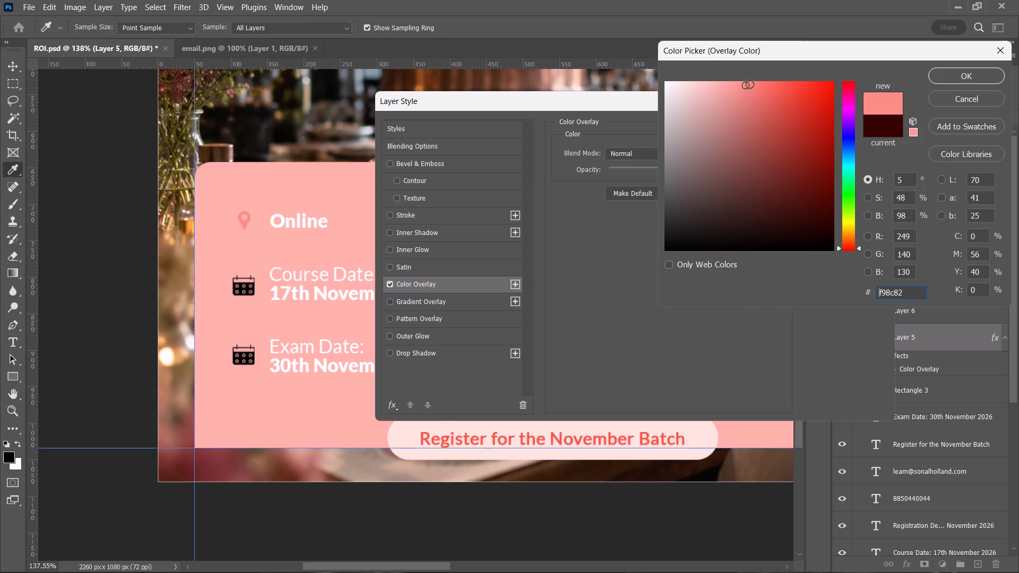
pyautogui.click(751, 84)
pyautogui.click(761, 82)
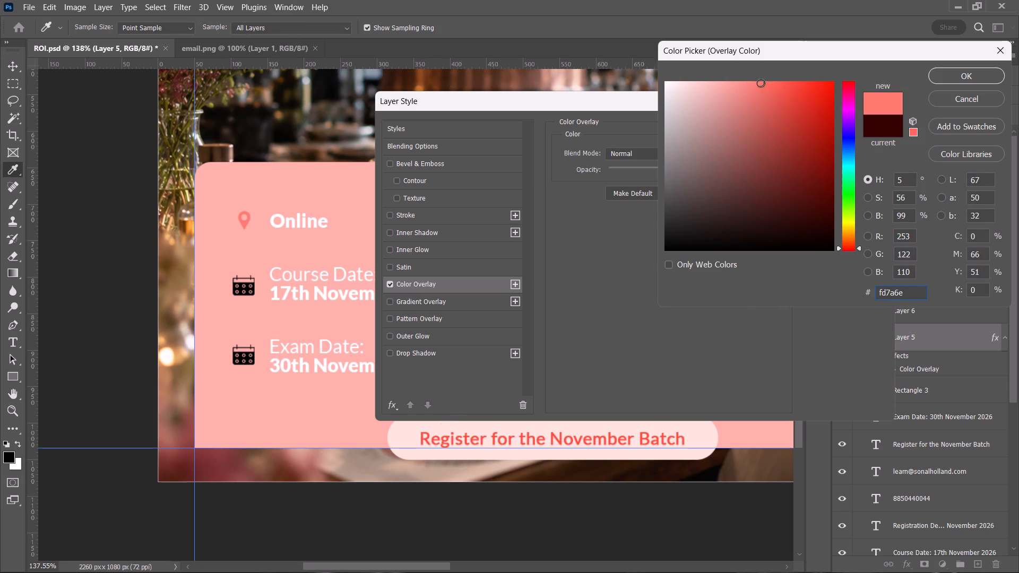
pyautogui.click(754, 83)
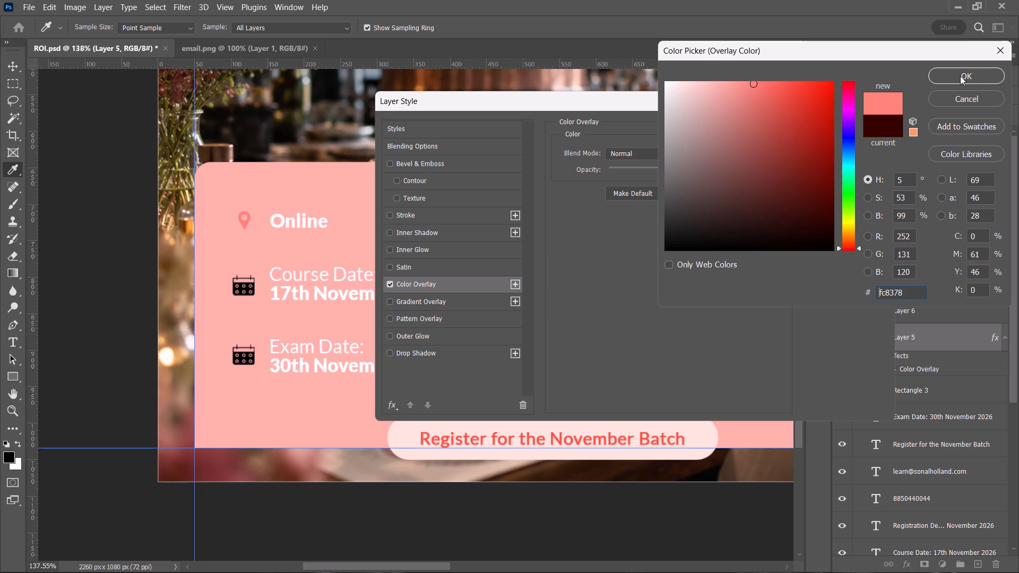
pyautogui.click(974, 73)
pyautogui.click(842, 133)
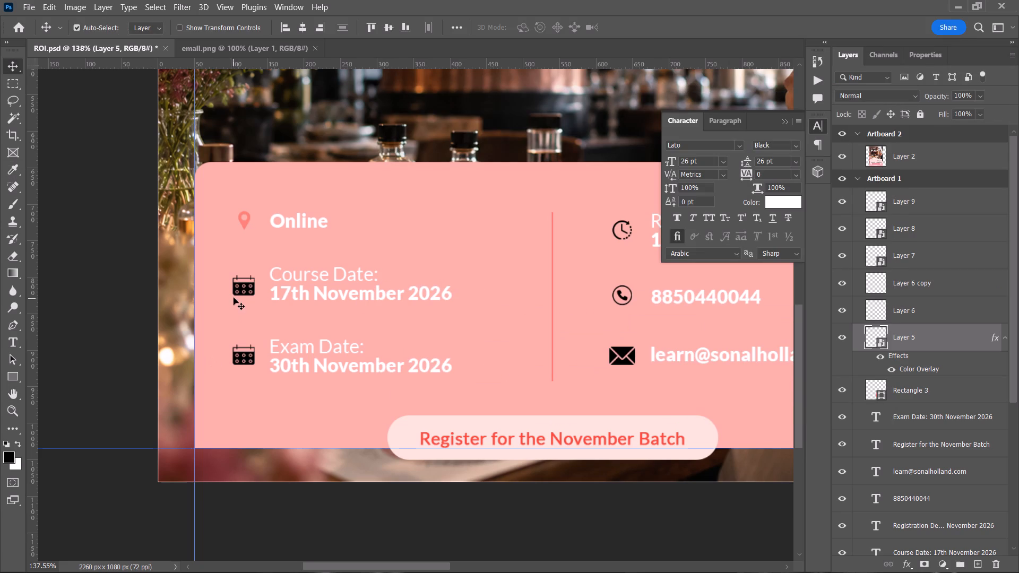
# Apply the same coral Color Overlay to the Course Date calendar icon.
pyautogui.click(243, 285)
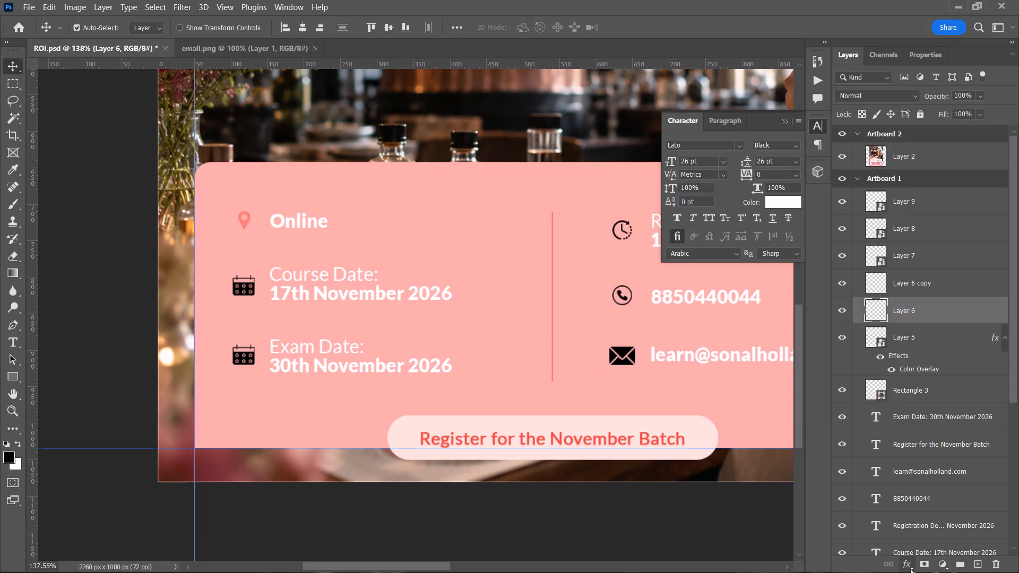
pyautogui.click(911, 569)
pyautogui.click(932, 518)
pyautogui.click(846, 131)
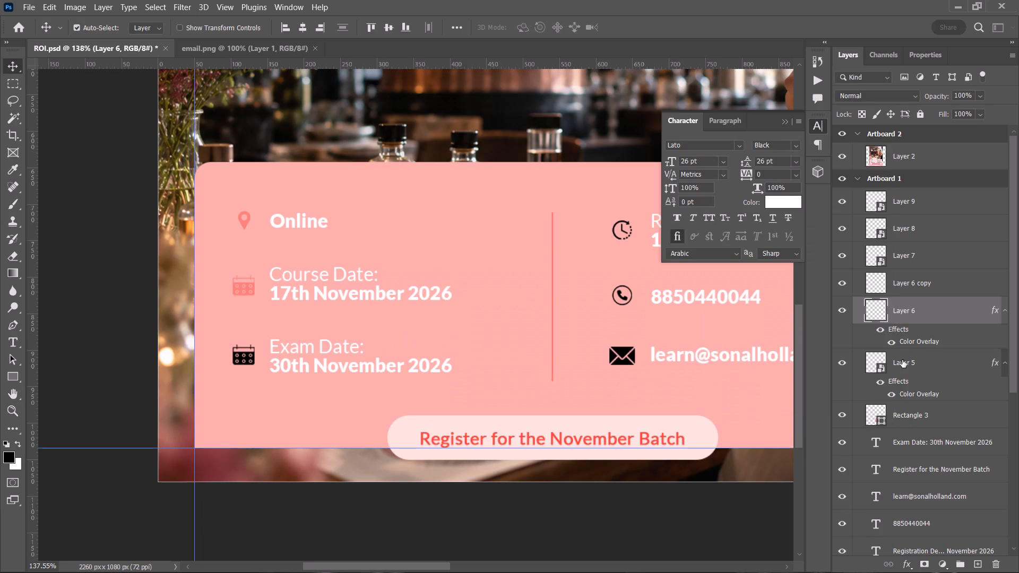
# Copy the Course Date calendar's layer style and paste it onto the Exam Date calendar, clock, phone and envelope icons.
pyautogui.click(908, 283)
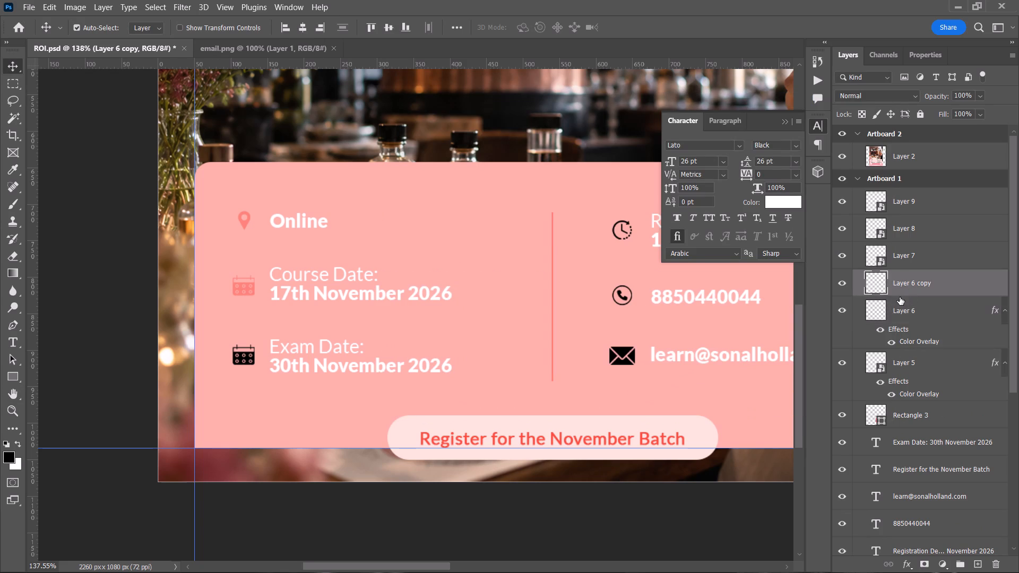
pyautogui.rightClick(926, 317)
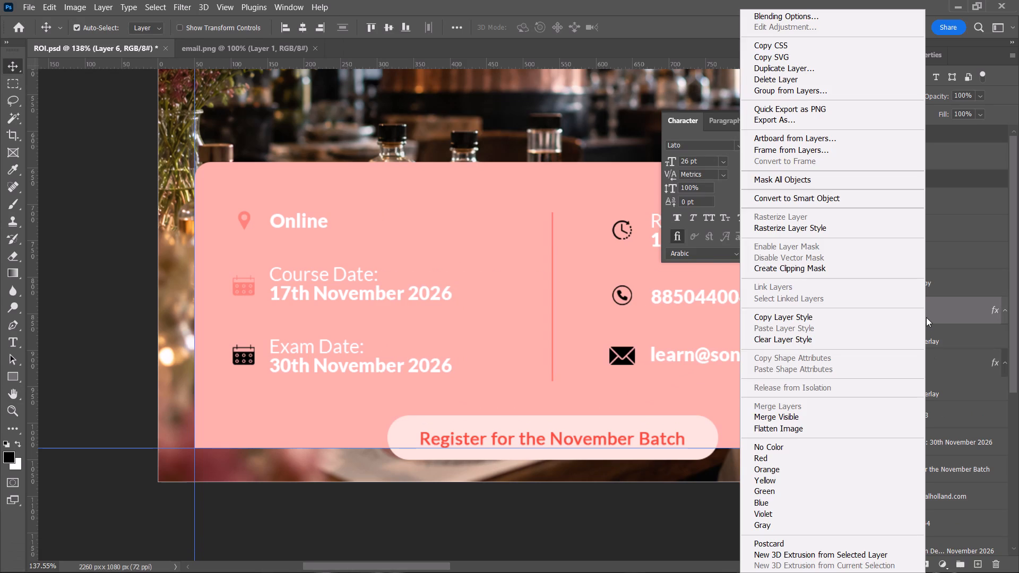
pyautogui.click(849, 317)
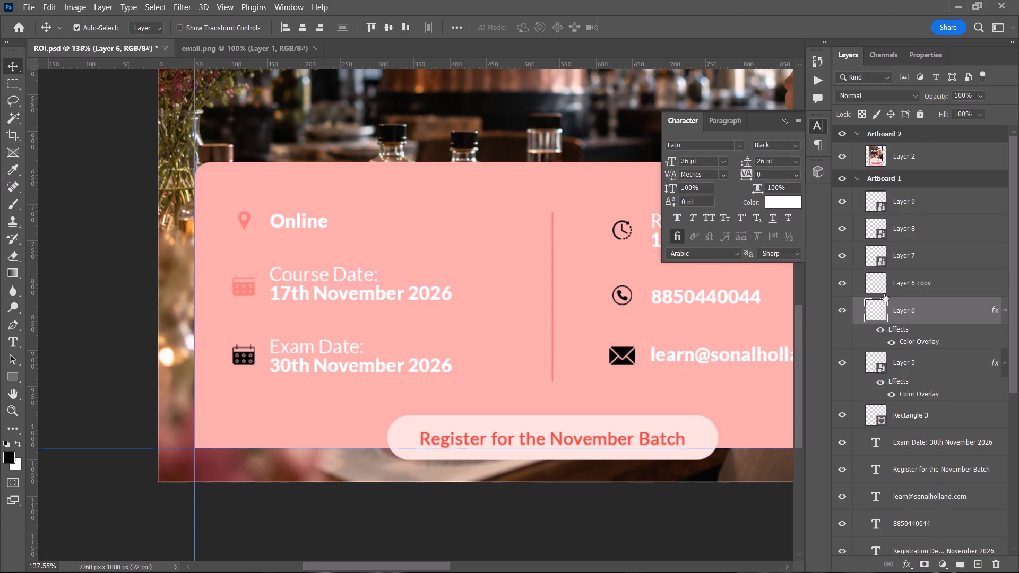
pyautogui.click(908, 284)
pyautogui.rightClick(909, 284)
pyautogui.click(831, 331)
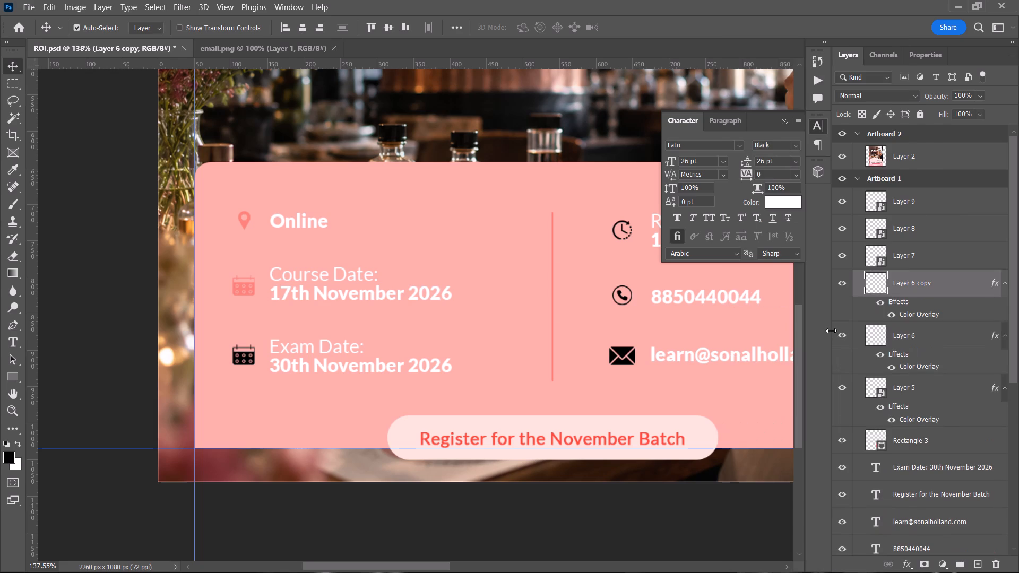
pyautogui.click(920, 261)
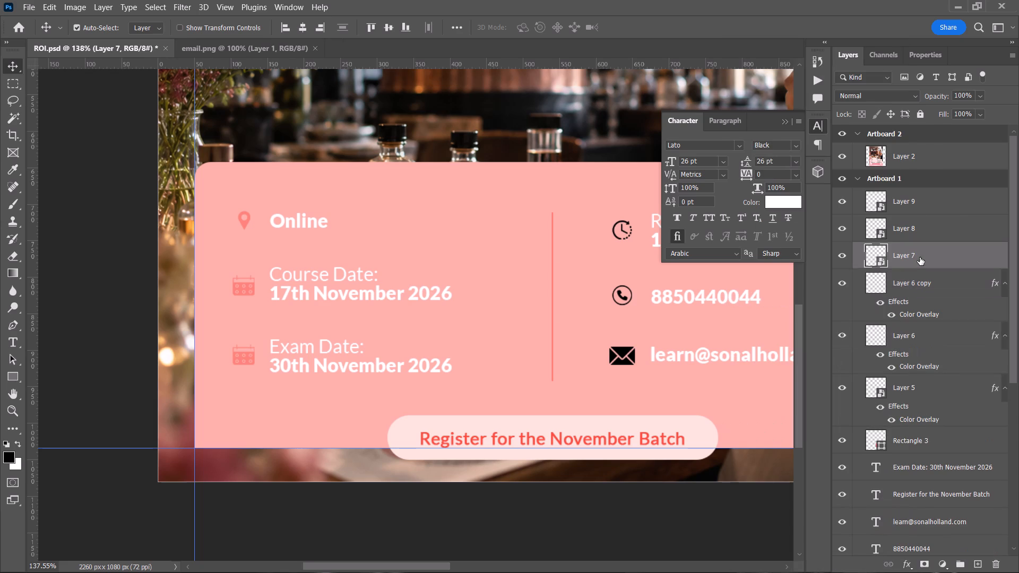
pyautogui.rightClick(920, 257)
pyautogui.click(840, 392)
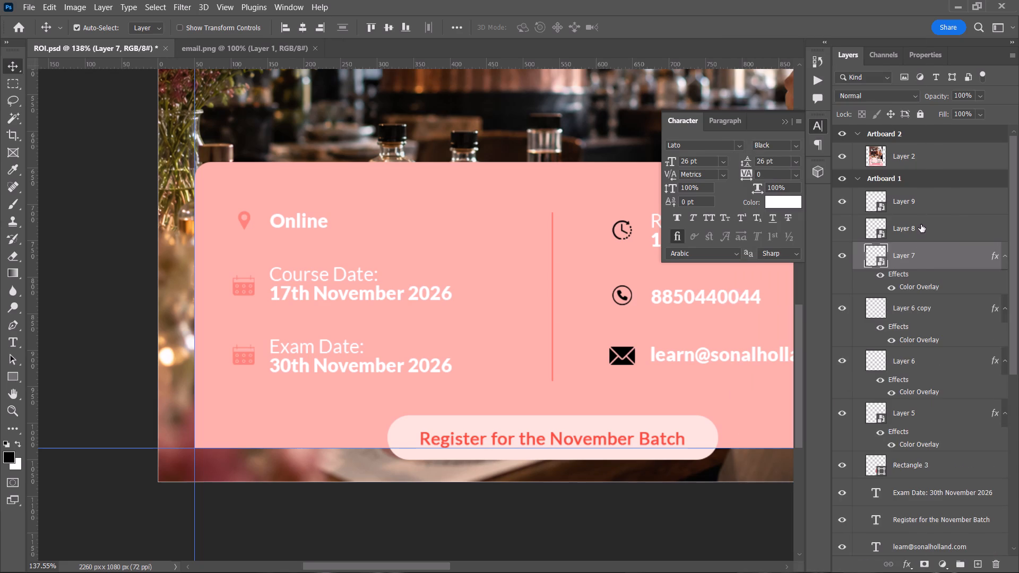
pyautogui.click(921, 224)
pyautogui.rightClick(921, 224)
pyautogui.click(818, 385)
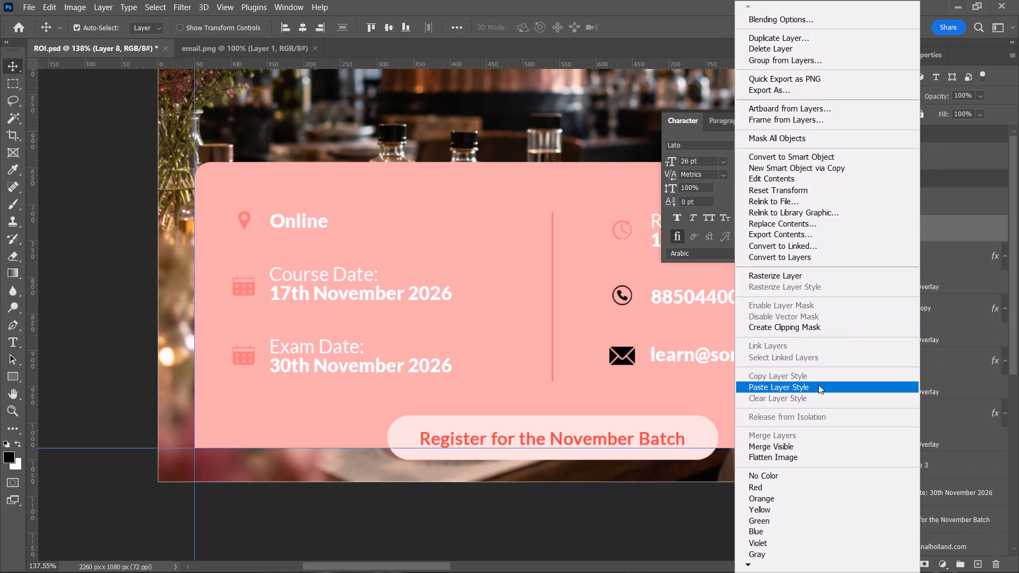
pyautogui.click(917, 205)
pyautogui.rightClick(917, 205)
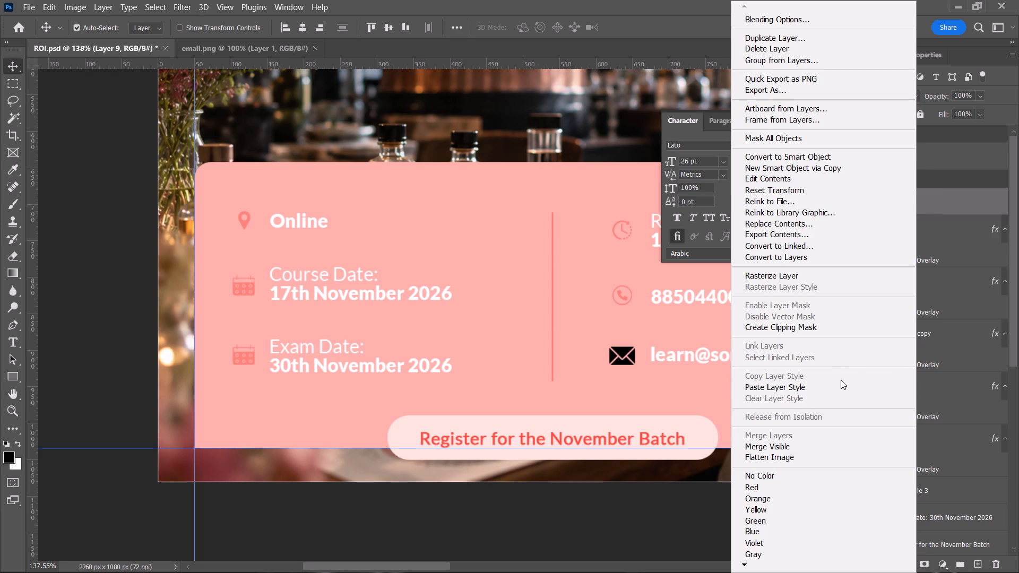
pyautogui.click(840, 383)
# Examine the recoloured icons and the layout of the details card on Artboard 1 against the Artboard 2 reference.
pyautogui.keyDown('alt'); pyautogui.scroll(-3, 490, 387); pyautogui.keyUp('alt')
pyautogui.press('space')
pyautogui.moveTo(529, 381); pyautogui.dragTo(422, 380)
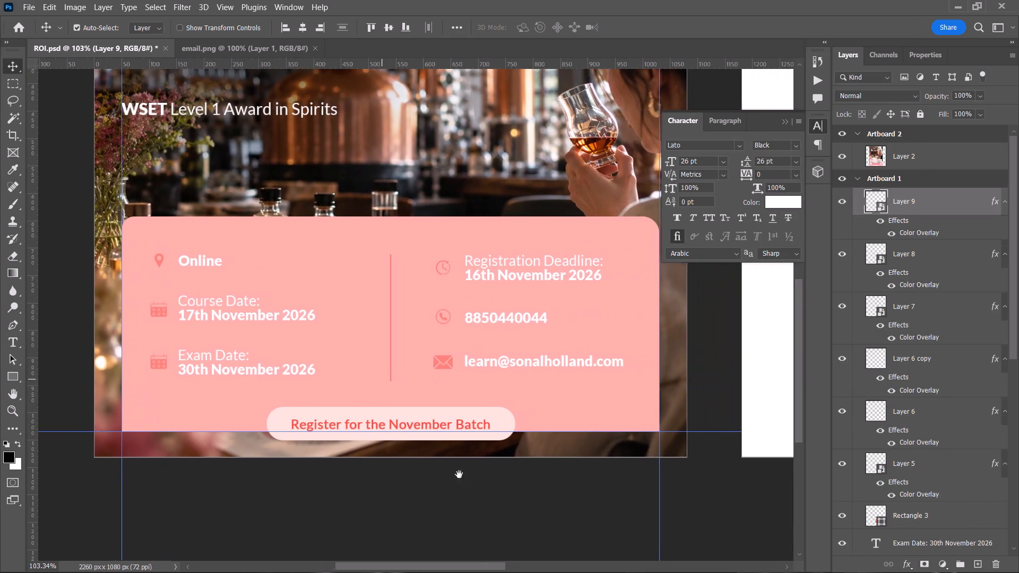
pyautogui.click(452, 504)
pyautogui.keyDown('alt'); pyautogui.scroll(-2, 453, 504); pyautogui.keyUp('alt')
pyautogui.press('space')
pyautogui.press('space')
pyautogui.press('space')
pyautogui.press('space')
pyautogui.press('space')
pyautogui.press('space')
pyautogui.press('space')
pyautogui.press('space')
pyautogui.press('space')
pyautogui.press('space')
pyautogui.press('space')
pyautogui.press('space')
pyautogui.press('space')
pyautogui.press('space')
pyautogui.press('space')
pyautogui.press('space')
pyautogui.press('space')
pyautogui.press('space')
pyautogui.press('space')
pyautogui.press('space')
pyautogui.moveTo(453, 504); pyautogui.dragTo(431, 507)
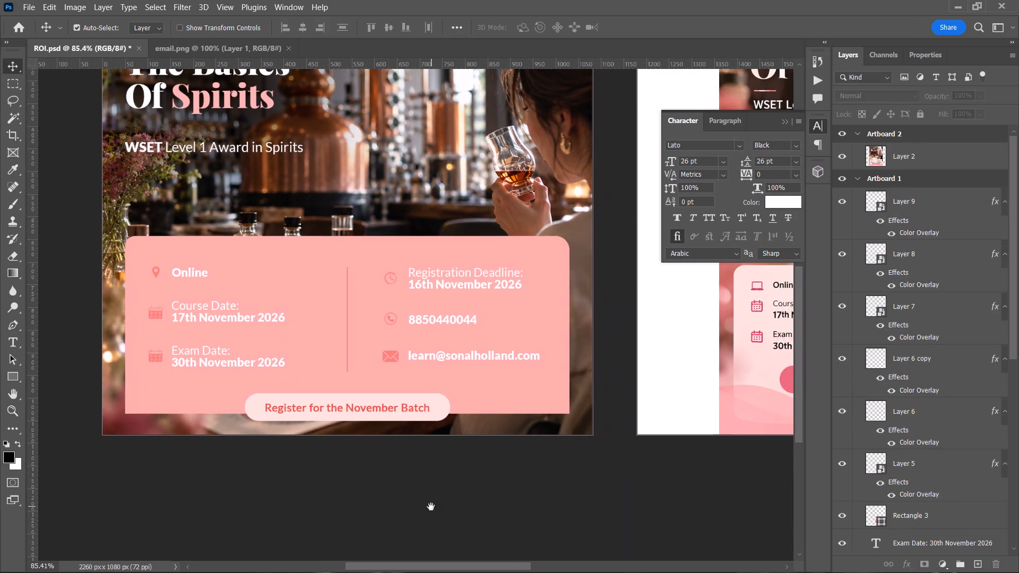
pyautogui.moveTo(431, 507); pyautogui.dragTo(418, 507)
pyautogui.press('space')
pyautogui.moveTo(418, 507); pyautogui.dragTo(411, 507)
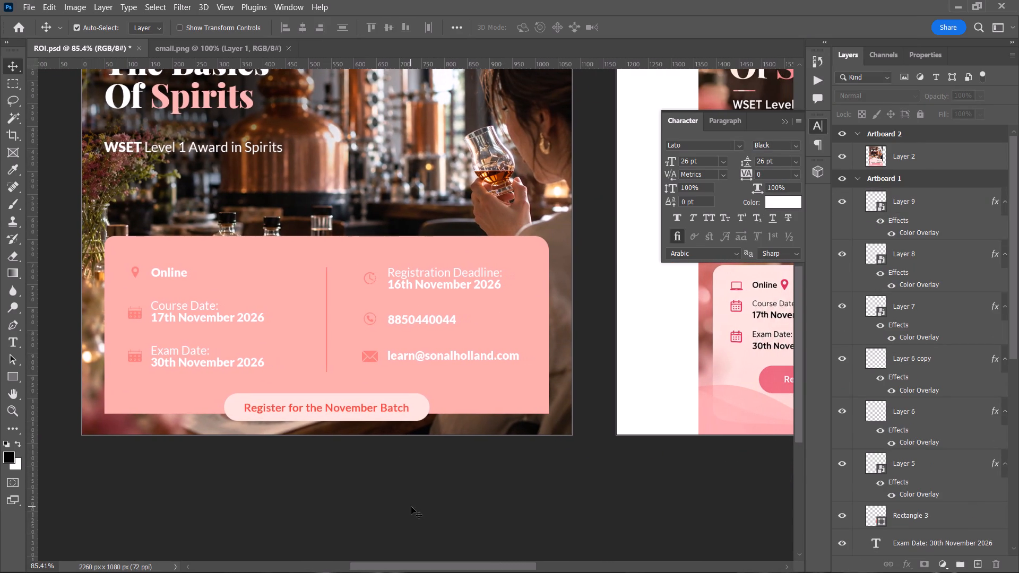
pyautogui.press('space')
pyautogui.press('space')
pyautogui.press('space')
pyautogui.press('space')
pyautogui.press('space')
pyautogui.press('space')
pyautogui.press('space')
pyautogui.press('space')
pyautogui.press('space')
pyautogui.press('space')
pyautogui.press('space')
pyautogui.press('space')
pyautogui.press('space')
pyautogui.press('space')
pyautogui.press('space')
pyautogui.press('space')
pyautogui.moveTo(411, 507); pyautogui.dragTo(419, 498)
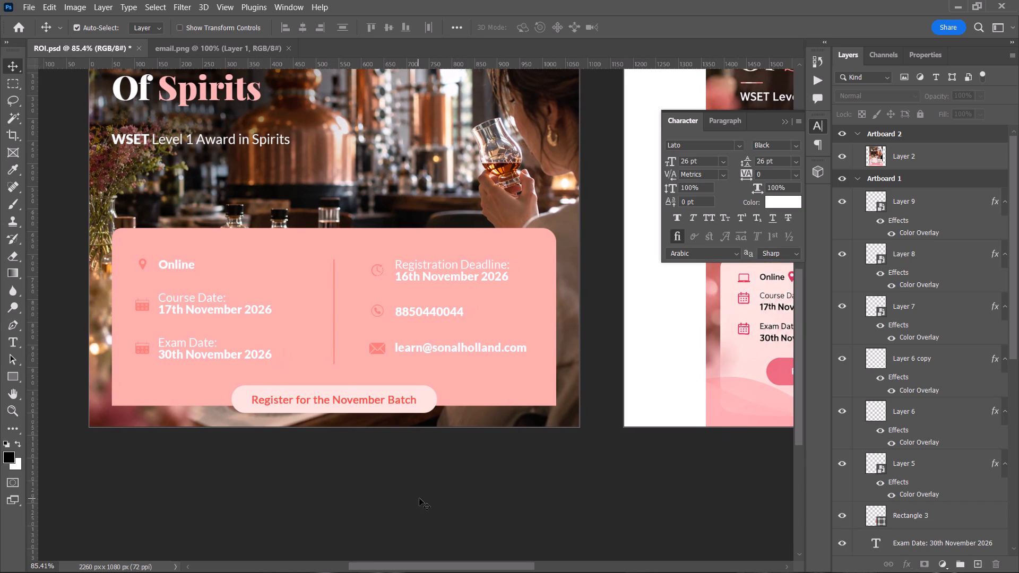
pyautogui.press('space')
pyautogui.press('space')
pyautogui.moveTo(394, 498); pyautogui.dragTo(442, 491)
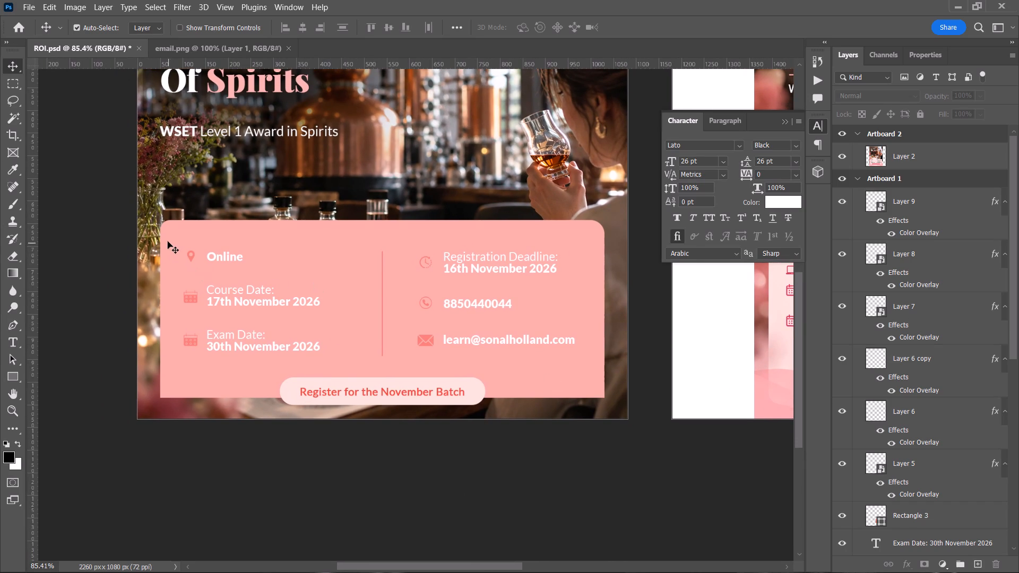
# Select the details card's first column, with the Online, Course Date and Exam Date texts and icons, and move it about 30 px towards the divider.
pyautogui.moveTo(168, 240); pyautogui.dragTo(247, 353)
pyautogui.hotkey('shift', 'Right')
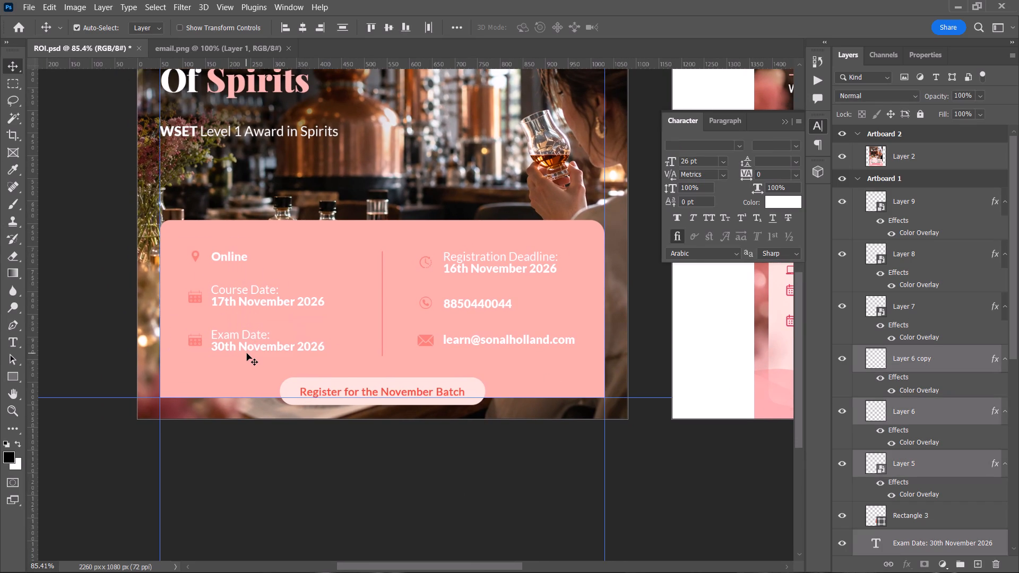
pyautogui.hotkey('shift', 'Right')
pyautogui.hotkey('shift', 'Right')
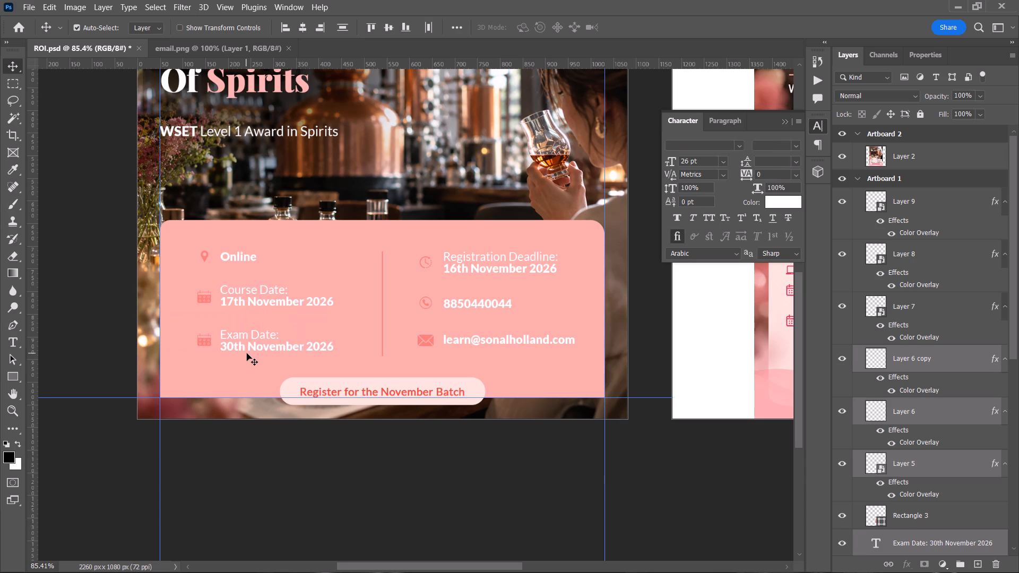
# Nudge the details card's first column of texts and icons 10 px away from the divider and save the document.
pyautogui.hotkey('shift', 'Left')
pyautogui.keyDown('alt'); pyautogui.scroll(-2, 247, 360); pyautogui.keyUp('alt')
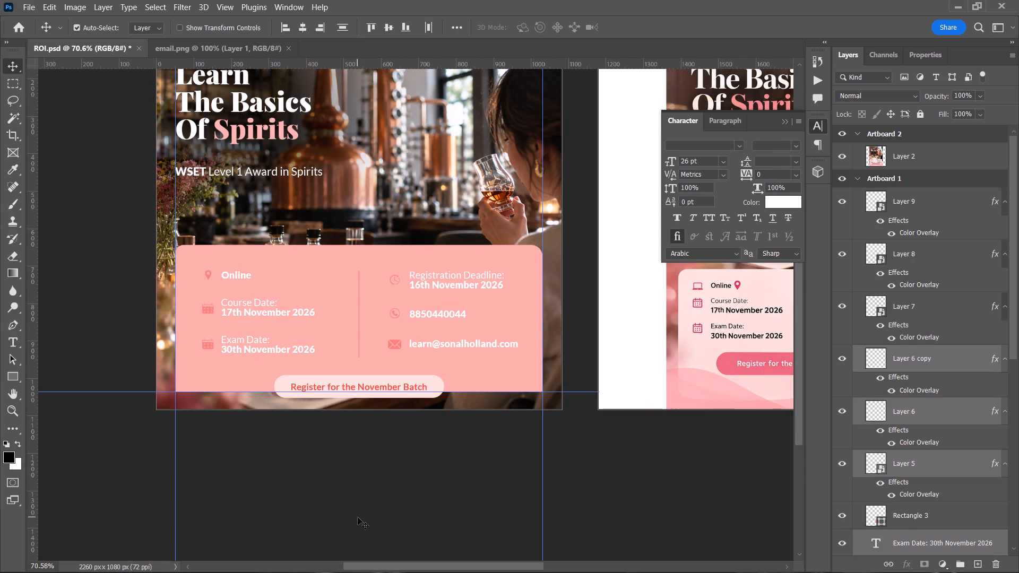
pyautogui.click(358, 517)
pyautogui.hotkey('ctrl', 's')
# Unlock Layer 4, the shading behind the headline on Artboard 1, move it slightly up and to the left, and save.
pyautogui.keyDown('alt'); pyautogui.scroll(-1, 358, 517); pyautogui.keyUp('alt')
pyautogui.press('space')
pyautogui.moveTo(377, 520); pyautogui.dragTo(367, 522)
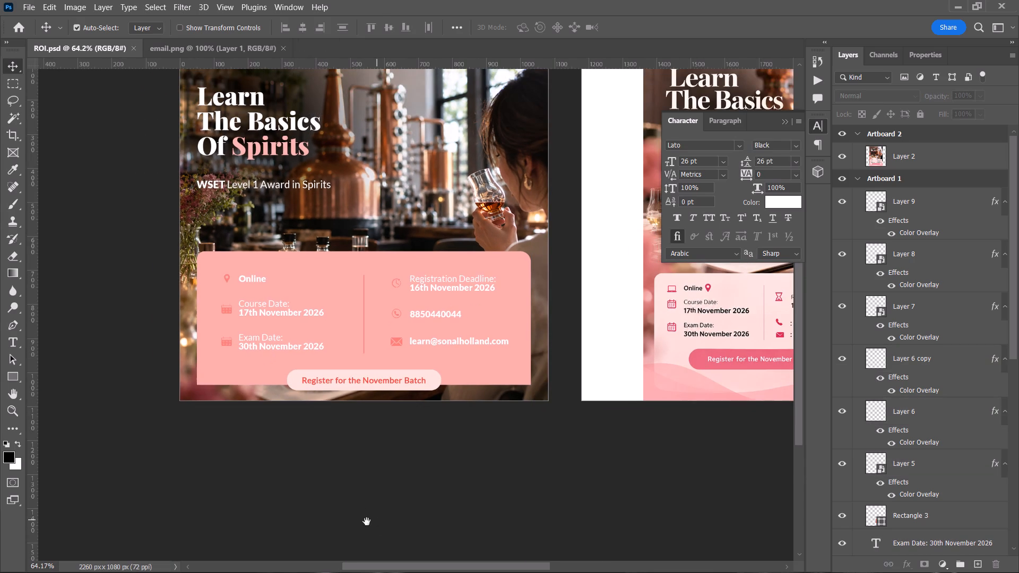
pyautogui.moveTo(367, 522); pyautogui.dragTo(350, 522)
pyautogui.keyDown('alt'); pyautogui.scroll(-2, 350, 522); pyautogui.keyUp('alt')
pyautogui.press('space')
pyautogui.press('space')
pyautogui.press('space')
pyautogui.press('space')
pyautogui.moveTo(350, 522); pyautogui.dragTo(341, 541)
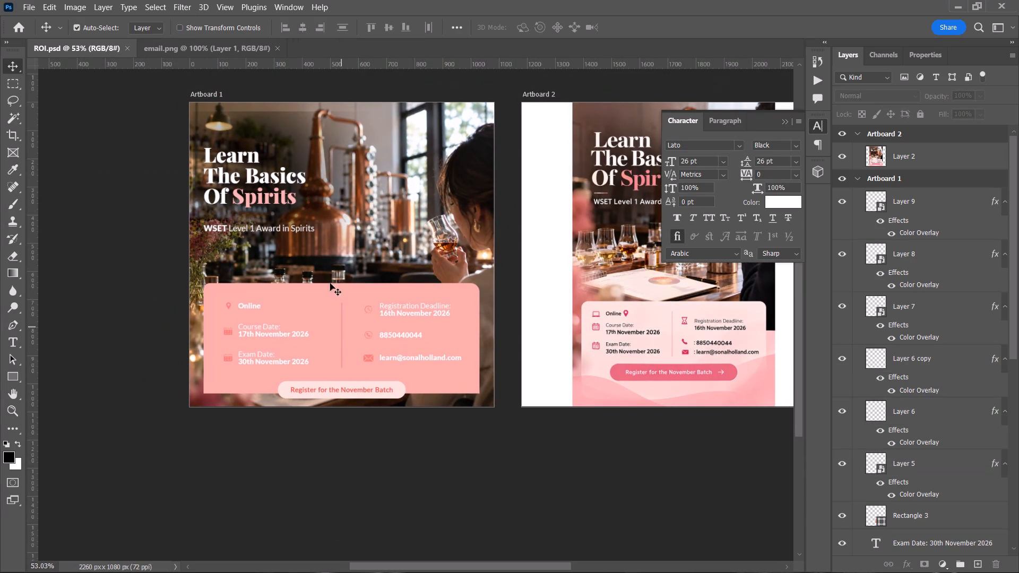
pyautogui.moveTo(282, 128); pyautogui.dragTo(278, 117)
pyautogui.scroll(-20, 905, 466)
pyautogui.scroll(-1, 905, 466)
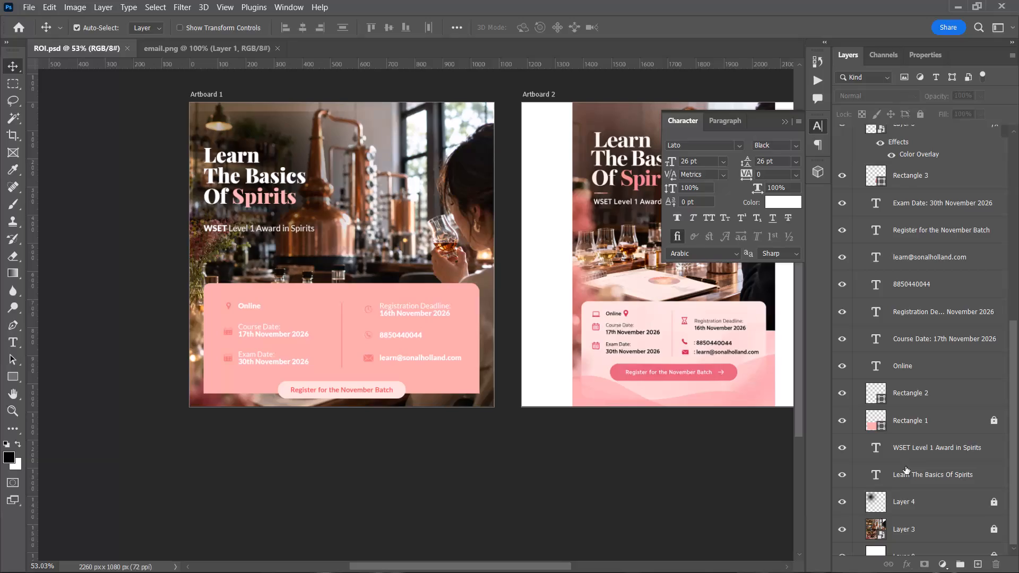
pyautogui.scroll(-2, 905, 466)
pyautogui.click(992, 485)
pyautogui.moveTo(272, 133); pyautogui.dragTo(267, 122)
pyautogui.click(350, 497)
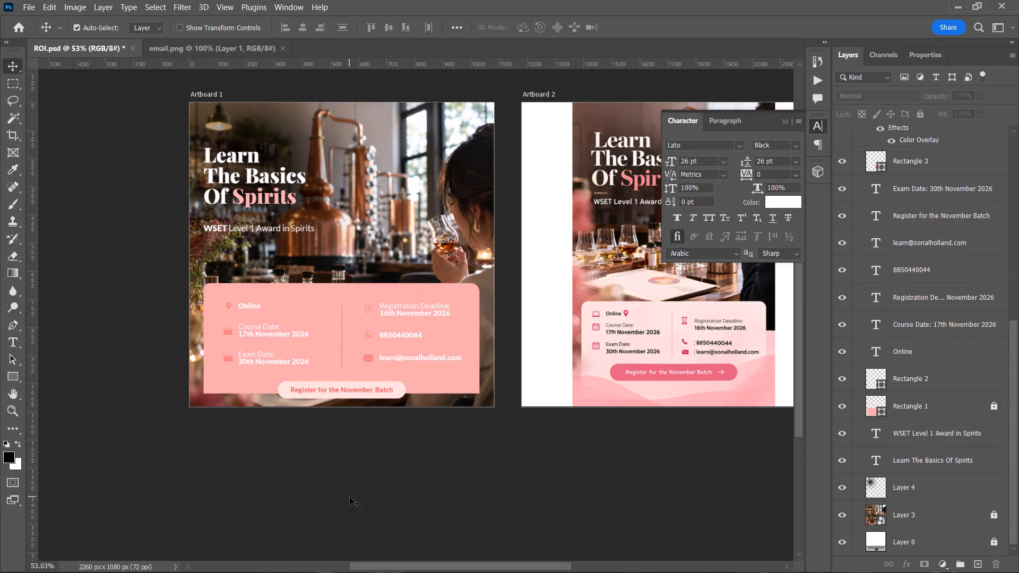
pyautogui.hotkey('ctrl', 's')
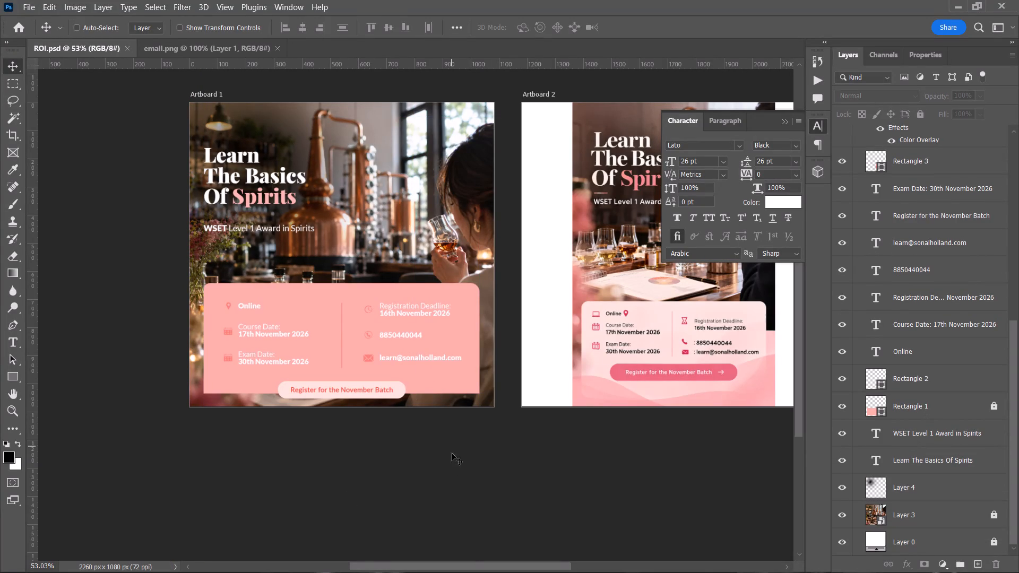
# Examine Artboard 1 at 100% in the Export As preview and close it without exporting.
pyautogui.hotkey('ctrl', 'alt', 'shift', 'w')
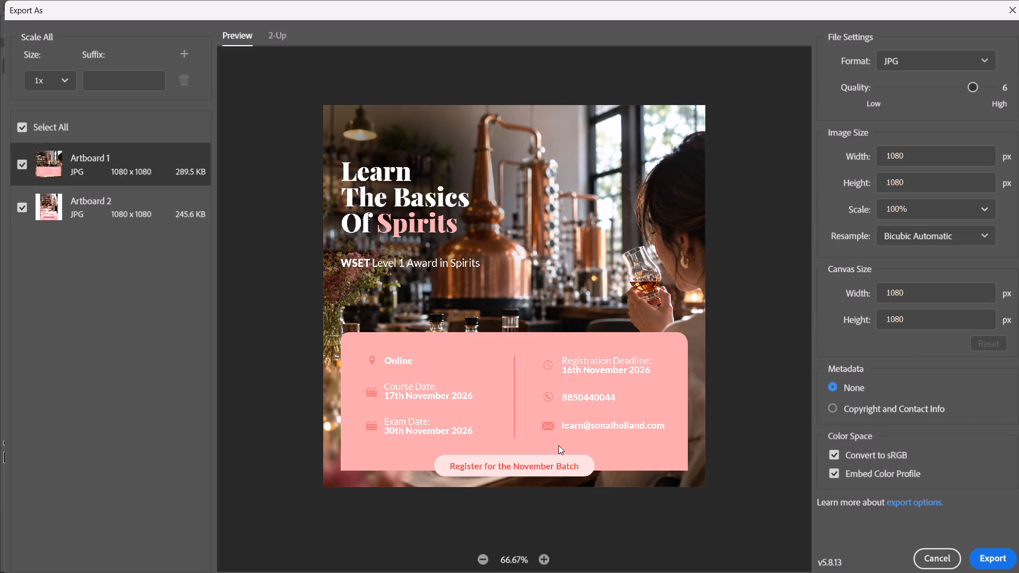
pyautogui.click(548, 564)
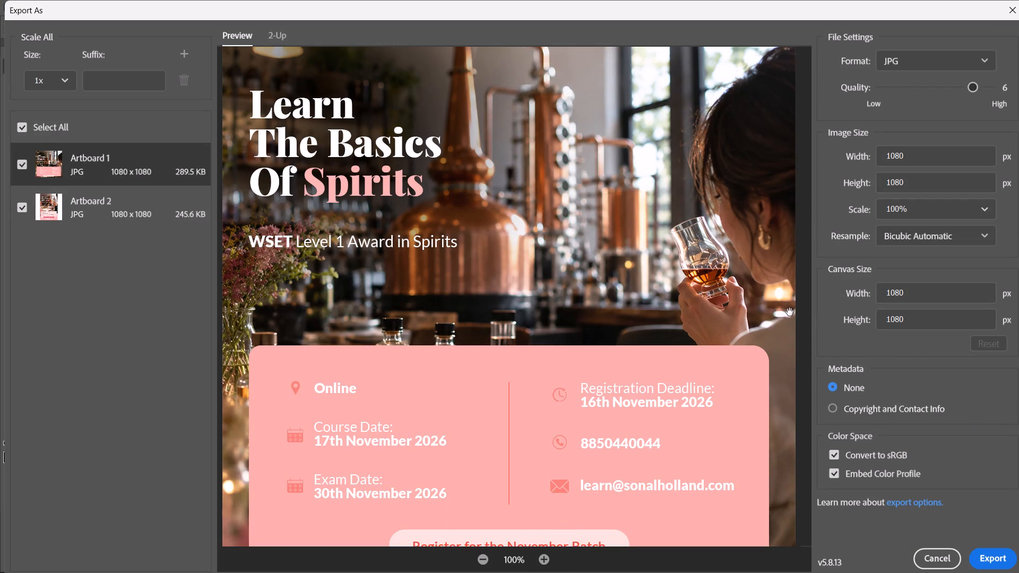
pyautogui.click(1014, 7)
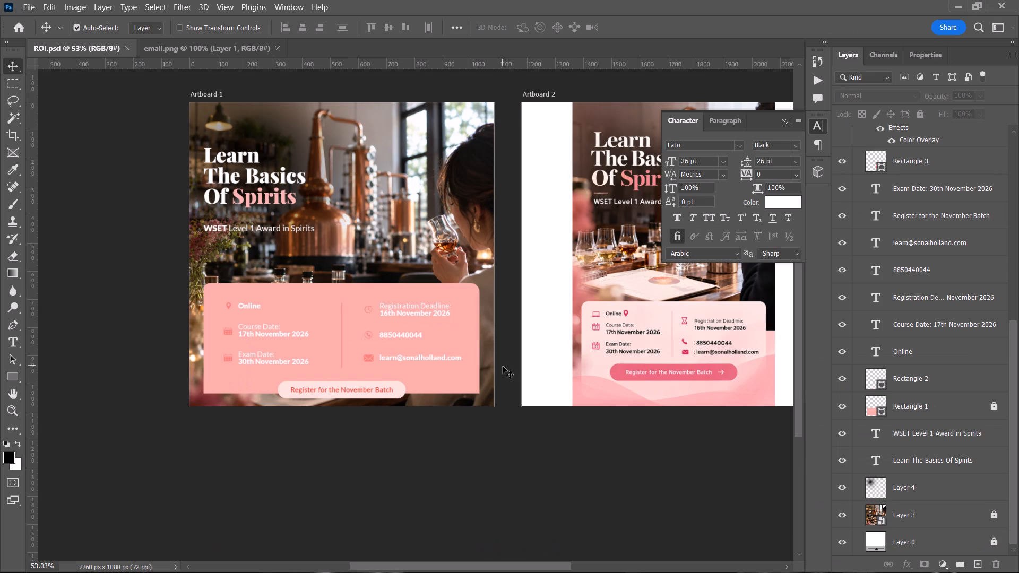
# Examine the whole Artboard 1 layout up close, from headline to details card, and save the document.
pyautogui.keyDown('alt'); pyautogui.scroll(3, 381, 422); pyautogui.keyUp('alt')
pyautogui.press('space')
pyautogui.press('space')
pyautogui.press('space')
pyautogui.press('space')
pyautogui.press('space')
pyautogui.press('space')
pyautogui.press('space')
pyautogui.press('space')
pyautogui.press('space')
pyautogui.press('space')
pyautogui.moveTo(395, 427); pyautogui.dragTo(461, 504)
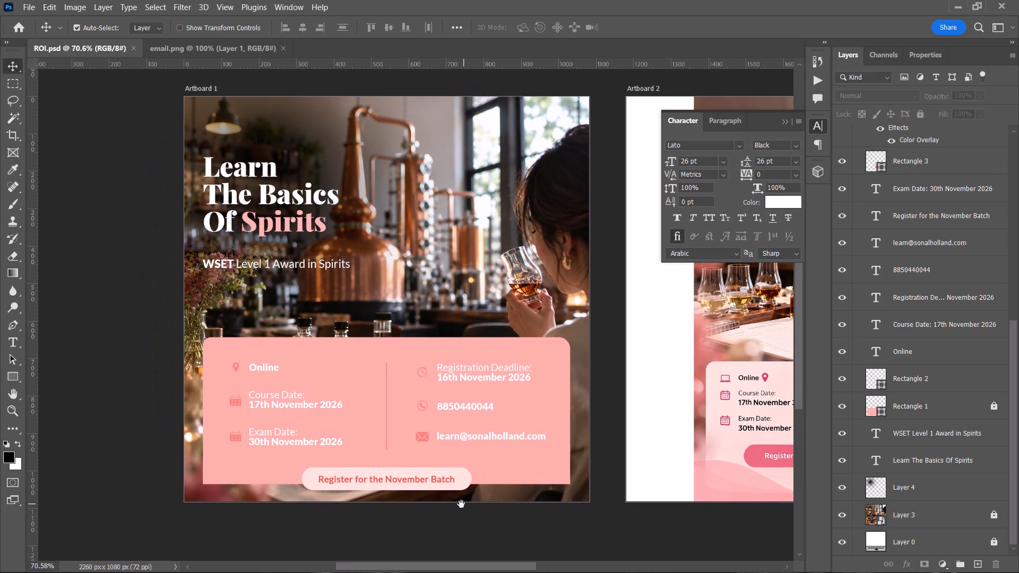
pyautogui.moveTo(461, 504); pyautogui.dragTo(461, 505)
pyautogui.keyDown('alt'); pyautogui.scroll(1, 605, 474); pyautogui.keyUp('alt')
pyautogui.press('space')
pyautogui.moveTo(621, 447); pyautogui.dragTo(608, 459)
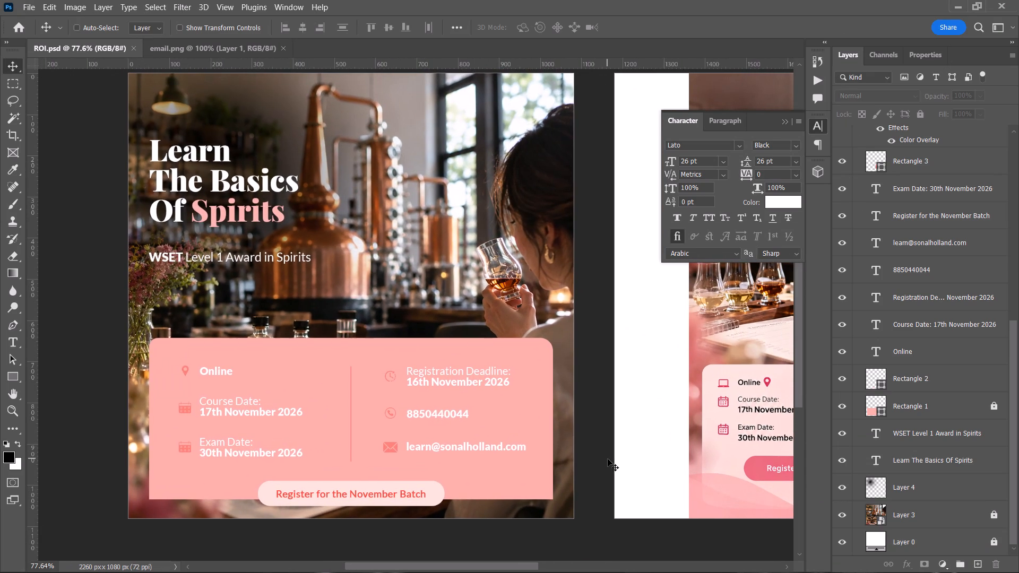
pyautogui.hotkey('ctrl', 's')
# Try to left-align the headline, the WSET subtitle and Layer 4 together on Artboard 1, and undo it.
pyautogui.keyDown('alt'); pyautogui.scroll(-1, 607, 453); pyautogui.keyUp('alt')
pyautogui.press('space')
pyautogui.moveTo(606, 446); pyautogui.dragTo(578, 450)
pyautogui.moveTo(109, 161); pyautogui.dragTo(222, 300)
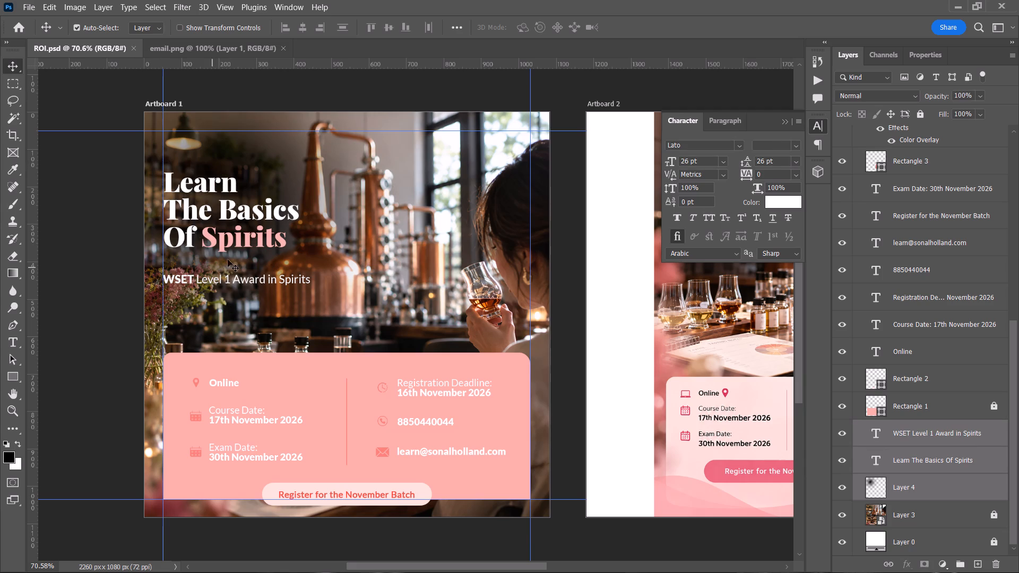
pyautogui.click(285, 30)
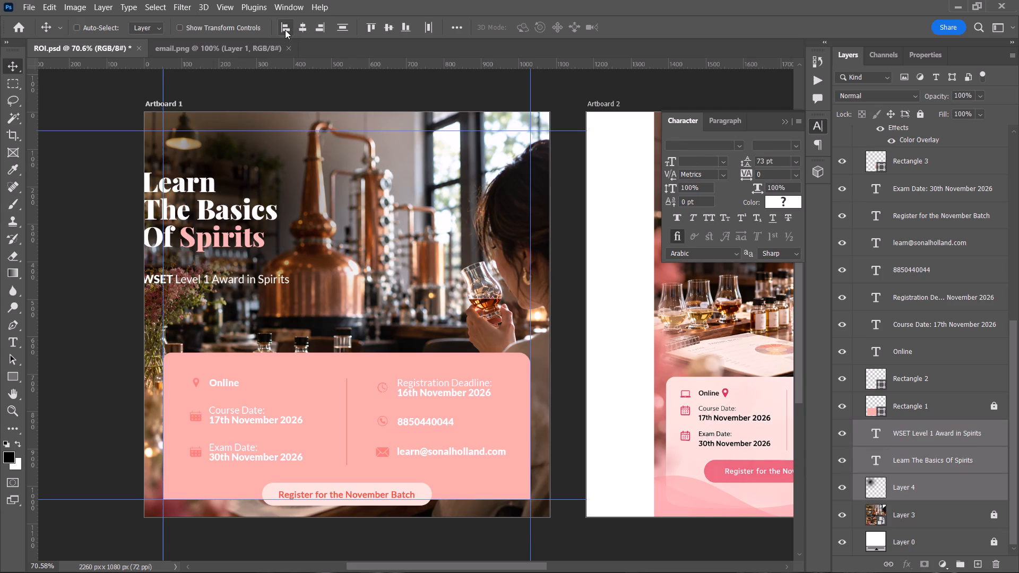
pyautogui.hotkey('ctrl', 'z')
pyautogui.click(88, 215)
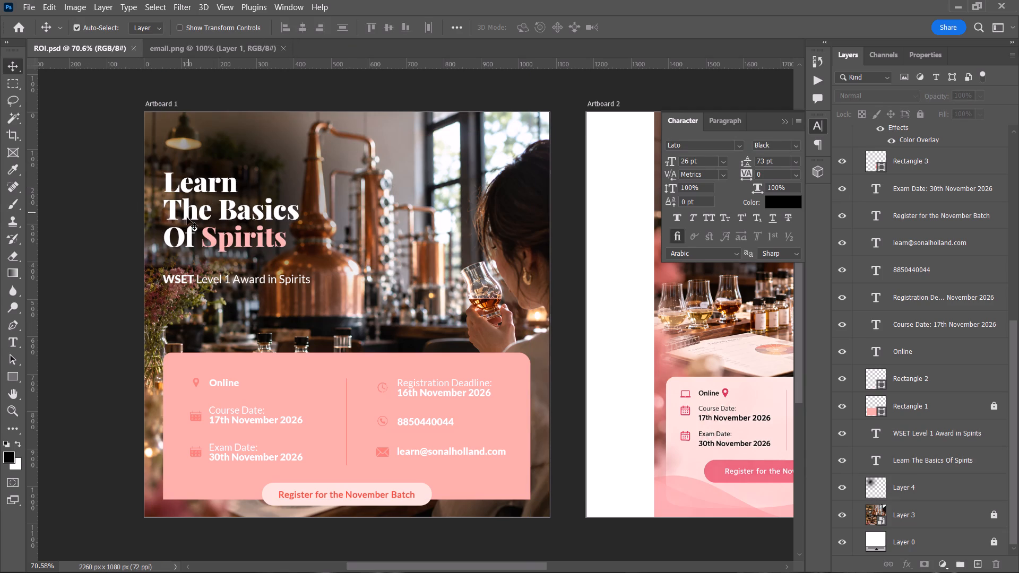
# Lock Layer 4 completely so the shading behind the headline cannot be selected or moved.
pyautogui.keyDown('alt'); pyautogui.scroll(4, 177, 244); pyautogui.keyUp('alt')
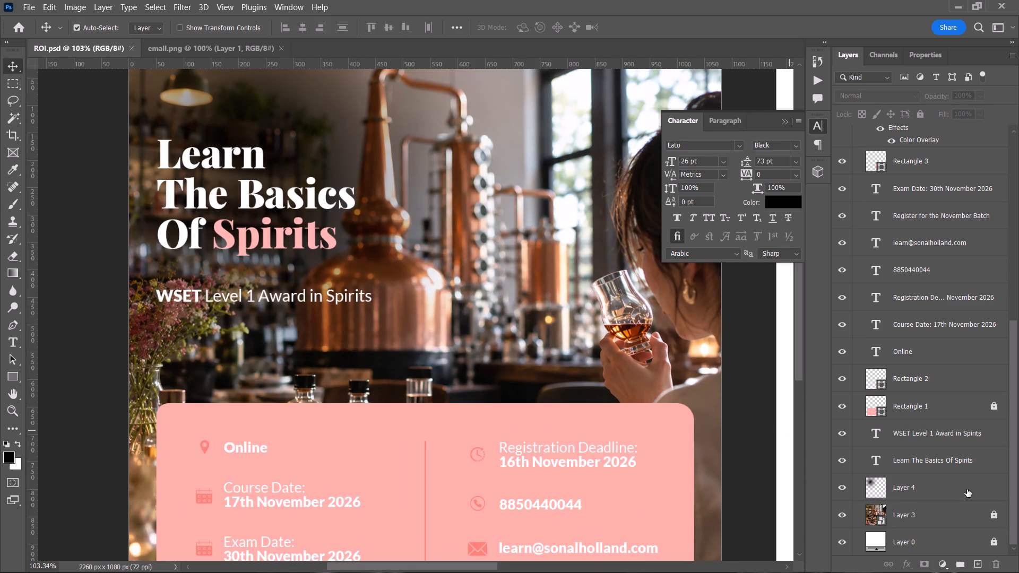
pyautogui.click(963, 486)
pyautogui.press('/')
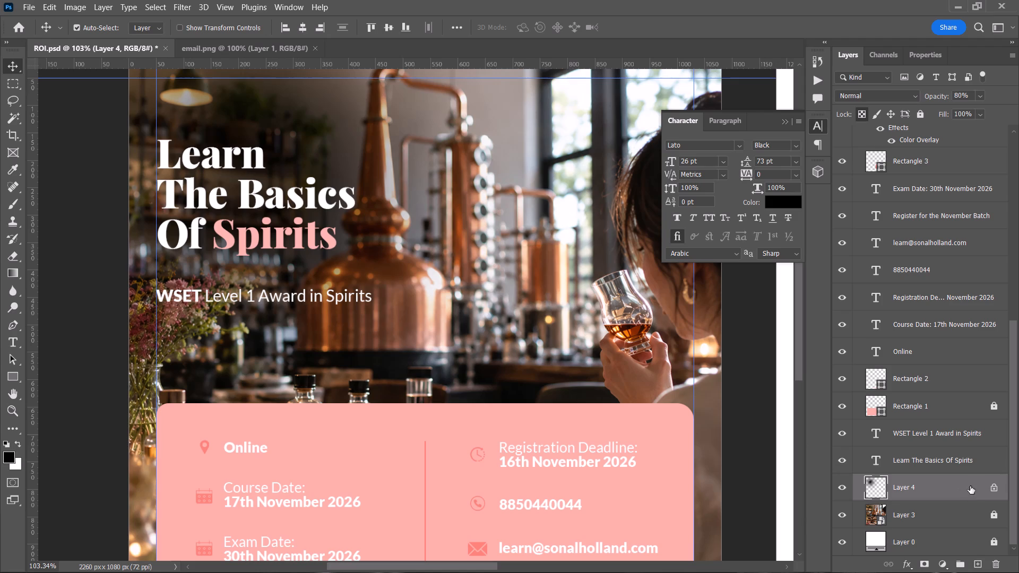
pyautogui.click(919, 109)
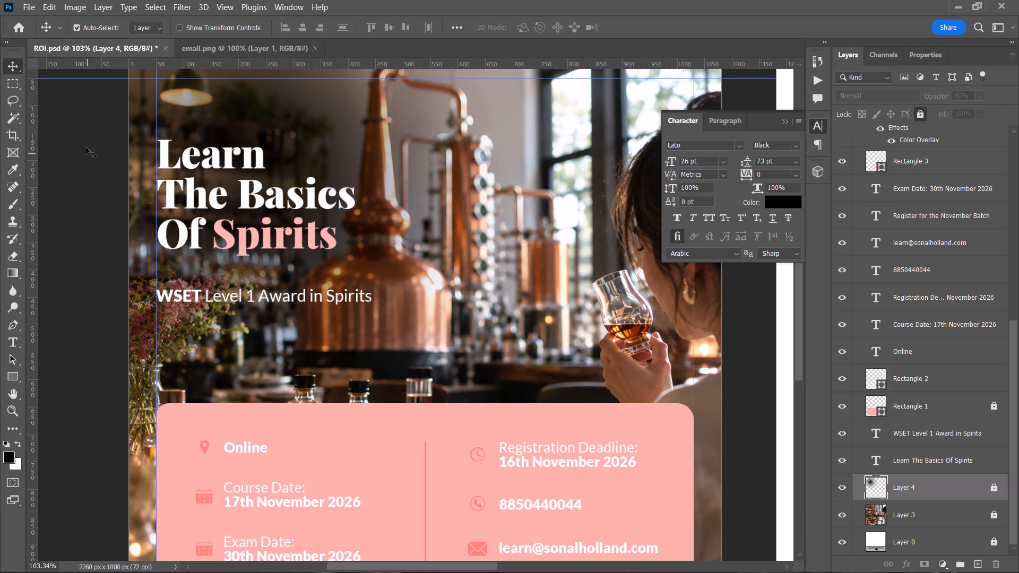
# Align the left edges of the headline and the WSET Level 1 Award in Spirits text, and save.
pyautogui.moveTo(83, 144); pyautogui.dragTo(271, 337)
pyautogui.click(279, 29)
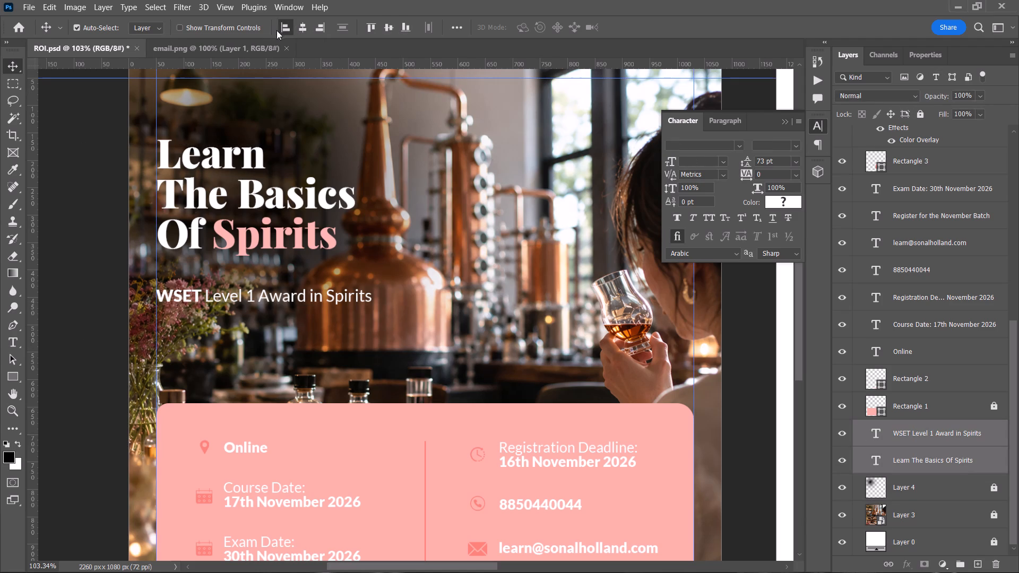
pyautogui.click(77, 209)
pyautogui.keyDown('alt'); pyautogui.scroll(-2, 77, 209); pyautogui.keyUp('alt')
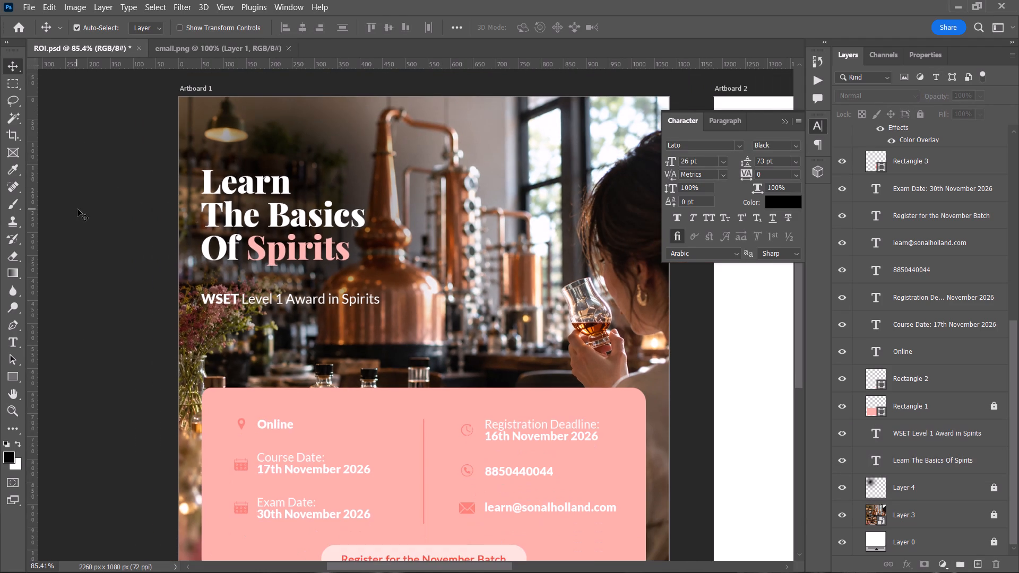
pyautogui.hotkey('ctrl', 's')
# Set the Register for the November Batch button text to 23 pt and centre it horizontally.
pyautogui.keyDown('alt'); pyautogui.scroll(-2, 77, 209); pyautogui.keyUp('alt')
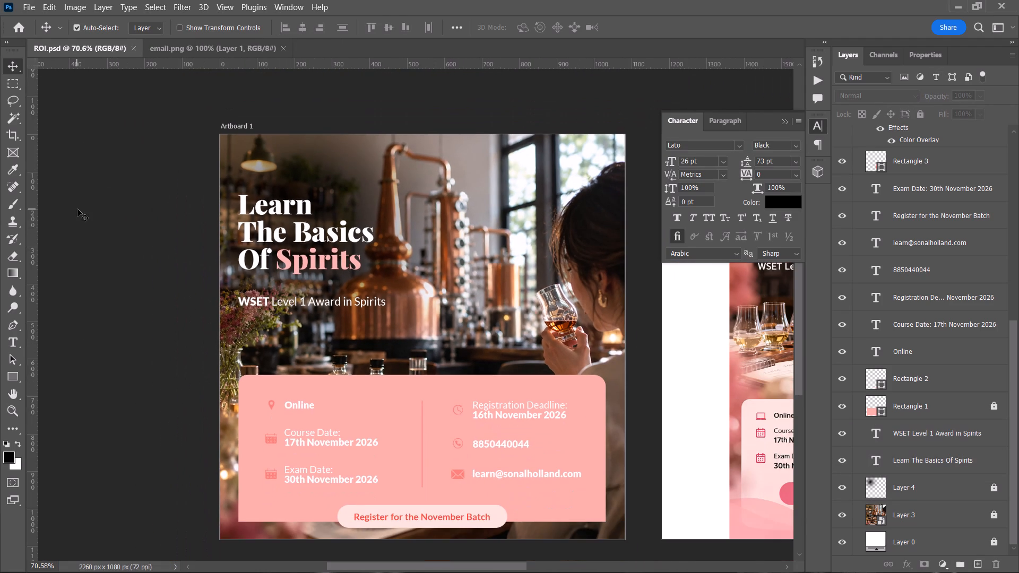
pyautogui.press('space')
pyautogui.press('space')
pyautogui.press('space')
pyautogui.moveTo(77, 209); pyautogui.dragTo(58, 197)
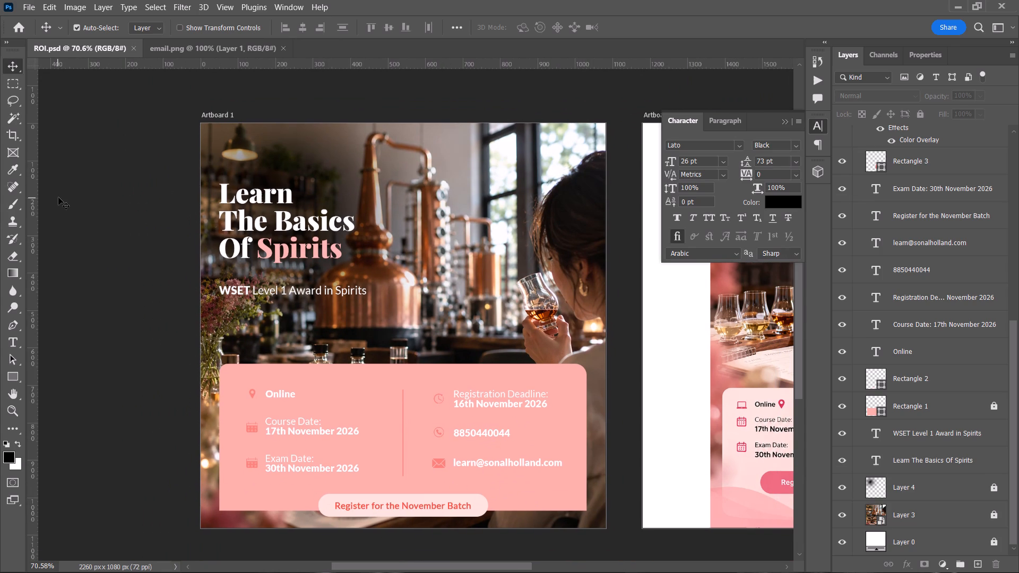
pyautogui.click(384, 507)
pyautogui.click(713, 164)
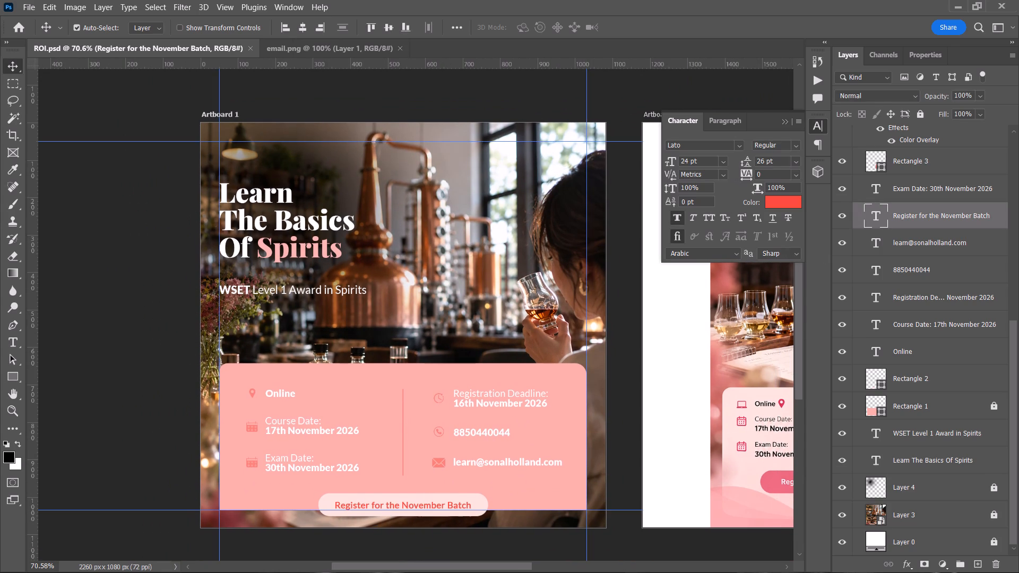
pyautogui.scroll(-1, 713, 164)
pyautogui.click(307, 22)
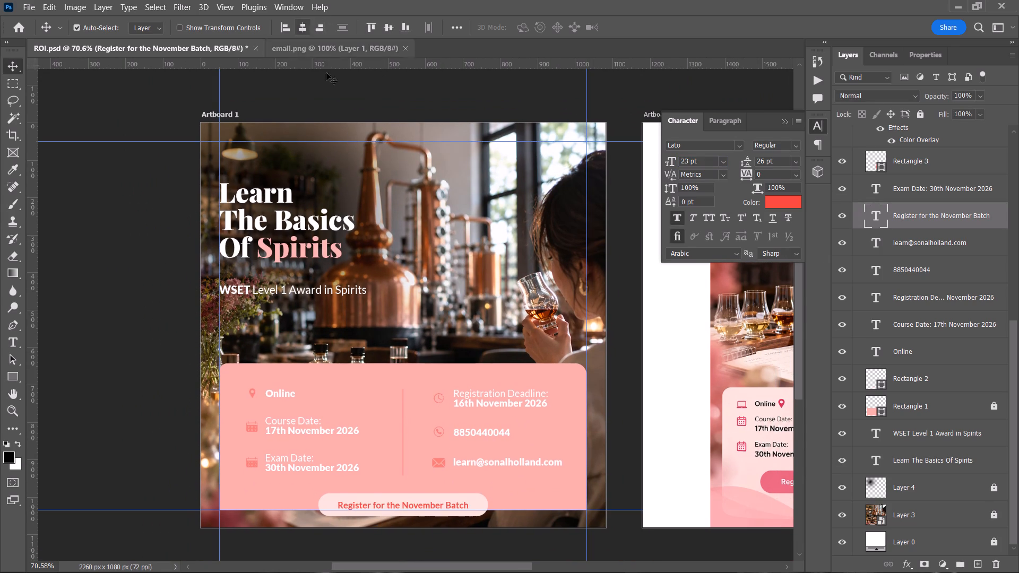
# Change the Register for the November Batch button text to the Lato Light font style and save the document.
pyautogui.scroll(-6, 484, 491)
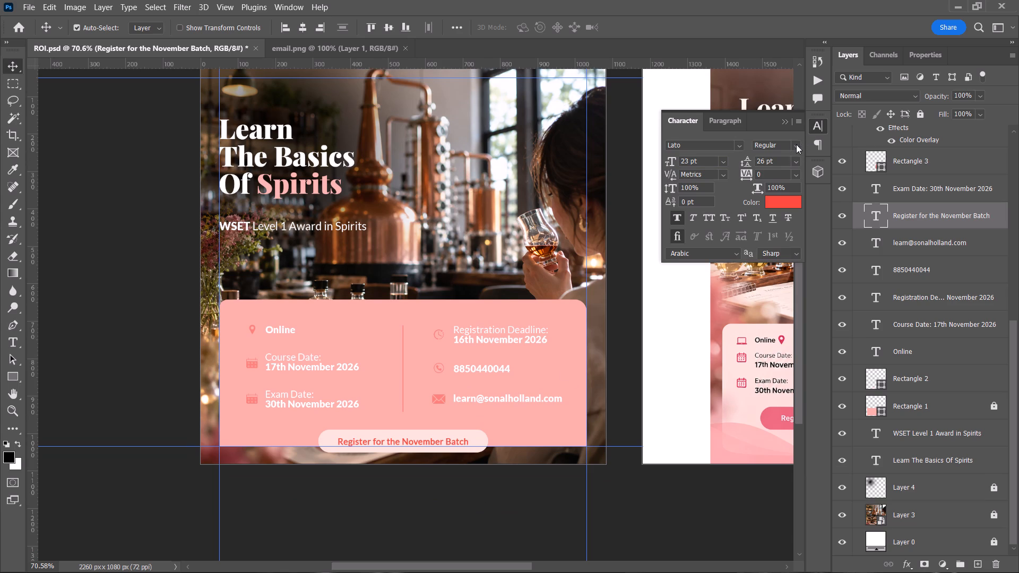
pyautogui.click(793, 146)
pyautogui.click(792, 183)
pyautogui.click(480, 517)
pyautogui.press('space')
pyautogui.press('space')
pyautogui.press('space')
pyautogui.press('space')
pyautogui.press('space')
pyautogui.press('space')
pyautogui.press('space')
pyautogui.press('space')
pyautogui.press('space')
pyautogui.press('space')
pyautogui.press('space')
pyautogui.press('space')
pyautogui.moveTo(480, 517); pyautogui.dragTo(419, 512)
pyautogui.click(367, 437)
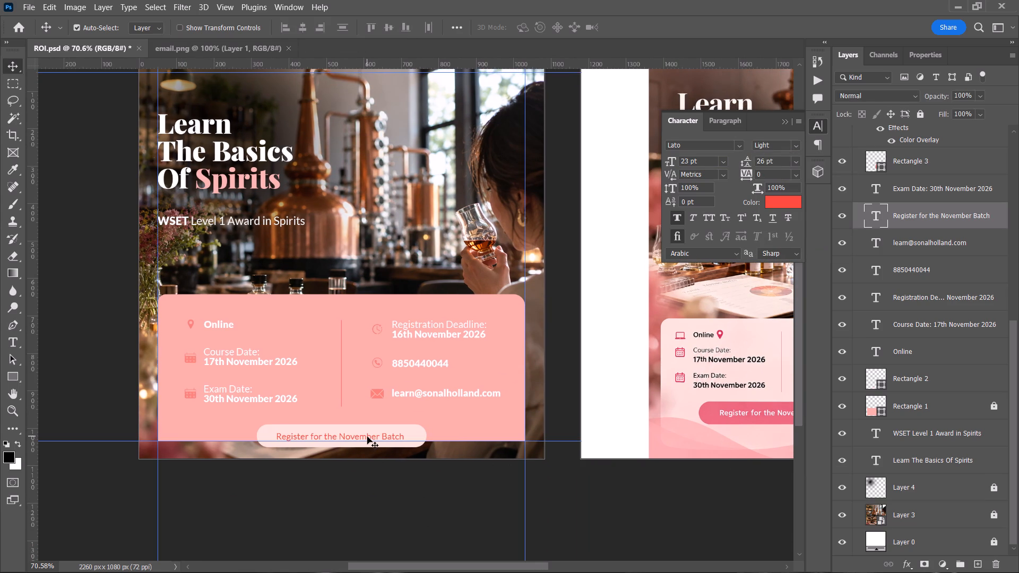
pyautogui.click(446, 511)
pyautogui.hotkey('ctrl', 's')
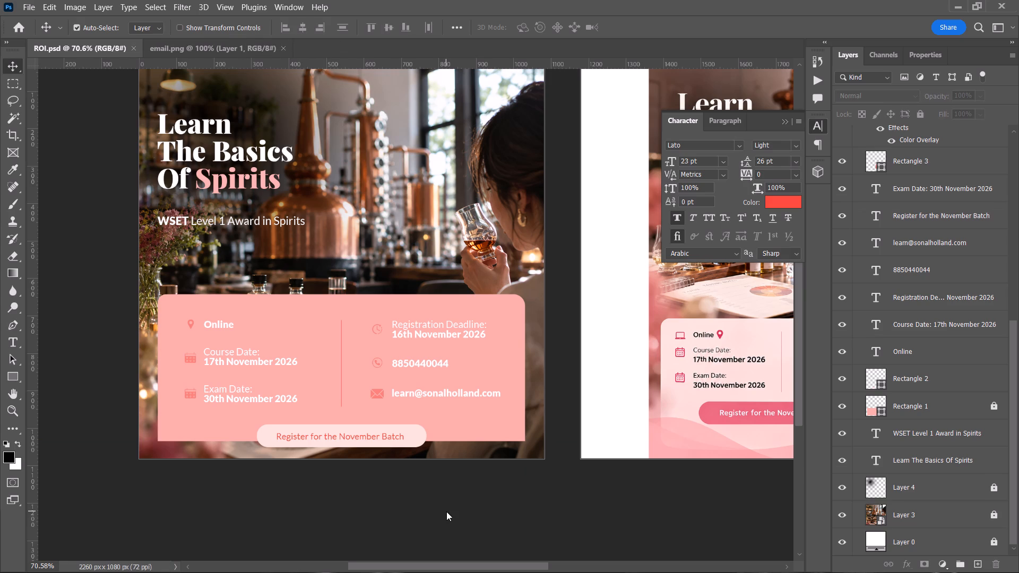
# Examine the details card and Register button on Artboard 1 against the Artboard 2 reference.
pyautogui.keyDown('alt'); pyautogui.scroll(-1, 446, 511); pyautogui.keyUp('alt')
pyautogui.press('space')
pyautogui.press('space')
pyautogui.press('space')
pyautogui.moveTo(446, 511); pyautogui.dragTo(418, 523)
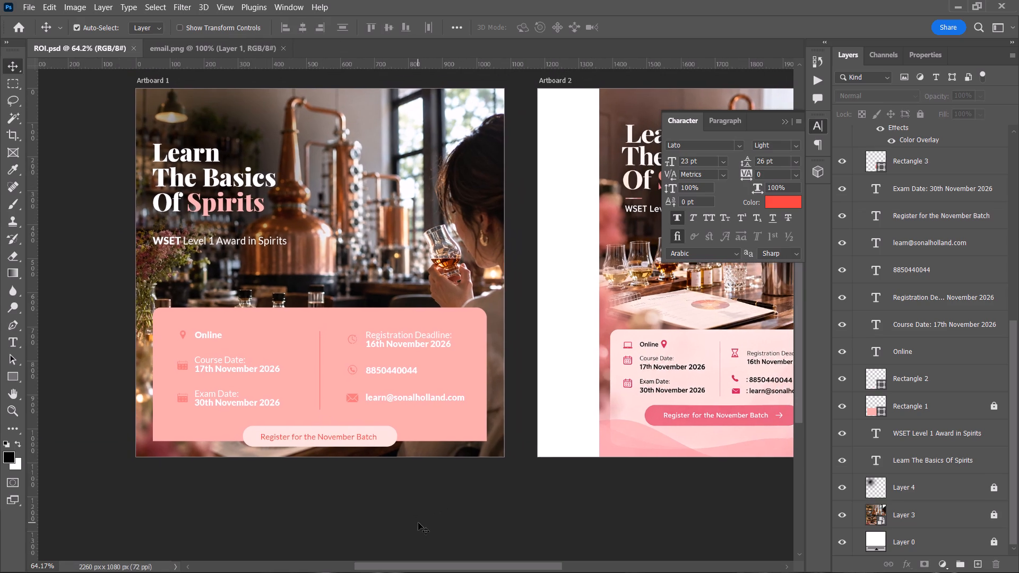
pyautogui.keyDown('alt'); pyautogui.scroll(-2, 418, 522); pyautogui.keyUp('alt')
pyautogui.press('space')
pyautogui.moveTo(410, 511); pyautogui.dragTo(395, 519)
pyautogui.press('space')
pyautogui.press('space')
pyautogui.press('space')
pyautogui.moveTo(403, 517); pyautogui.dragTo(390, 519)
pyautogui.press('space')
pyautogui.press('space')
pyautogui.moveTo(400, 516); pyautogui.dragTo(394, 523)
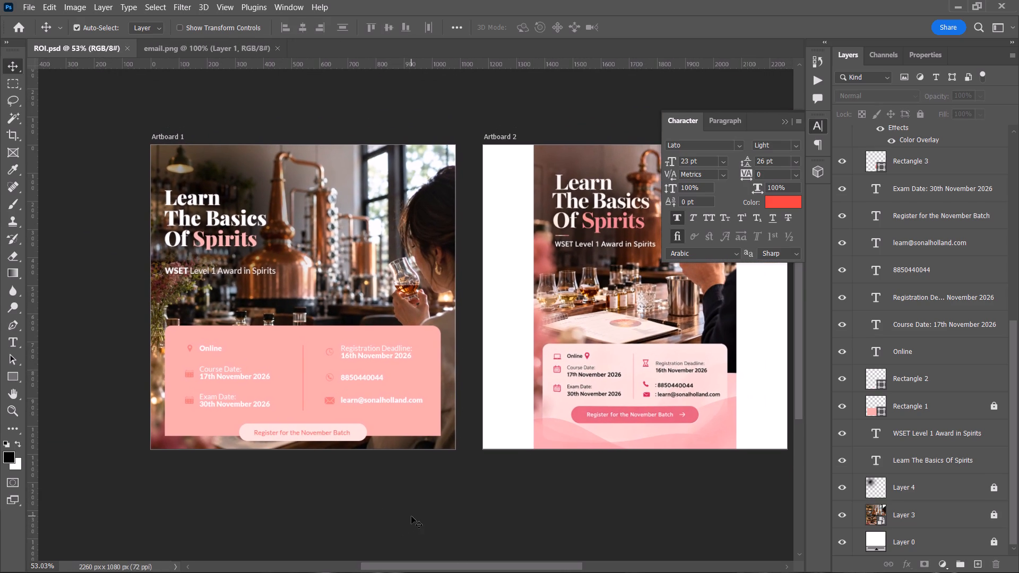
pyautogui.keyDown('alt'); pyautogui.scroll(2, 411, 516); pyautogui.keyUp('alt')
pyautogui.press('space')
pyautogui.press('space')
pyautogui.press('space')
pyautogui.press('space')
pyautogui.press('space')
pyautogui.press('space')
pyautogui.press('space')
pyautogui.press('space')
pyautogui.press('space')
pyautogui.press('space')
pyautogui.press('space')
pyautogui.press('space')
pyautogui.press('space')
pyautogui.press('space')
pyautogui.press('space')
pyautogui.press('space')
pyautogui.press('space')
pyautogui.press('space')
pyautogui.press('space')
pyautogui.press('space')
pyautogui.moveTo(412, 516); pyautogui.dragTo(425, 516)
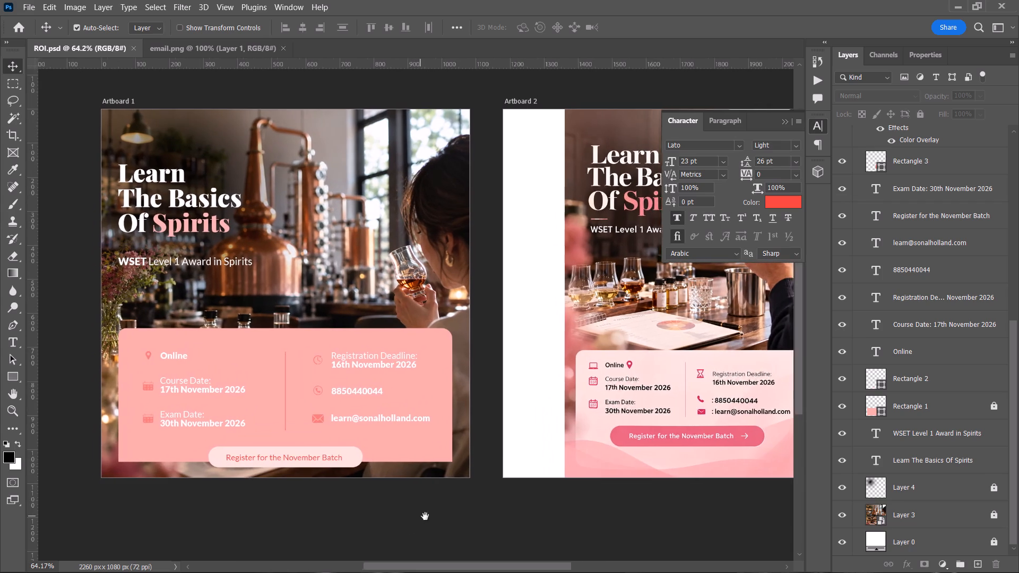
pyautogui.moveTo(425, 516); pyautogui.dragTo(453, 521)
pyautogui.press('space')
pyautogui.press('space')
pyautogui.press('space')
pyautogui.press('space')
pyautogui.press('space')
pyautogui.press('space')
pyautogui.press('space')
pyautogui.press('space')
pyautogui.press('space')
pyautogui.moveTo(453, 521); pyautogui.dragTo(462, 524)
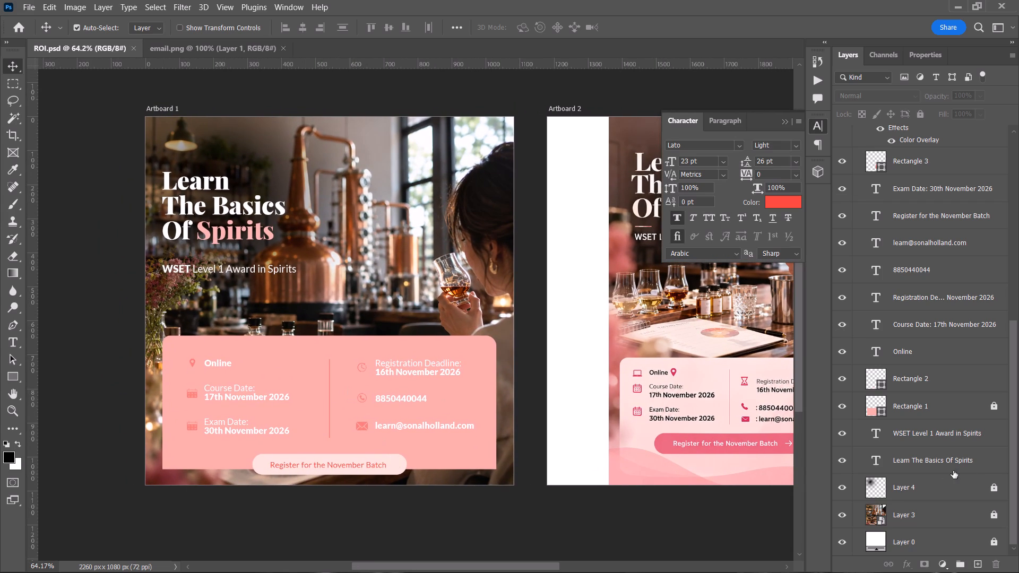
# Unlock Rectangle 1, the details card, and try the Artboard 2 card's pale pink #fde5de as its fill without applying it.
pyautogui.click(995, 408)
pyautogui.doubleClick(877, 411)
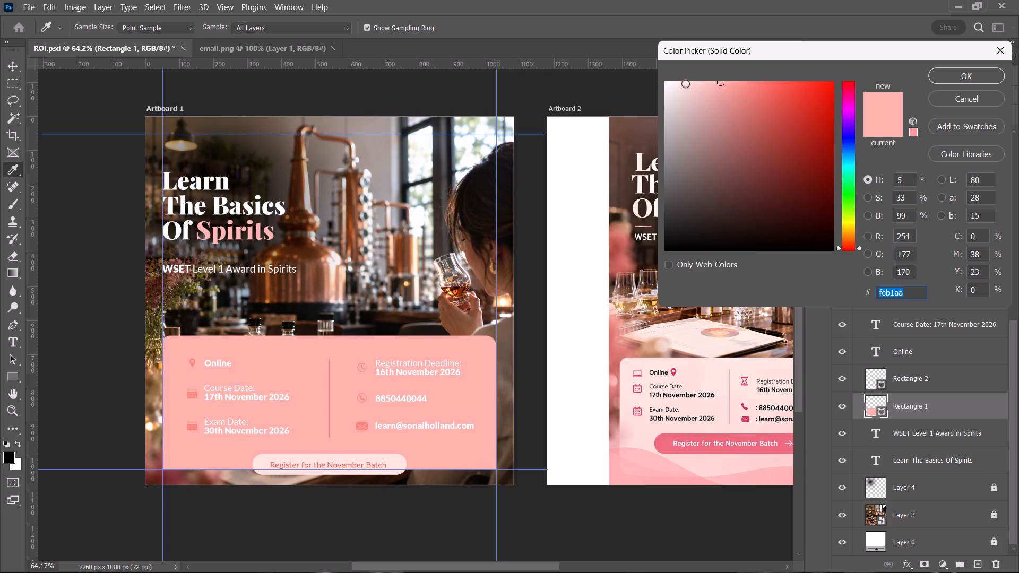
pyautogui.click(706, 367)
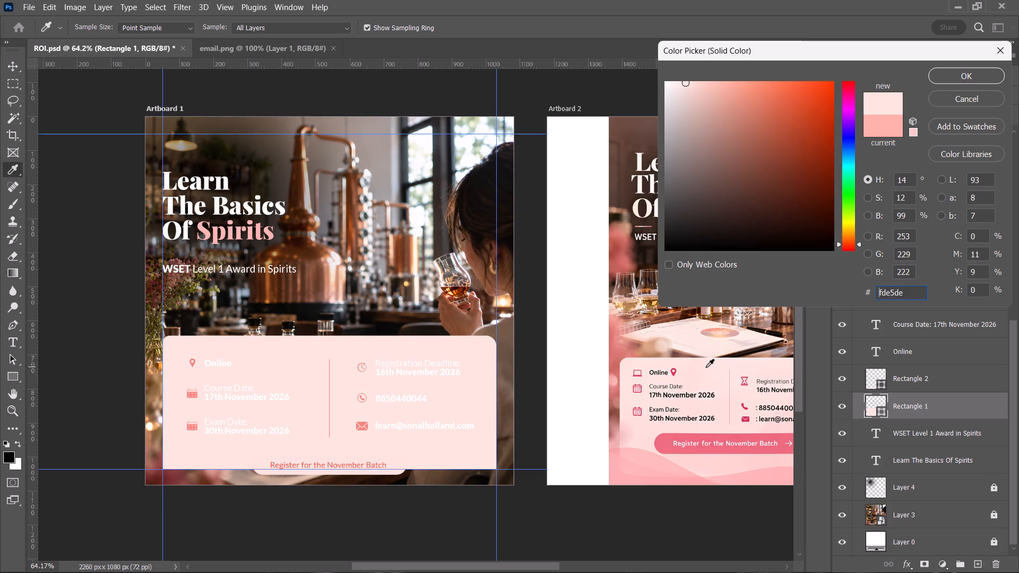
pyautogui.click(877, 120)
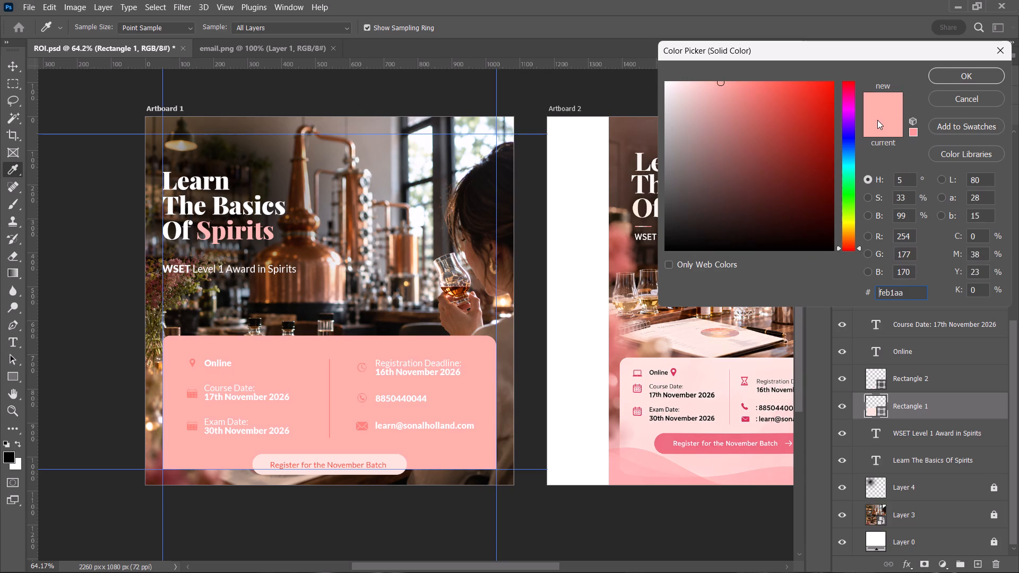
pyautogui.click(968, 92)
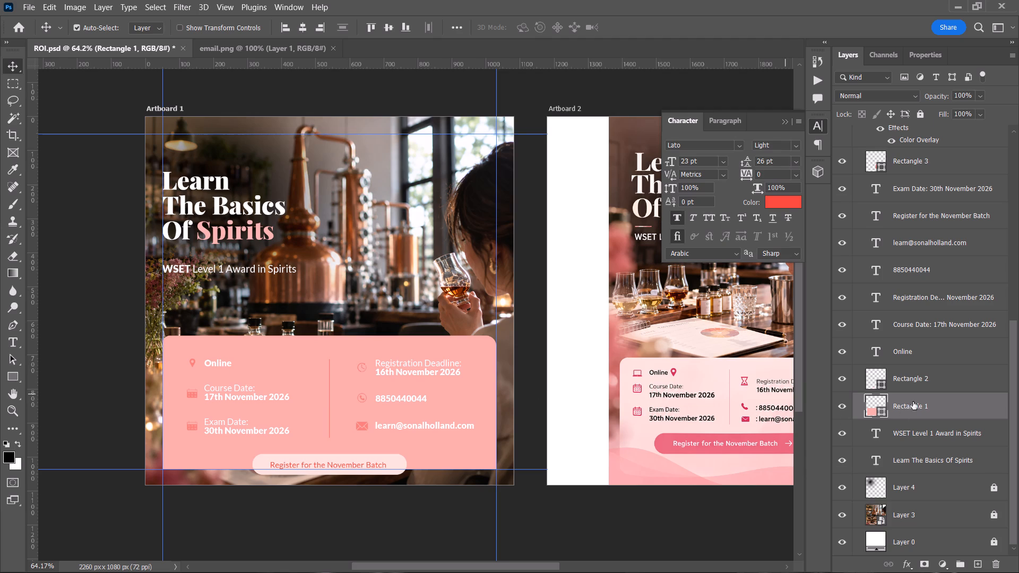
# Set the colour of all Artboard 1 card and button text layers, from Online through Exam Date, to black.
pyautogui.scroll(2, 913, 401)
pyautogui.click(951, 389)
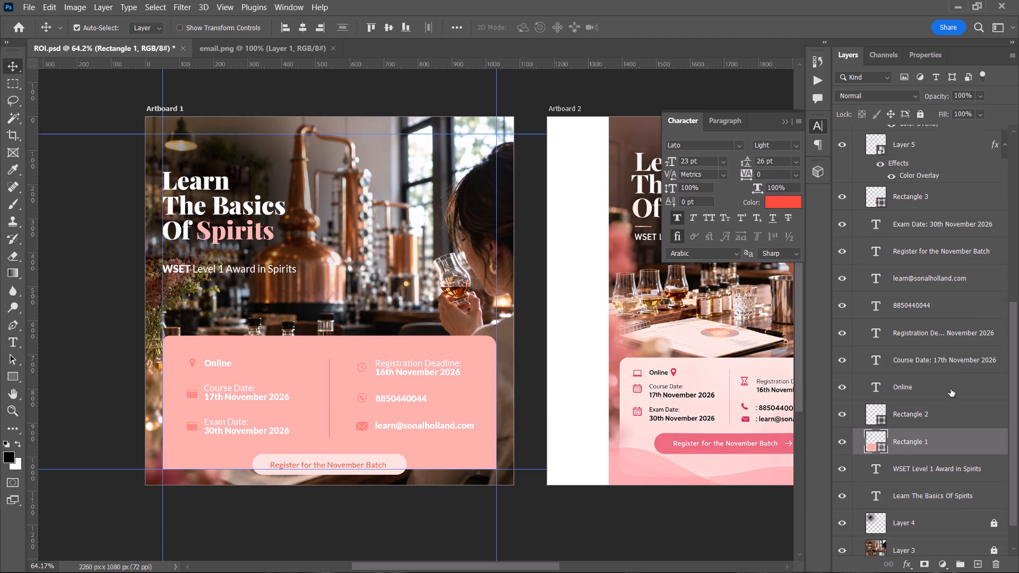
pyautogui.keyDown('shift'); pyautogui.click(949, 225); pyautogui.keyUp('shift')
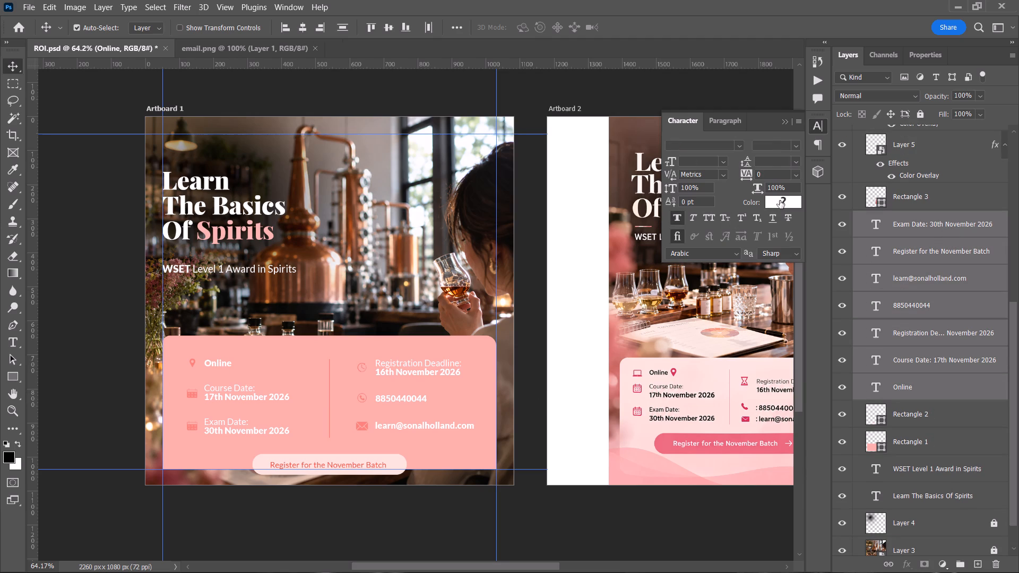
pyautogui.click(780, 201)
pyautogui.moveTo(749, 170); pyautogui.dragTo(600, 6)
pyautogui.moveTo(749, 108); pyautogui.dragTo(731, 149)
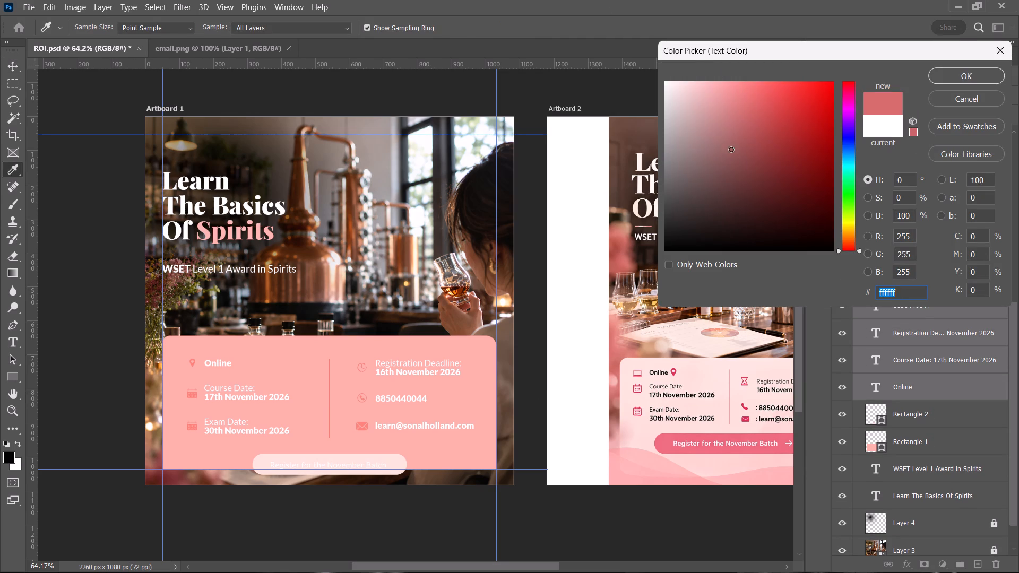
pyautogui.moveTo(731, 149); pyautogui.dragTo(568, 291)
pyautogui.click(944, 75)
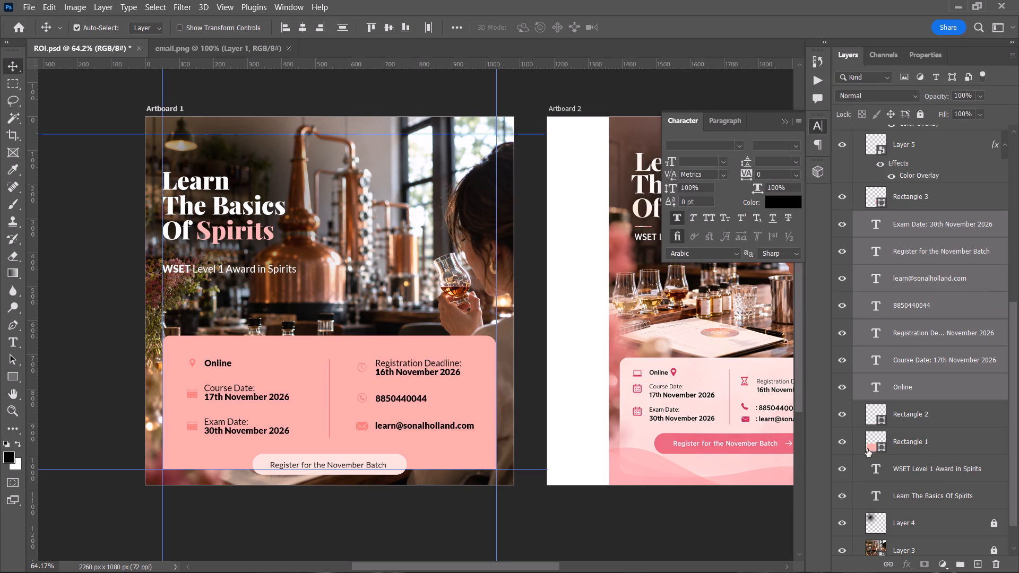
# Fill Rectangle 1, the details card, with the pale pink #fce3dd sampled from the Register button.
pyautogui.doubleClick(882, 449)
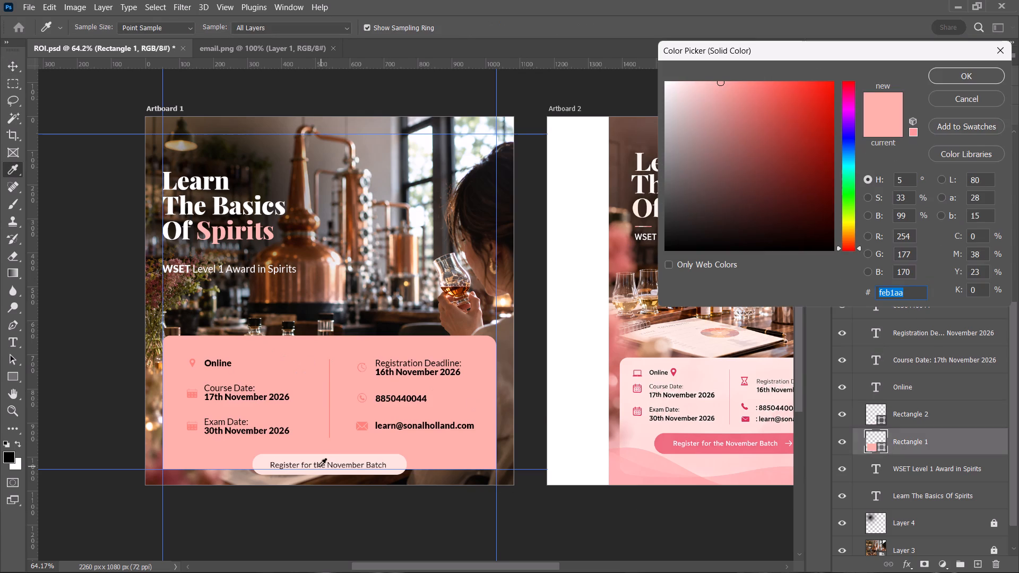
pyautogui.click(298, 457)
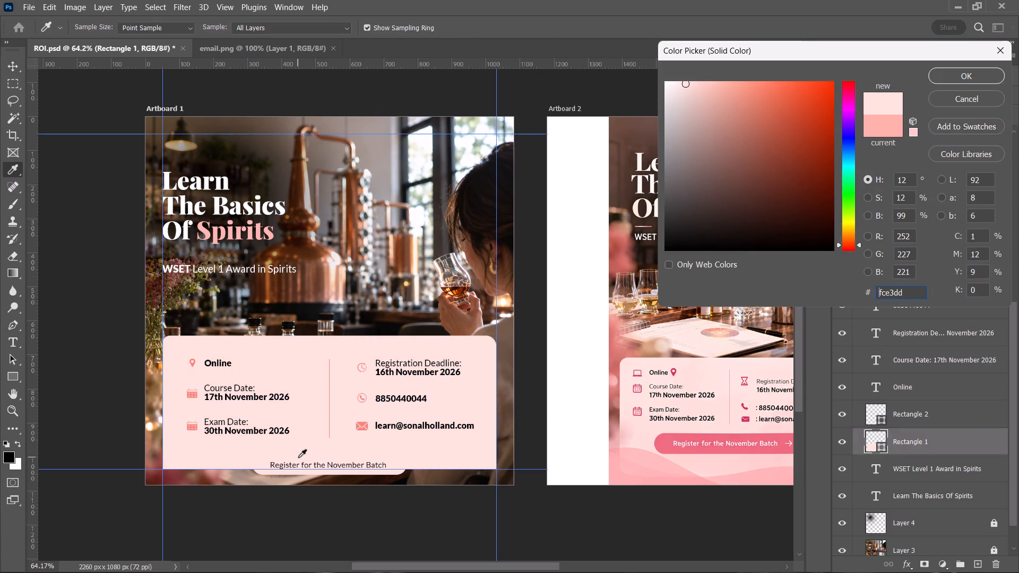
pyautogui.click(972, 72)
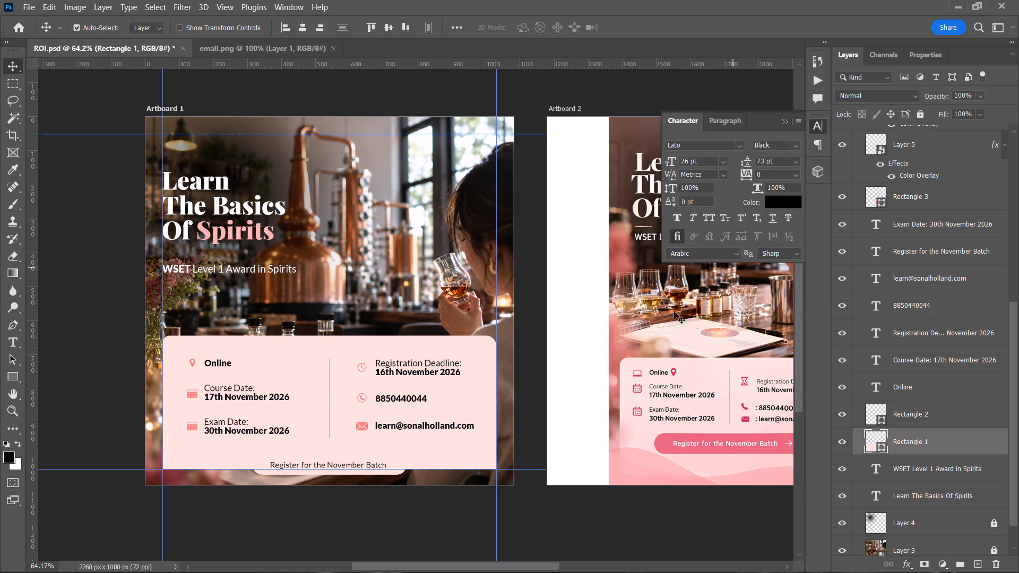
# Fill Rectangle 2, the Register button, with the pink #ffb7b1 sampled from the word Spirits in the headline, and save the document.
pyautogui.click(393, 473)
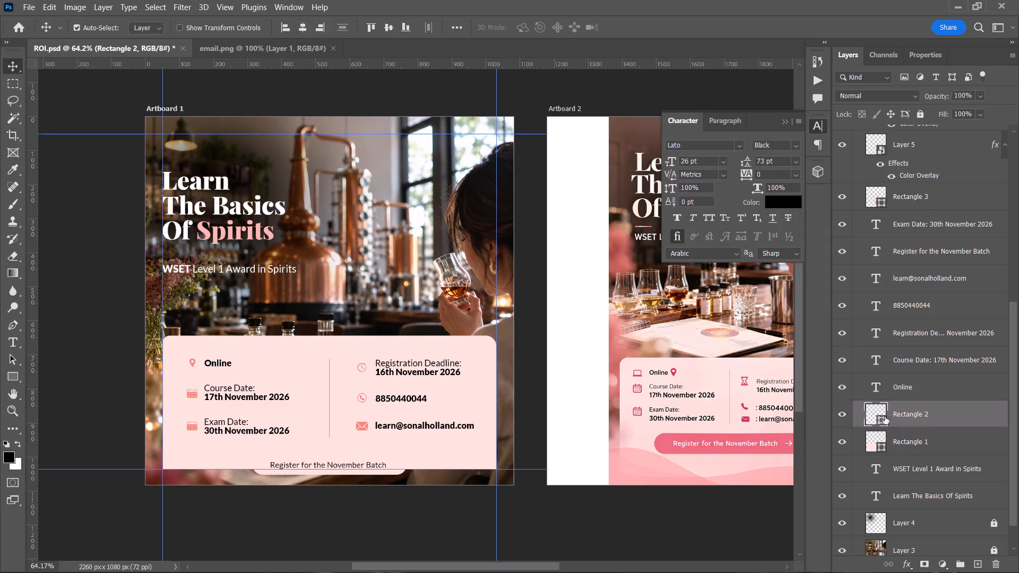
pyautogui.doubleClick(882, 420)
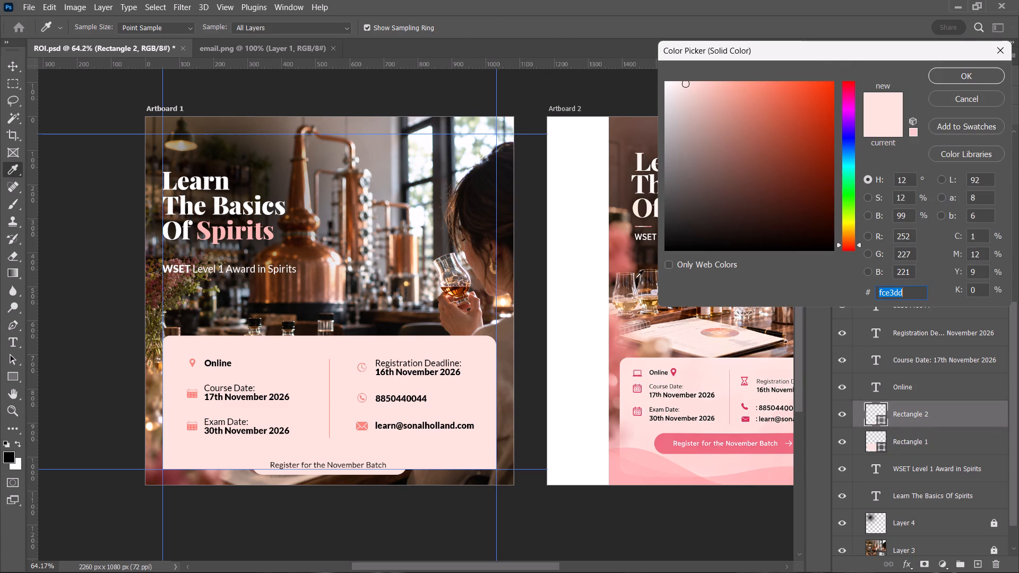
pyautogui.click(670, 444)
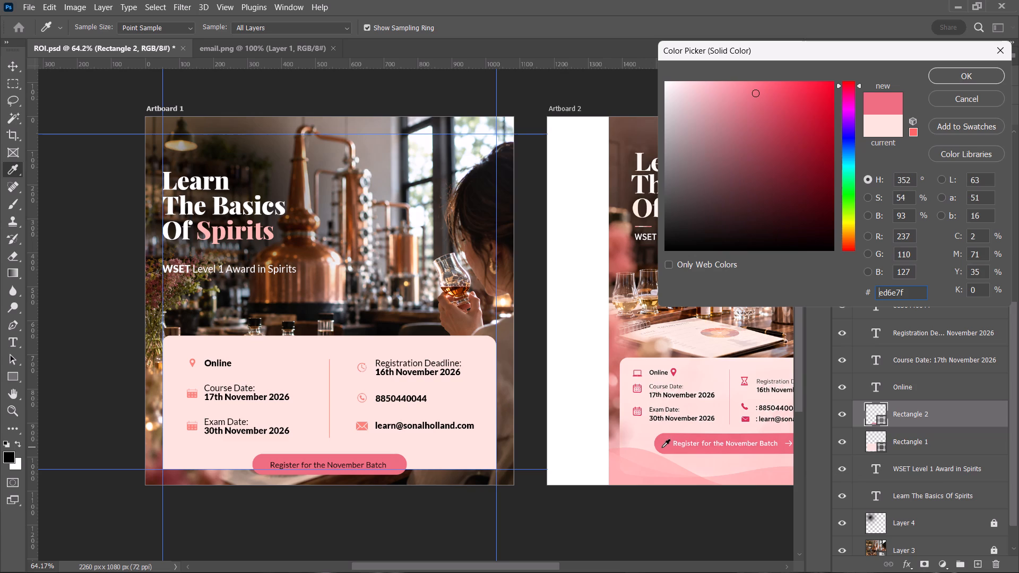
pyautogui.click(628, 462)
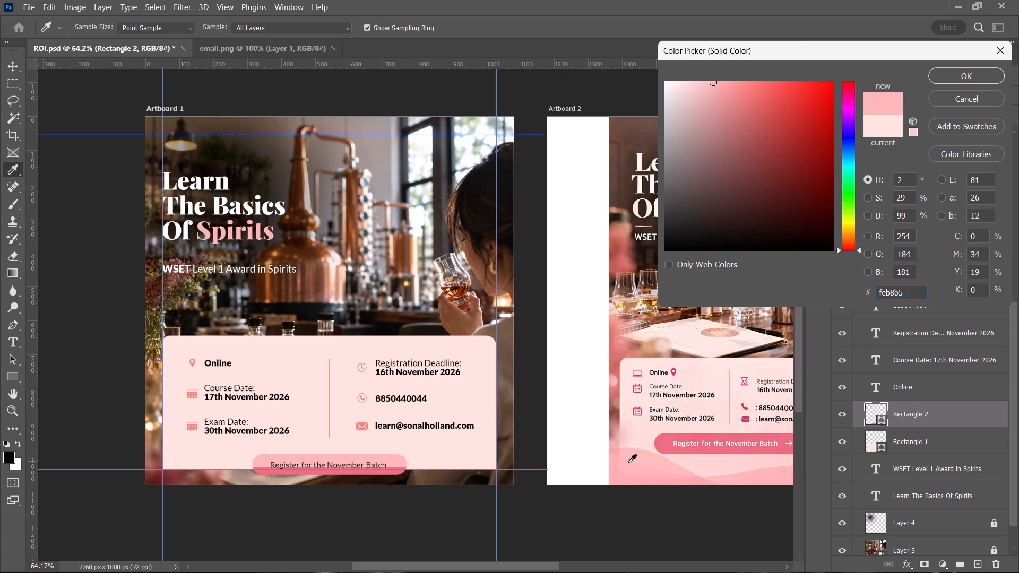
pyautogui.click(224, 233)
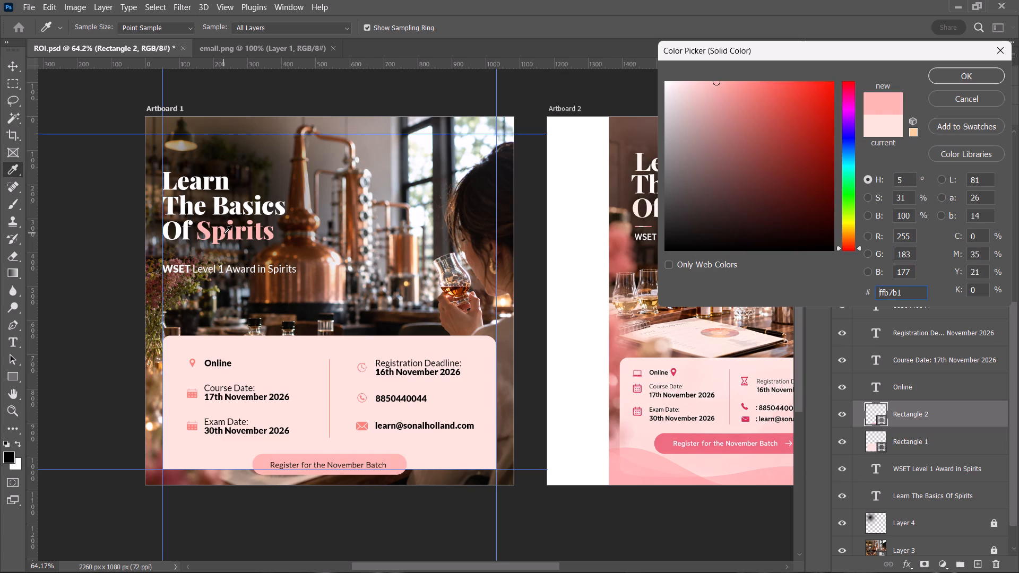
pyautogui.click(978, 71)
pyautogui.click(325, 514)
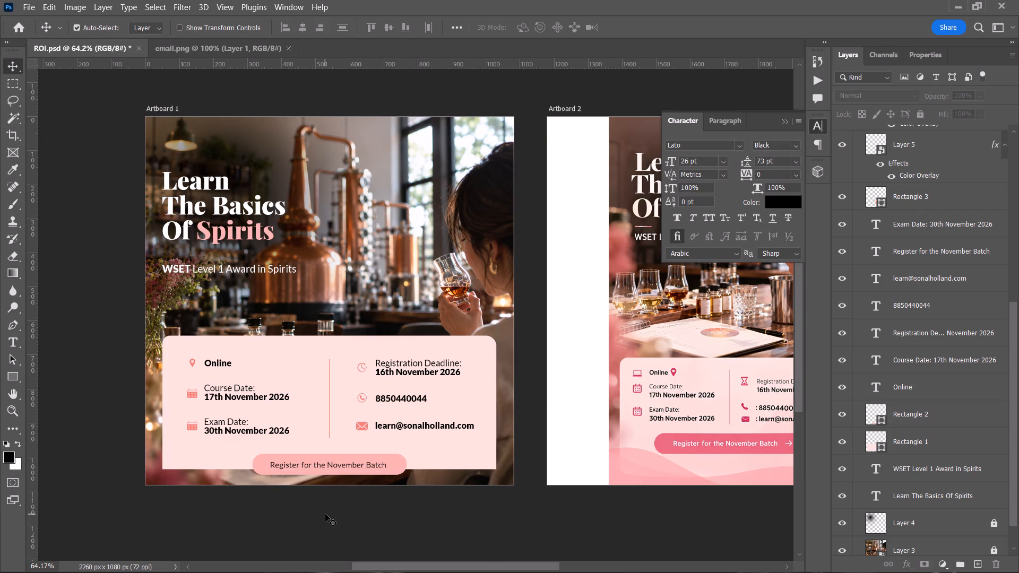
pyautogui.hotkey('ctrl', 's')
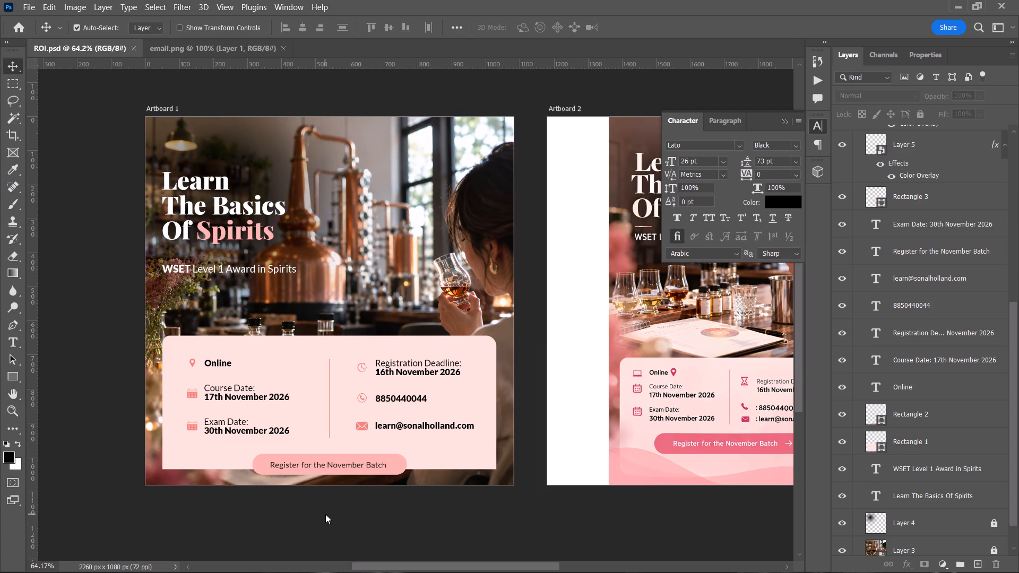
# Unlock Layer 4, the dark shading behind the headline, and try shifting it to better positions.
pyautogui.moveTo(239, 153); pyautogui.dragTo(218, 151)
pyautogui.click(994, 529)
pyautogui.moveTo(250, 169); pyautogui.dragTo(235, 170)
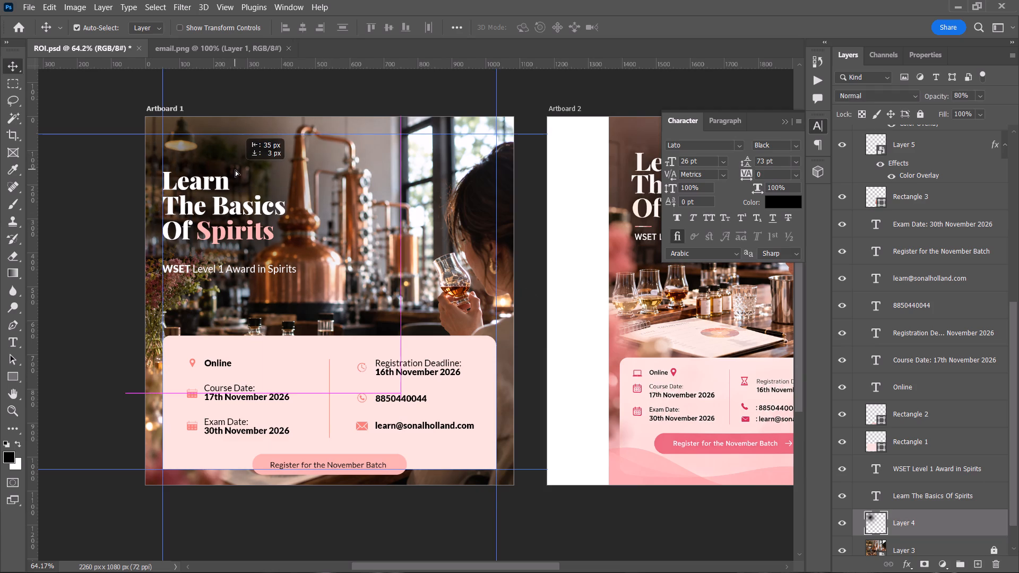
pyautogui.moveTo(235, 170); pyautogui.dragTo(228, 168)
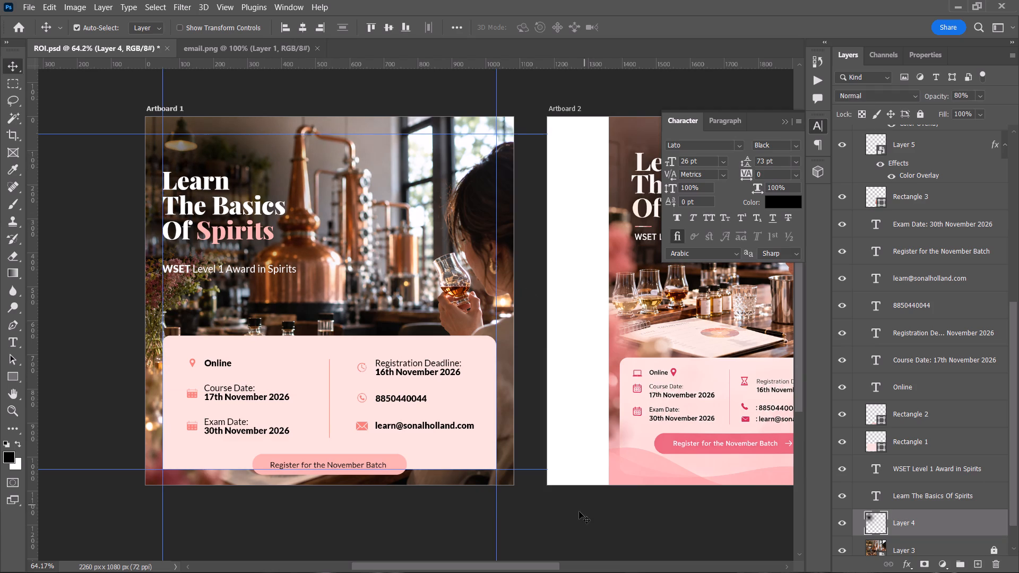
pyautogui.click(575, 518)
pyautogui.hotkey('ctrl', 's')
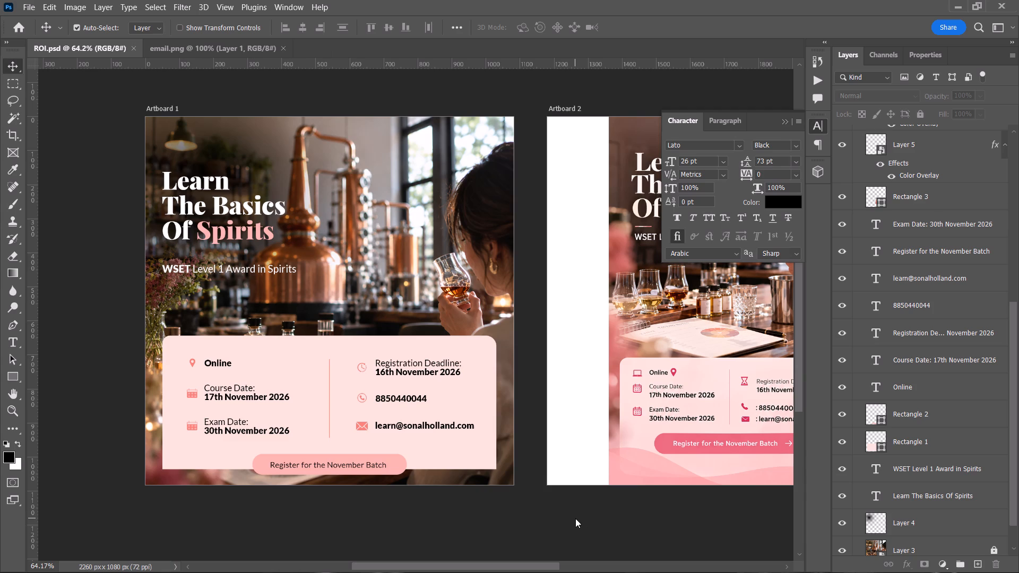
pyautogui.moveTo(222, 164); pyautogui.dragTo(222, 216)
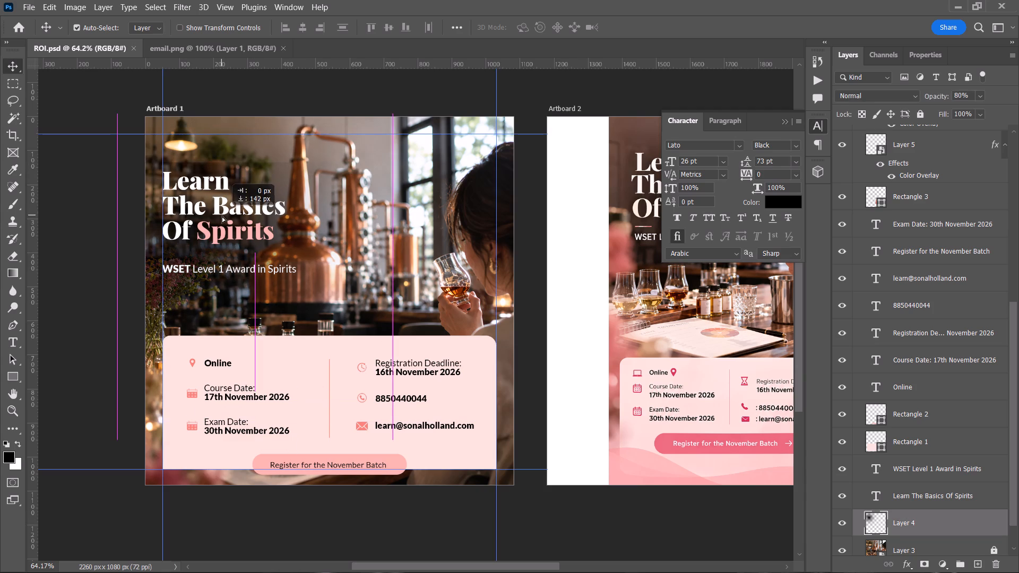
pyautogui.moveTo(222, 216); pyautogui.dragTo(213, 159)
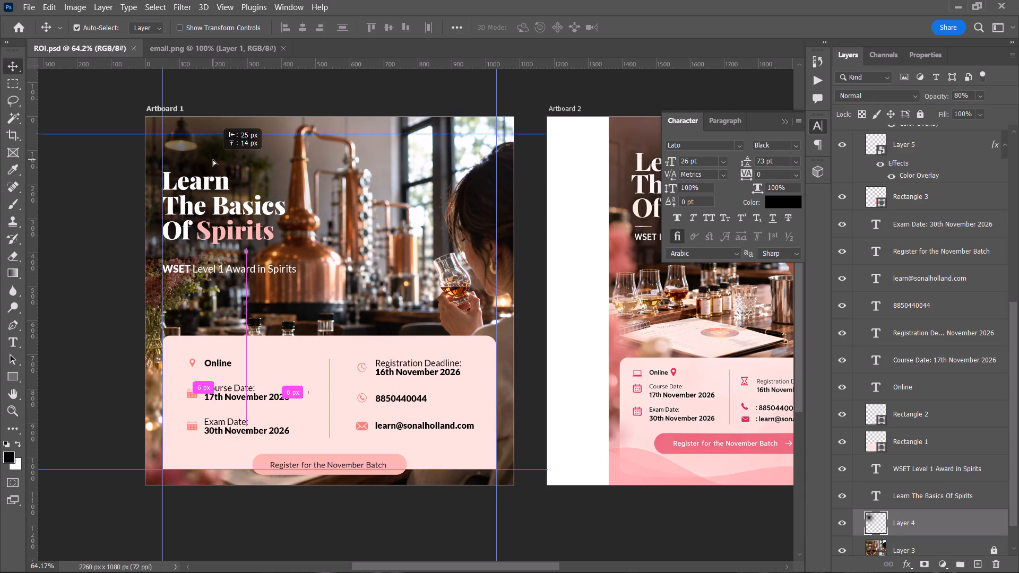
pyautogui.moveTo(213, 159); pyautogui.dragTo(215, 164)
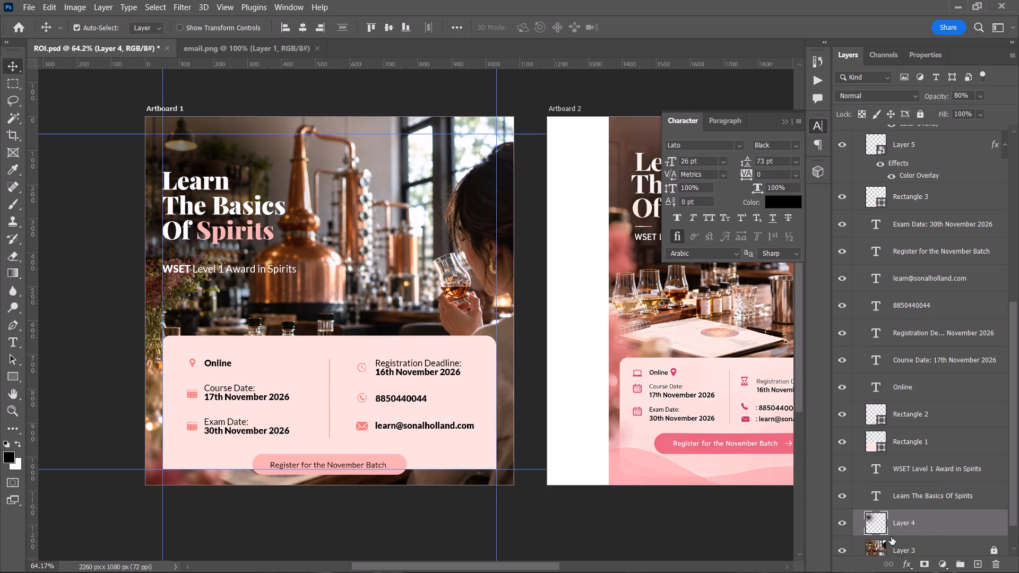
# Delete Layer 4 and paint one soft black 700 px brush dab behind the headline on a new layer above Layer 3.
pyautogui.press('BackSpace')
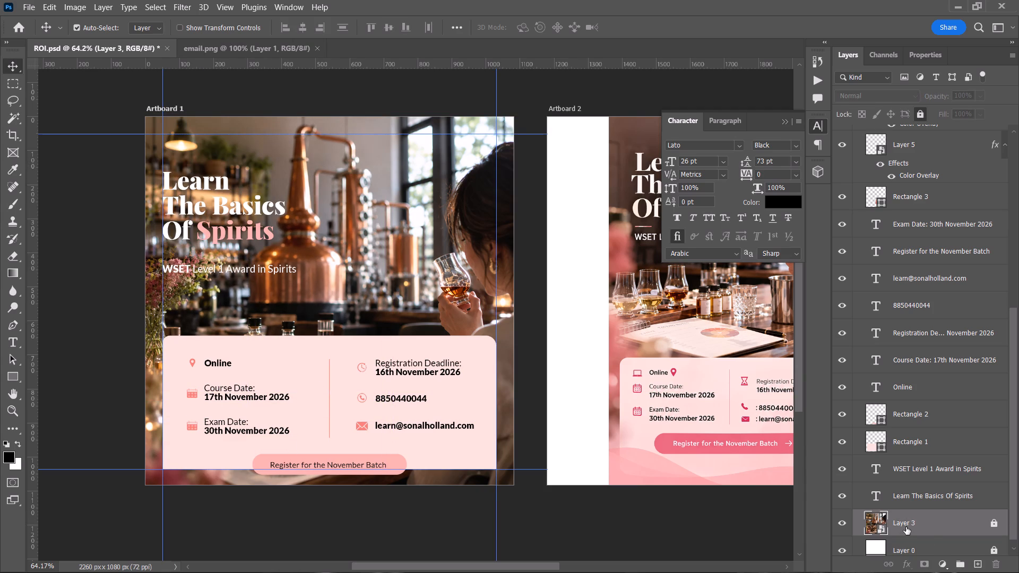
pyautogui.click(976, 564)
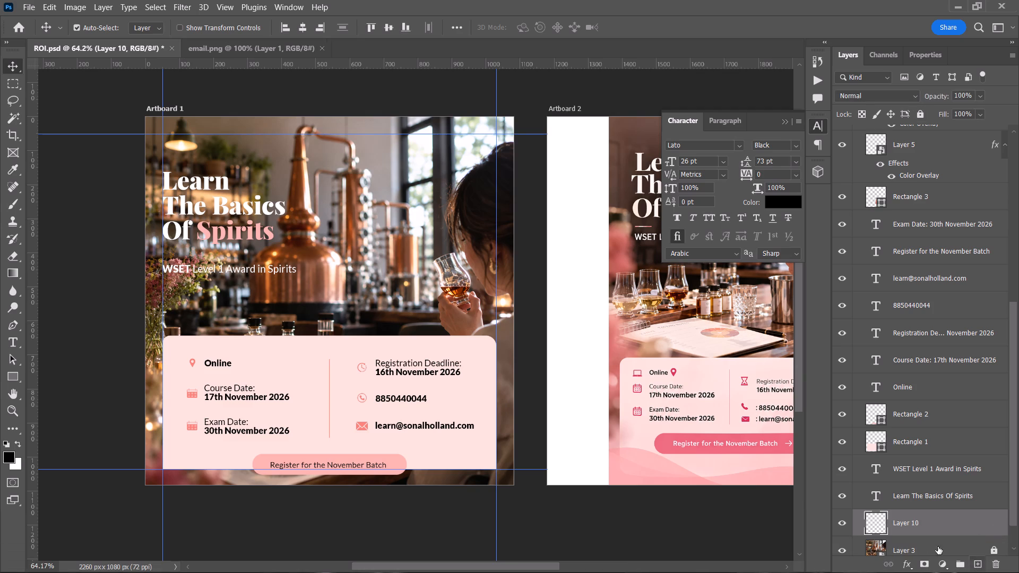
pyautogui.scroll(-4, 881, 499)
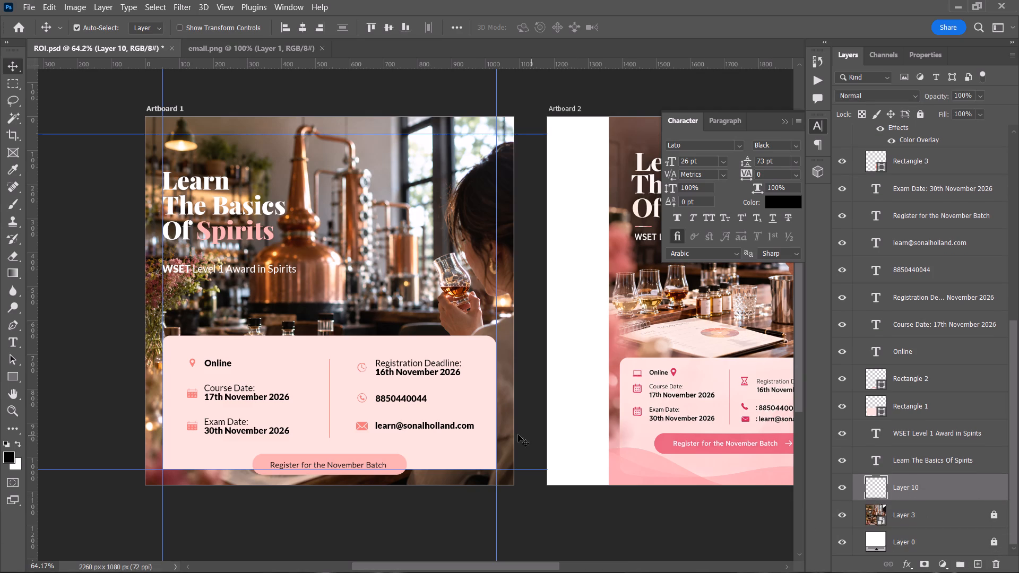
pyautogui.press('b')
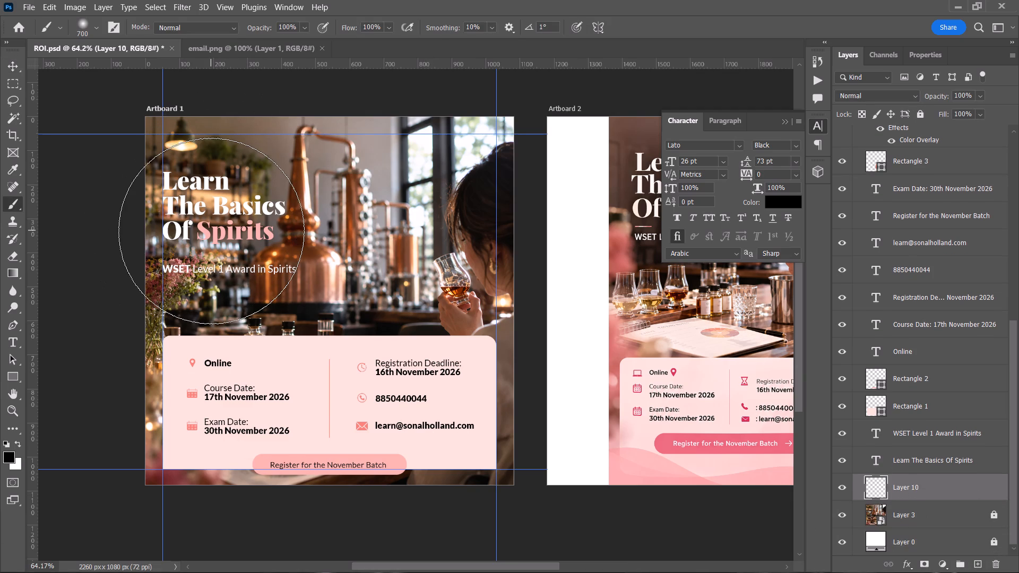
pyautogui.click(212, 230)
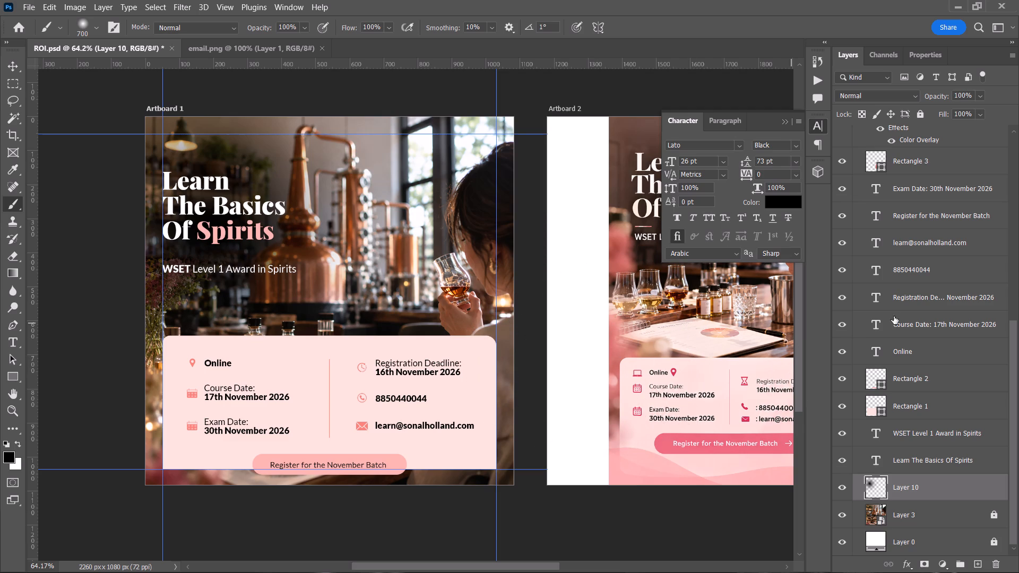
# Set the new shading layer's opacity to 80%, lock the layer and save the document.
pyautogui.click(979, 94)
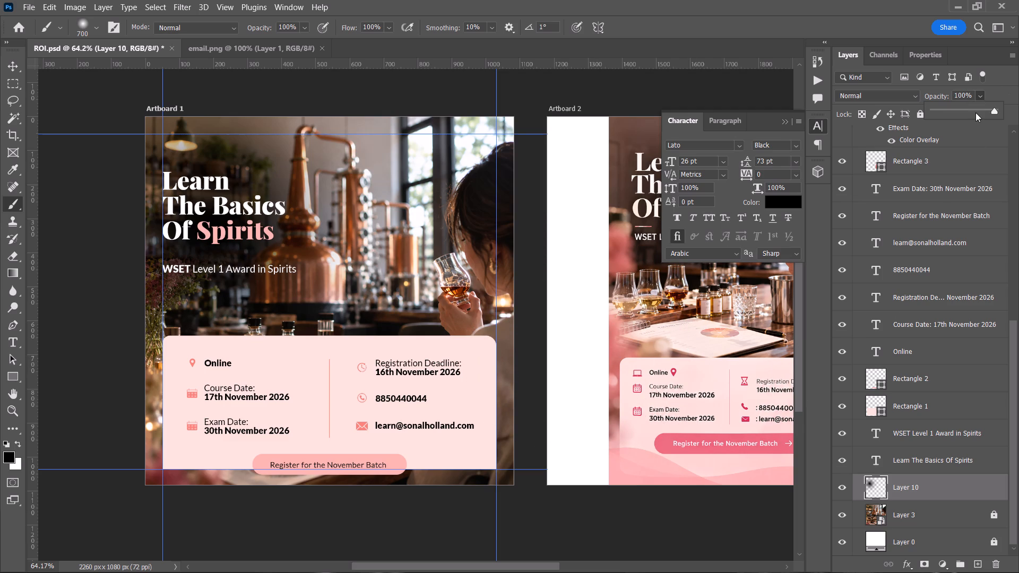
pyautogui.click(980, 109)
pyautogui.click(980, 109)
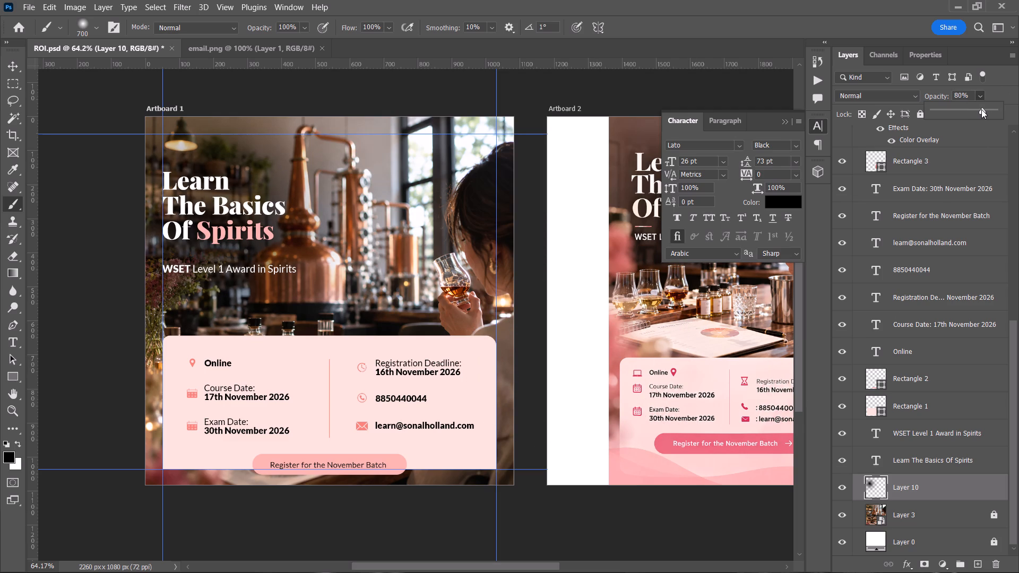
pyautogui.click(13, 60)
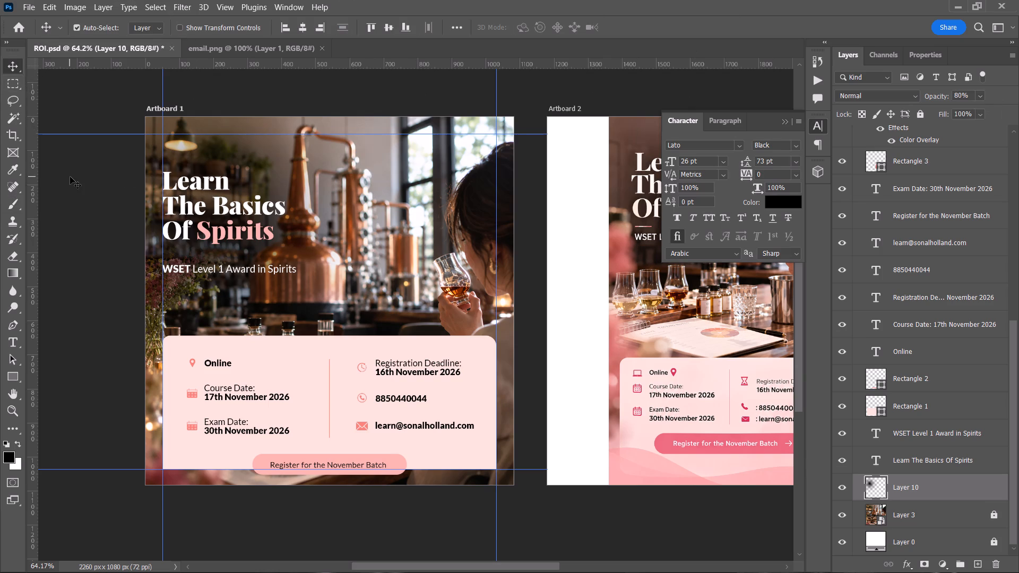
pyautogui.hotkey('ctrl', '/')
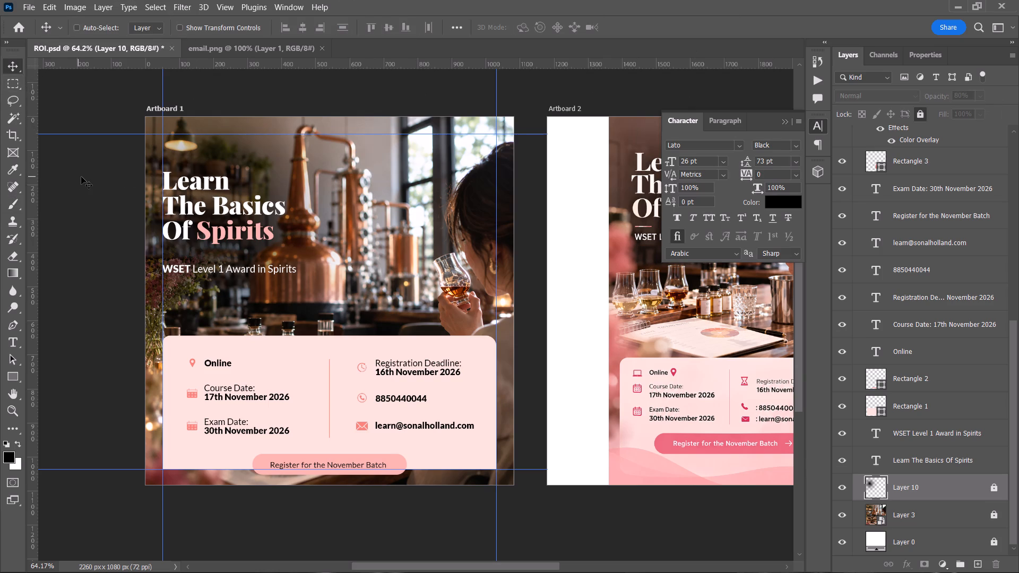
pyautogui.hotkey('ctrl', 's')
pyautogui.click(67, 280)
# Move the WSET Level 1 Award in Spirits line slightly up towards the headline on Artboard 1 and save the document.
pyautogui.keyDown('alt'); pyautogui.scroll(-2, 83, 280); pyautogui.keyUp('alt')
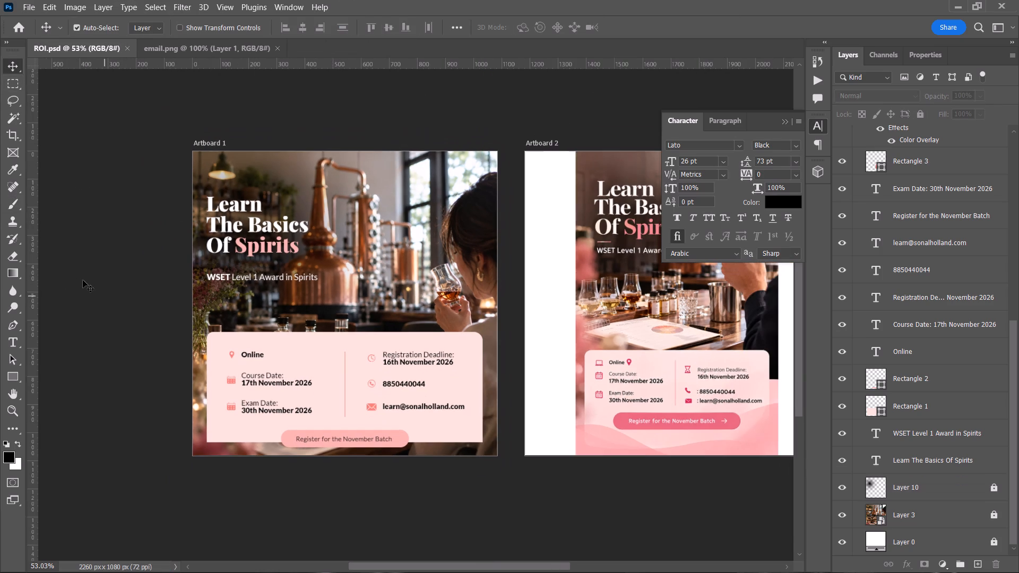
pyautogui.press('space')
pyautogui.moveTo(81, 282); pyautogui.dragTo(64, 286)
pyautogui.press('space')
pyautogui.press('space')
pyautogui.moveTo(64, 286); pyautogui.dragTo(39, 285)
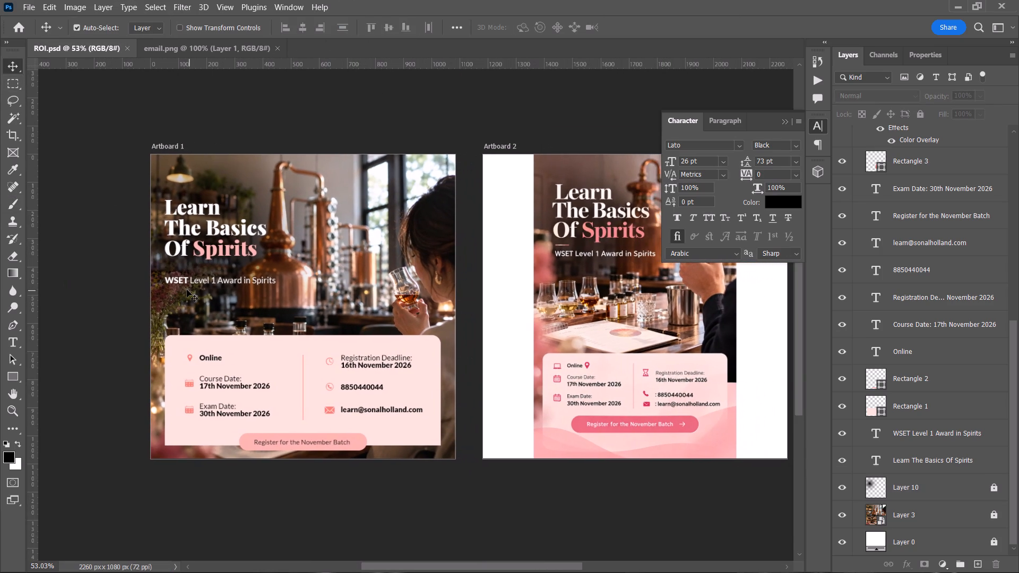
pyautogui.keyDown('alt'); pyautogui.scroll(2, 183, 288); pyautogui.keyUp('alt')
pyautogui.moveTo(189, 276); pyautogui.dragTo(190, 270)
pyautogui.click(113, 283)
pyautogui.keyDown('alt'); pyautogui.scroll(-2, 113, 283); pyautogui.keyUp('alt')
pyautogui.press('space')
pyautogui.moveTo(113, 283); pyautogui.dragTo(92, 282)
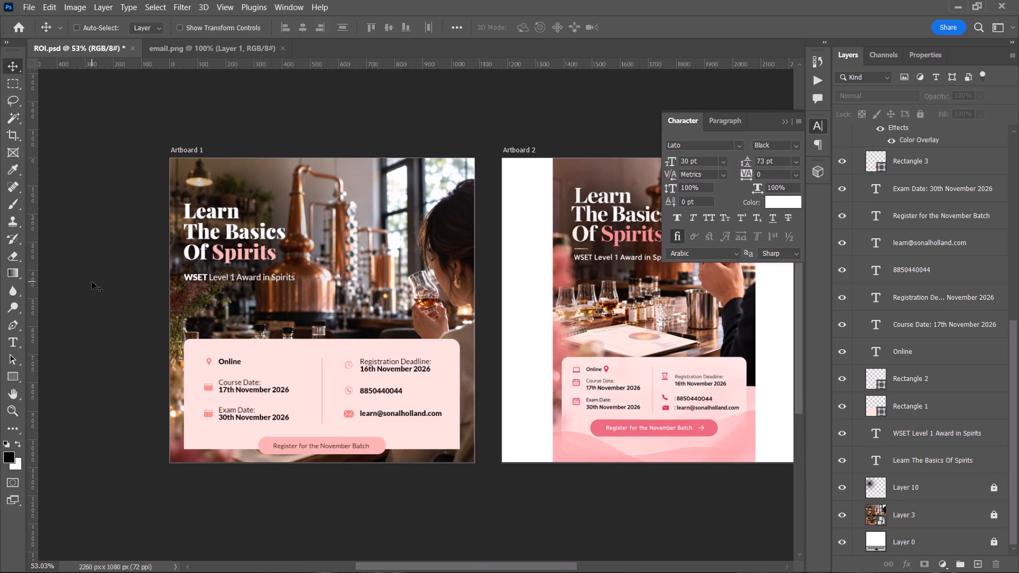
pyautogui.hotkey('ctrl', 's')
# Examine the Artboard 1 design side by side with the Artboard 2 reference.
pyautogui.press('space')
pyautogui.moveTo(99, 283); pyautogui.dragTo(44, 290)
pyautogui.press('space')
pyautogui.moveTo(301, 331); pyautogui.dragTo(267, 332)
pyautogui.press('space')
pyautogui.press('space')
pyautogui.press('space')
pyautogui.press('space')
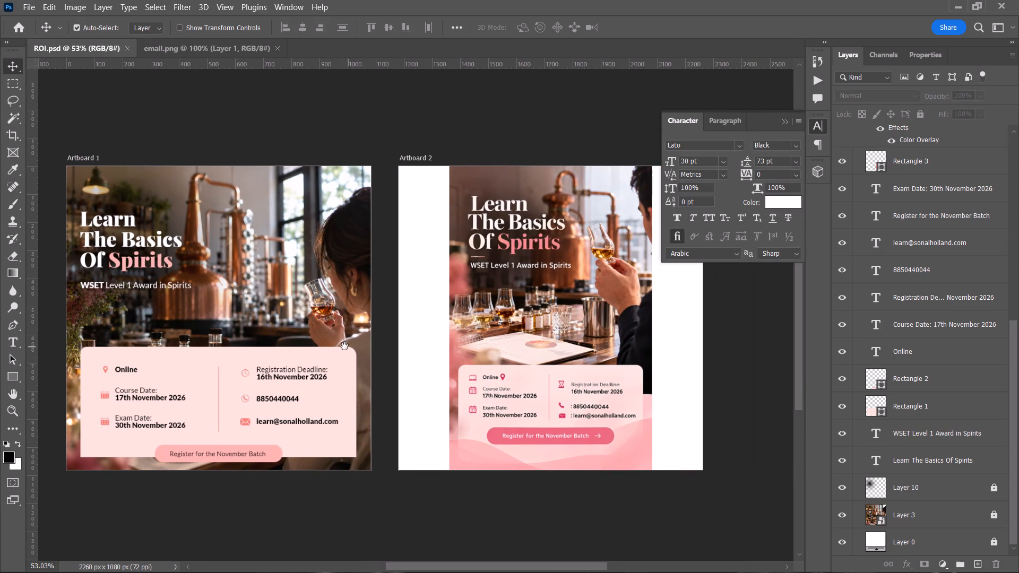
pyautogui.moveTo(343, 346); pyautogui.dragTo(387, 329)
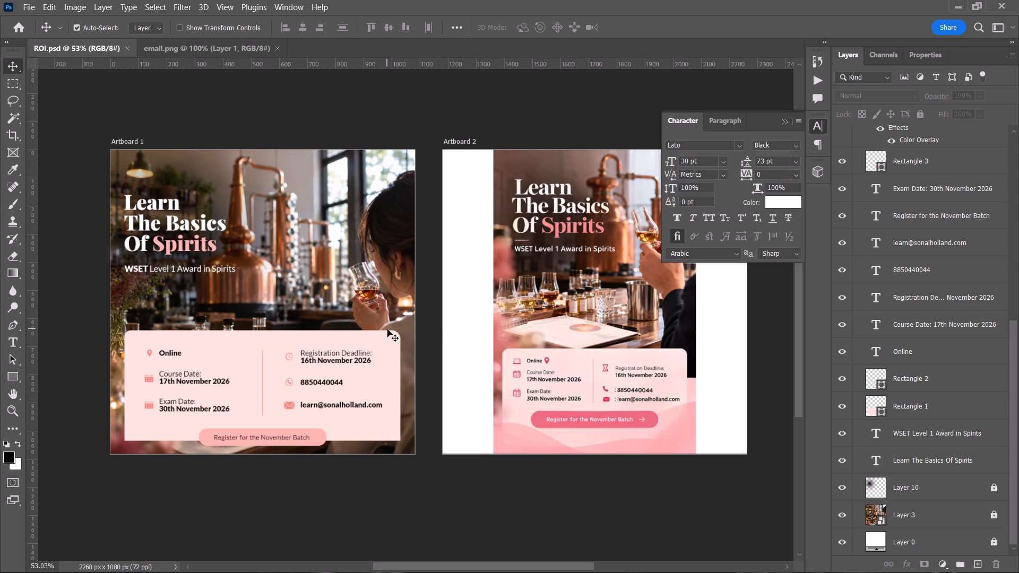
# Export only Artboard 1 as a JPG at 1080 x 1080 px into the VRD WORK folder under the name ROI.
pyautogui.hotkey('ctrl', 'alt', 'shift', 'w')
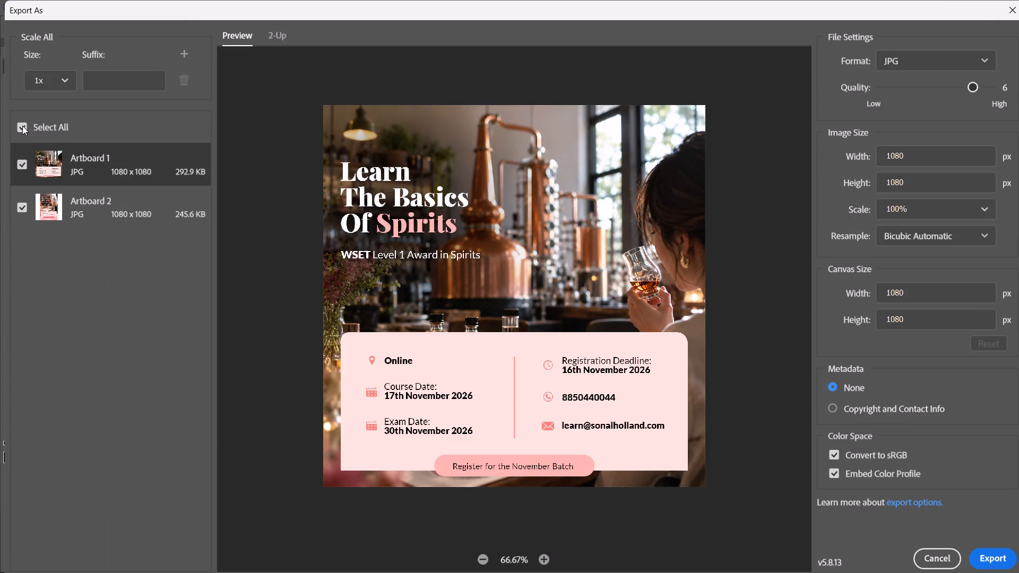
pyautogui.click(18, 128)
pyautogui.click(20, 167)
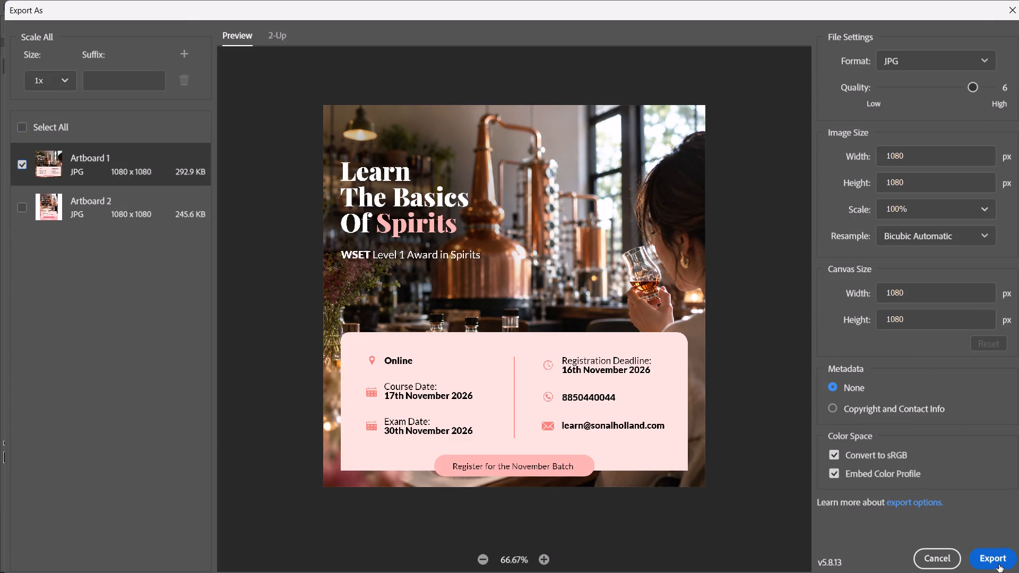
pyautogui.click(992, 558)
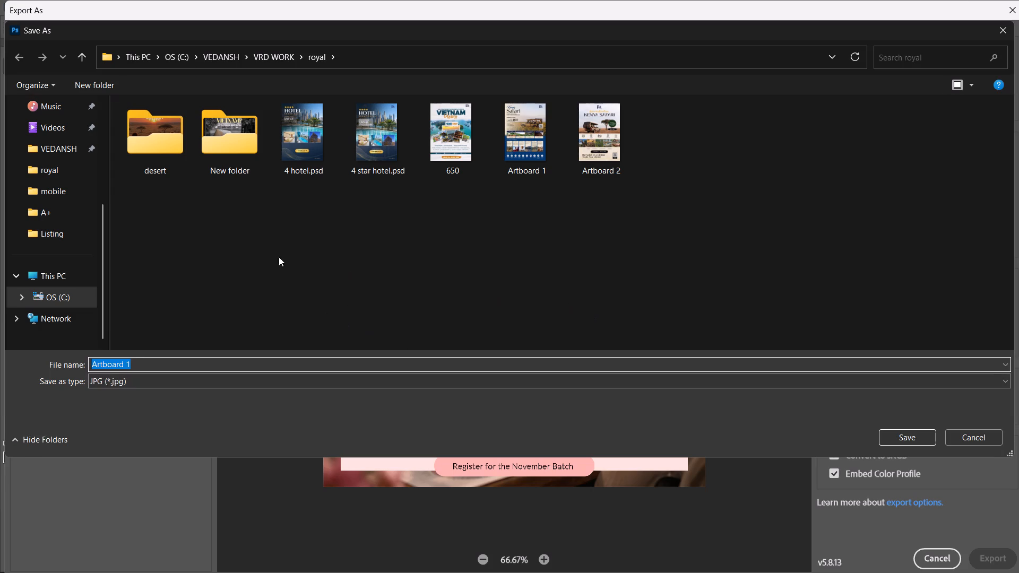
pyautogui.click(270, 58)
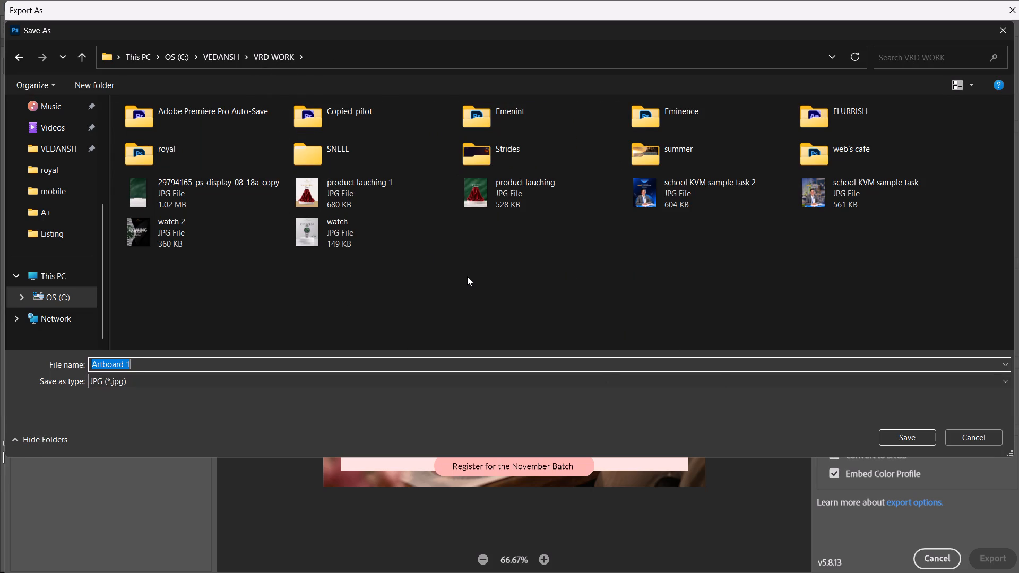
pyautogui.write('ROI')
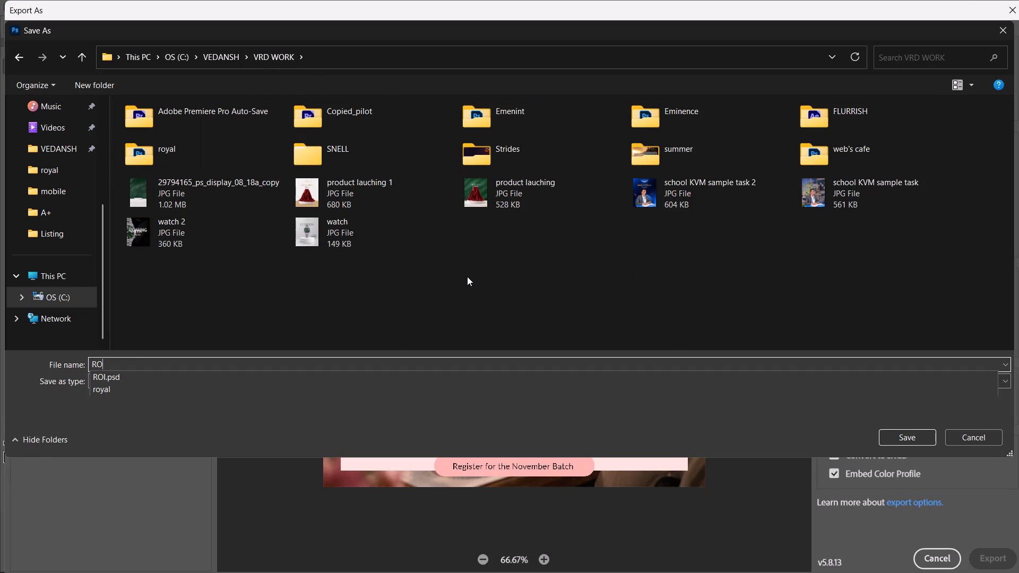